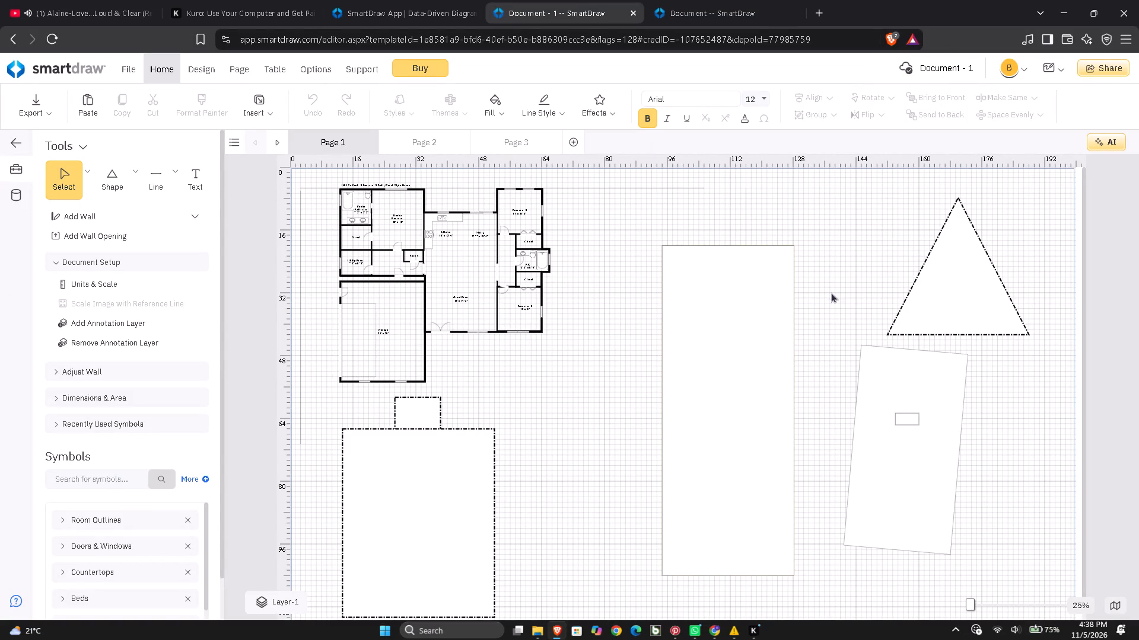
On Page 3, move the outer wall outline to about 29' 4" left and 5' 4" top.
click(408, 133)
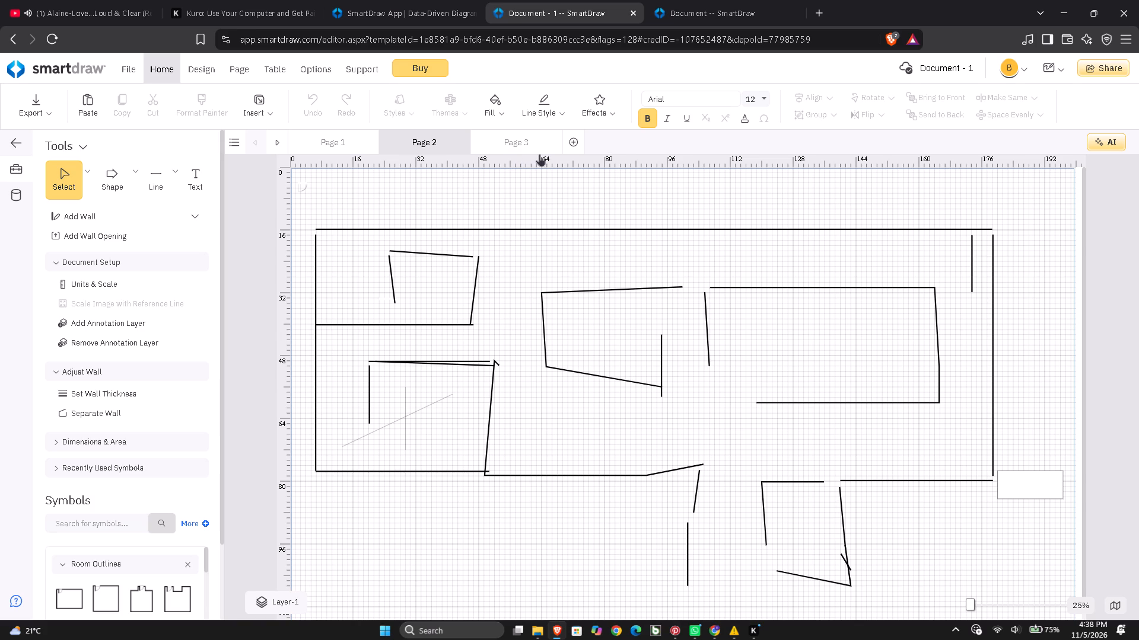
click(506, 140)
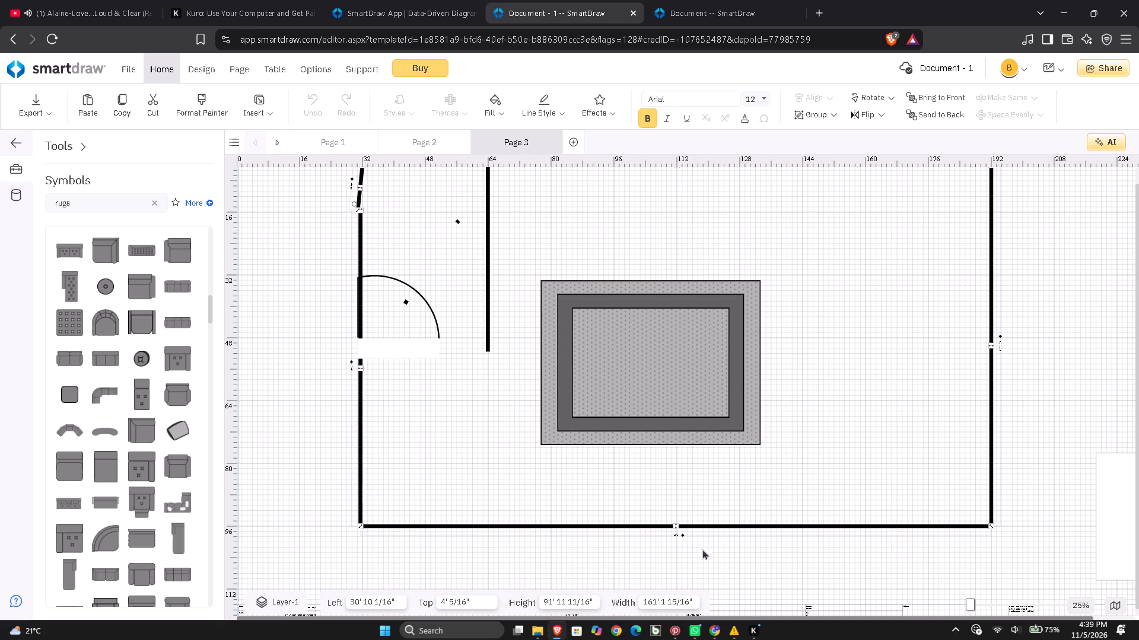
scroll(688, 388, down, 2)
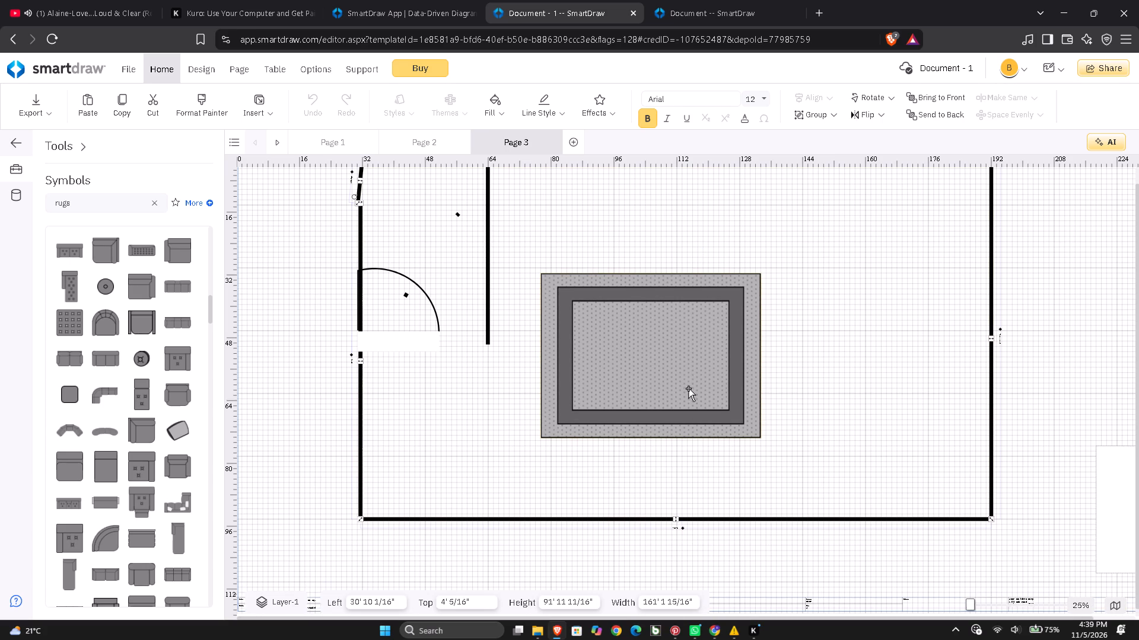
scroll(688, 388, up, 2)
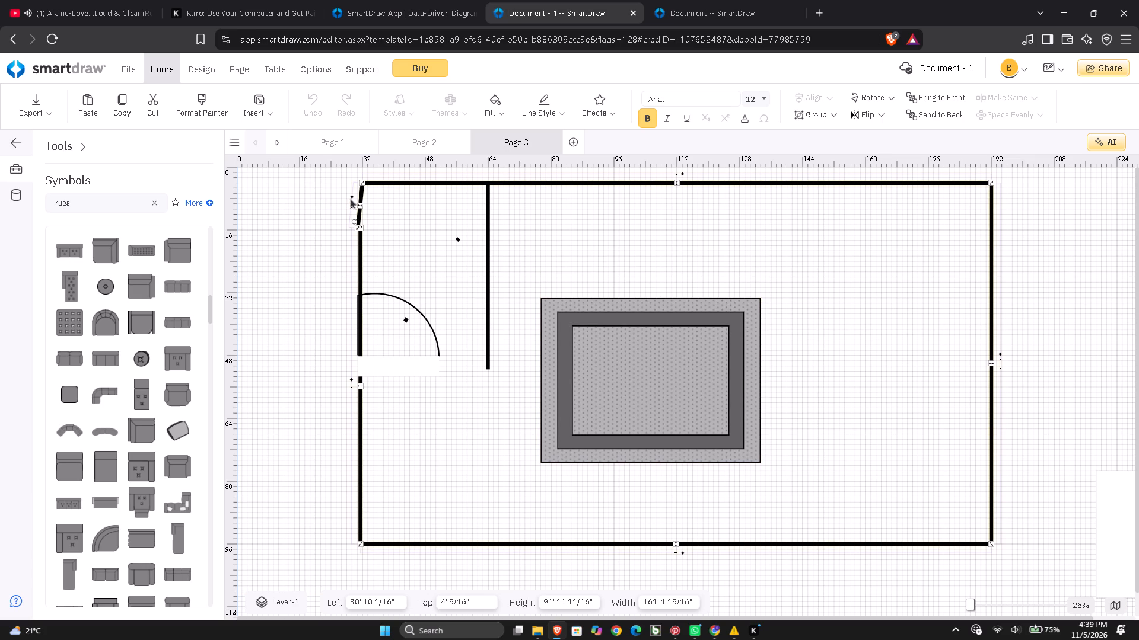
click(371, 201)
drag(371, 201, 322, 231)
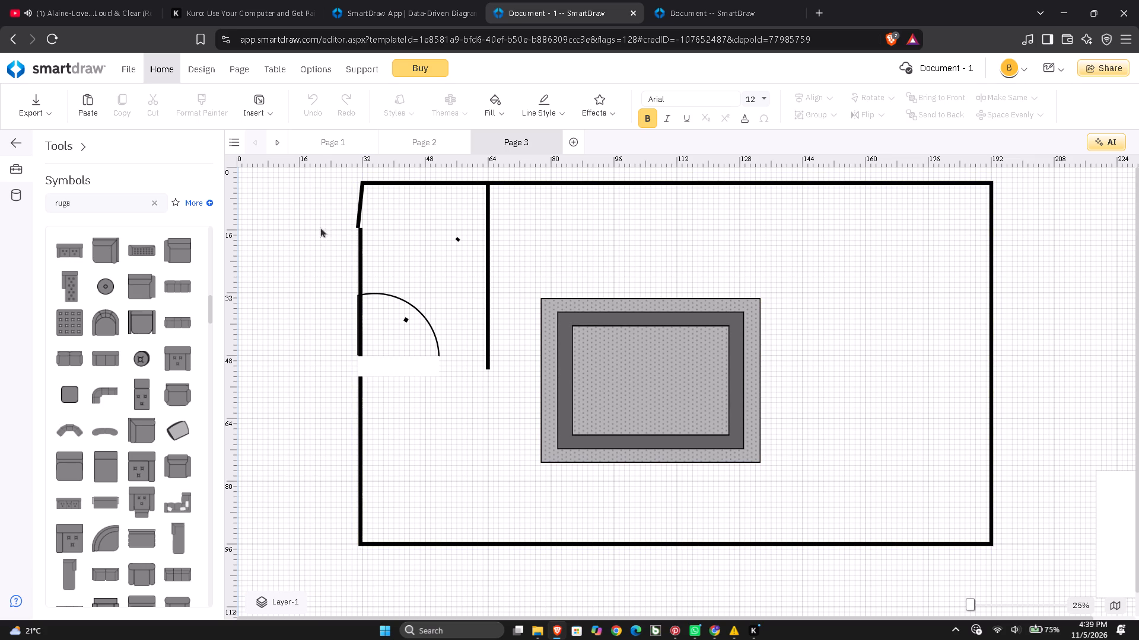
drag(341, 234, 381, 183)
drag(381, 183, 383, 175)
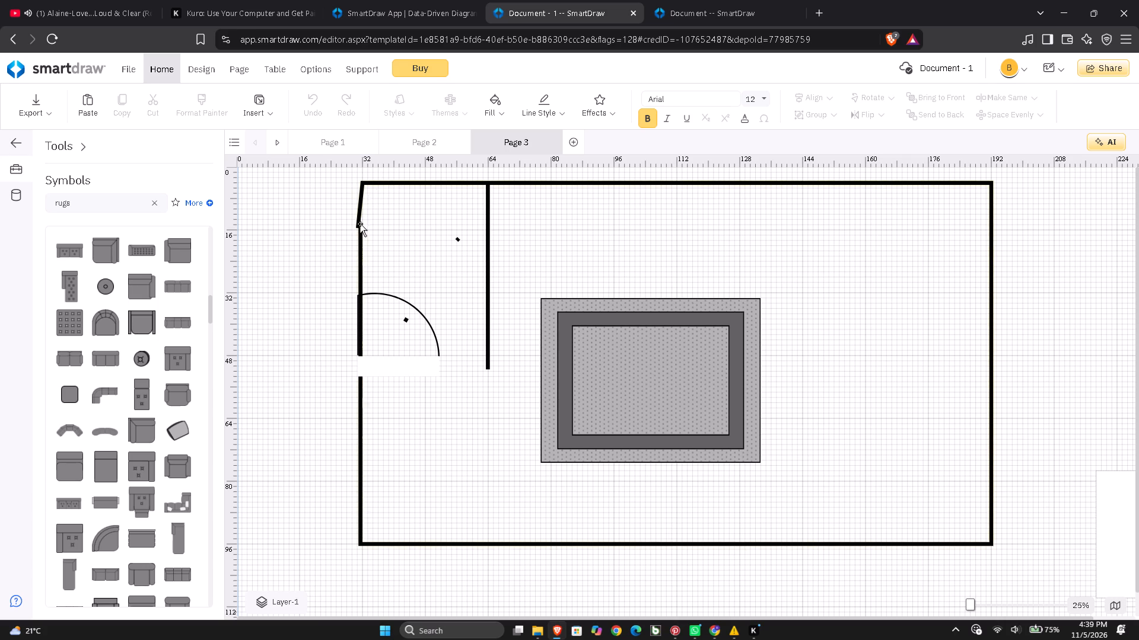
drag(358, 225, 358, 227)
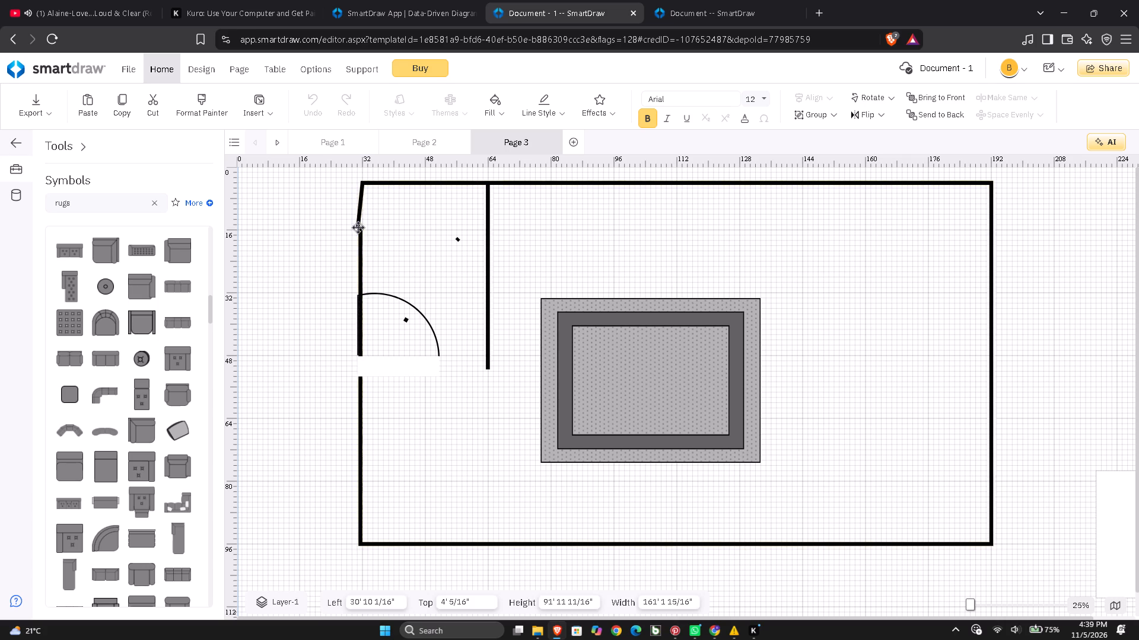
drag(358, 227, 351, 228)
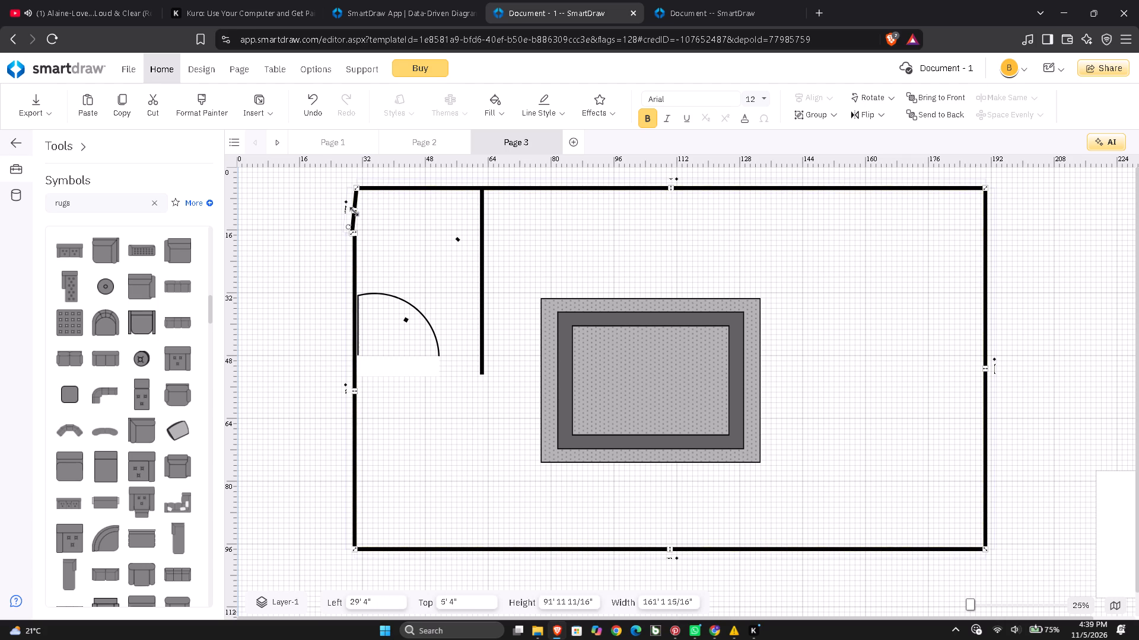
Shift the outer wall's upper-left corner outward to straighten the short slanted segment, for an overall width of about 161' 2".
click(354, 212)
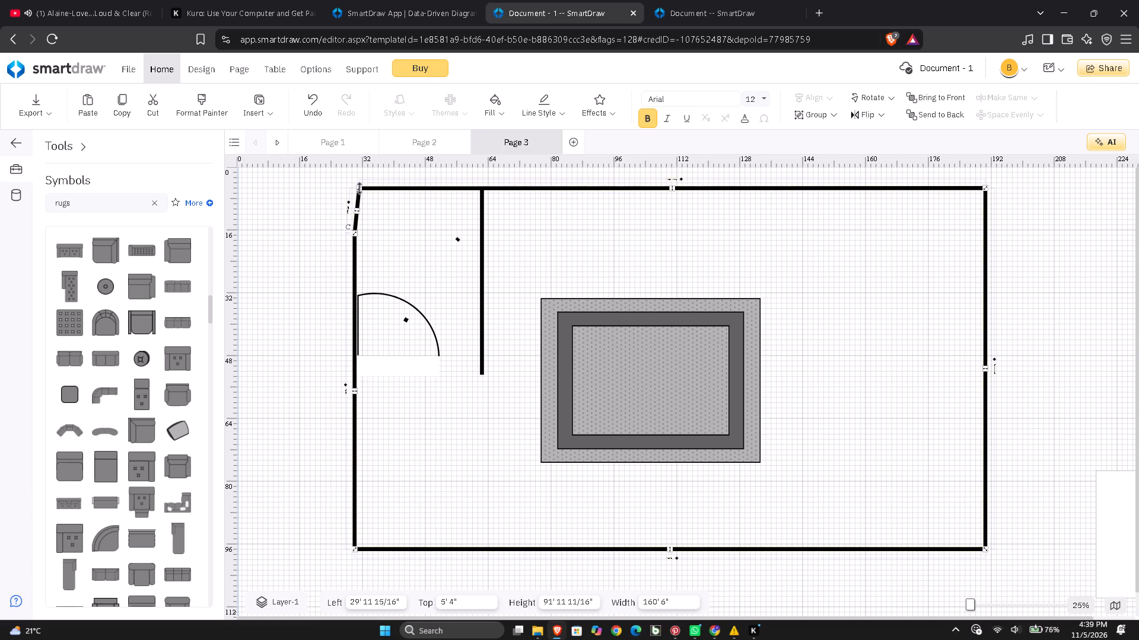
drag(359, 188, 355, 185)
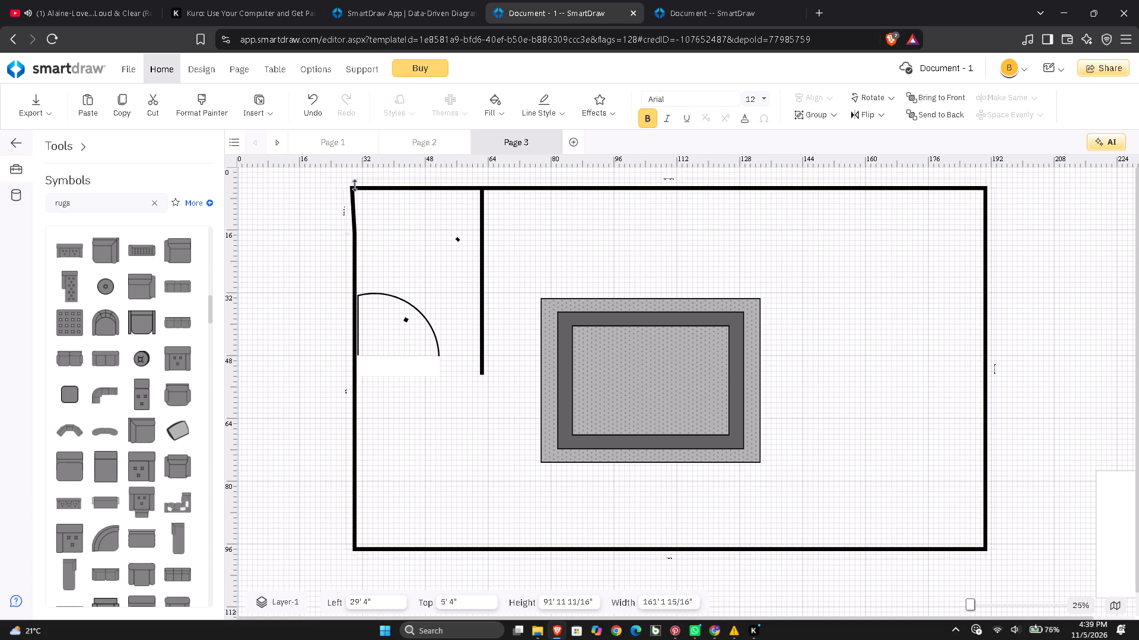
drag(355, 185, 356, 188)
drag(356, 188, 354, 188)
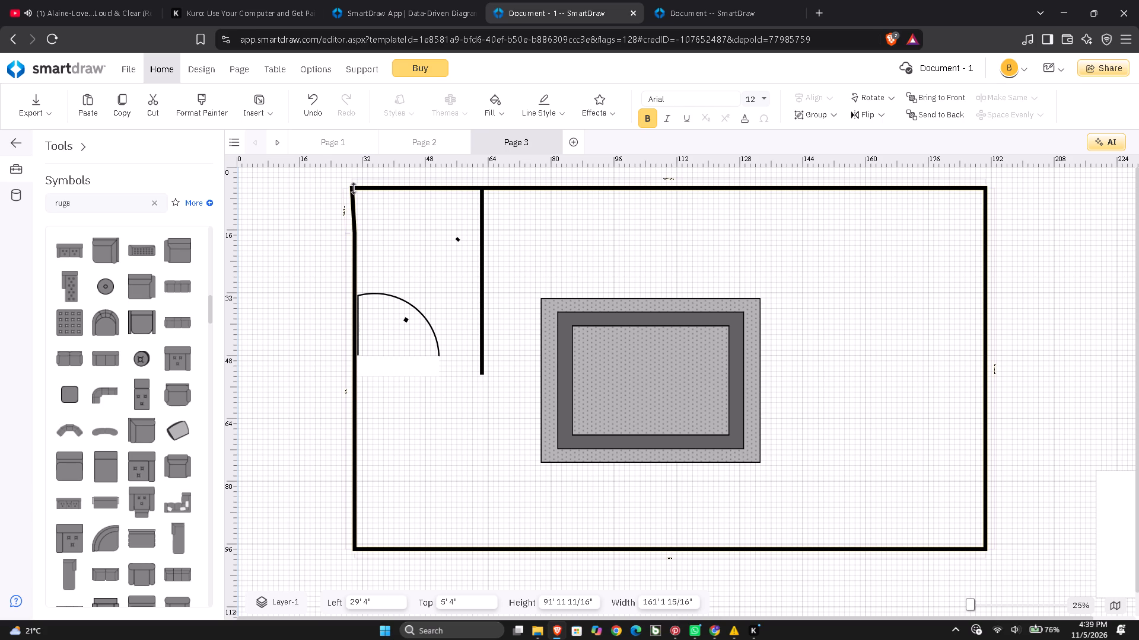
drag(354, 188, 355, 188)
drag(355, 188, 354, 188)
drag(354, 188, 355, 188)
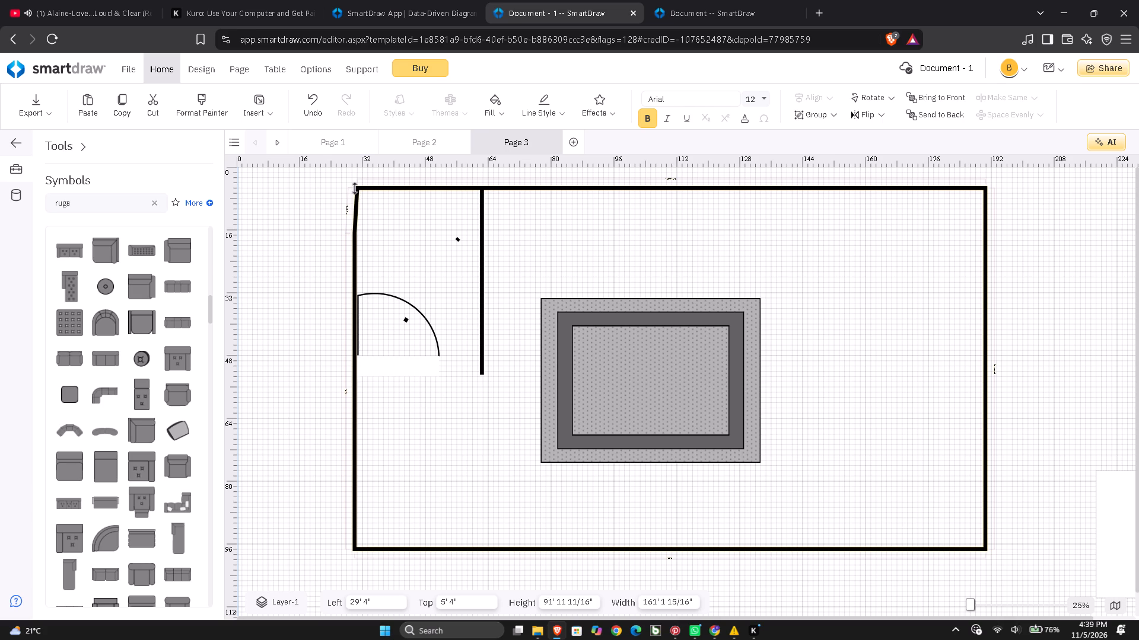
drag(355, 188, 354, 188)
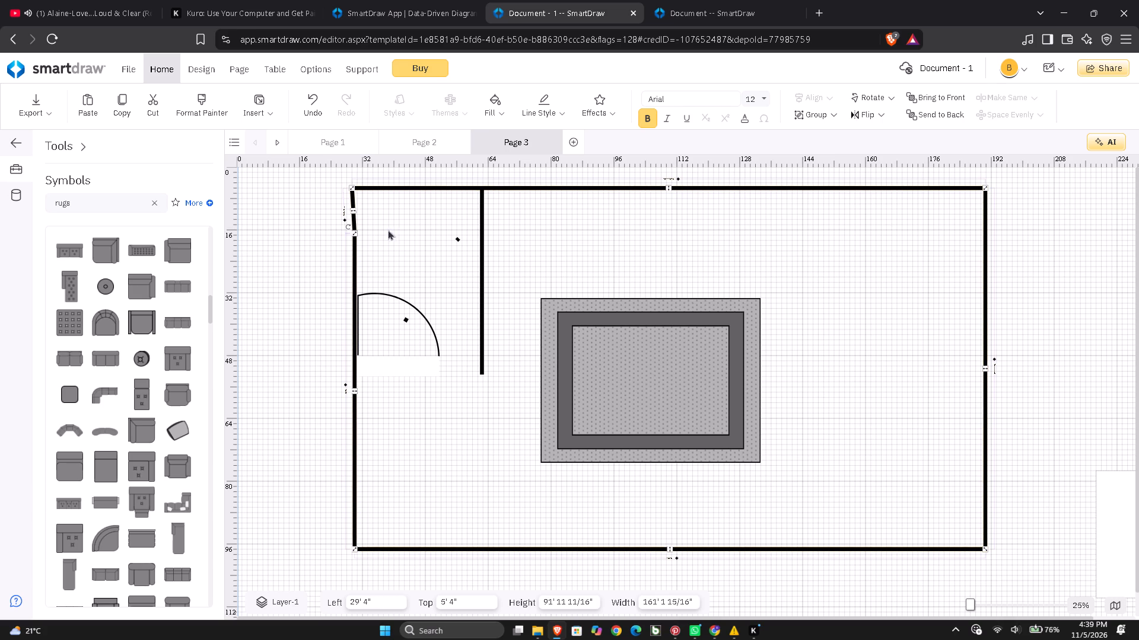
click(396, 221)
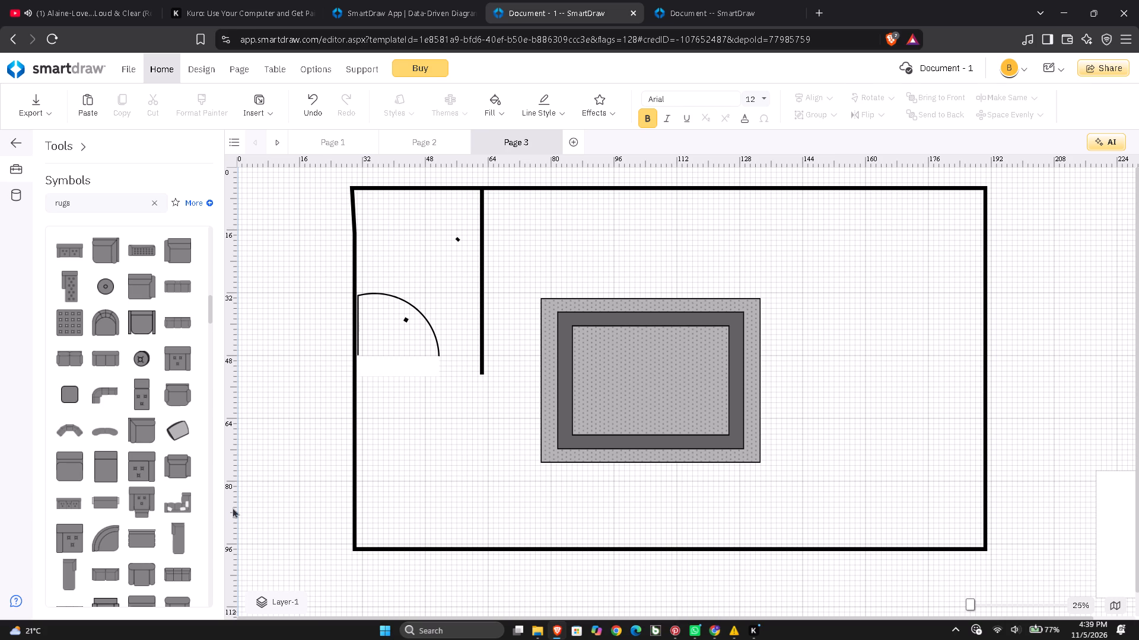
drag(247, 463, 274, 455)
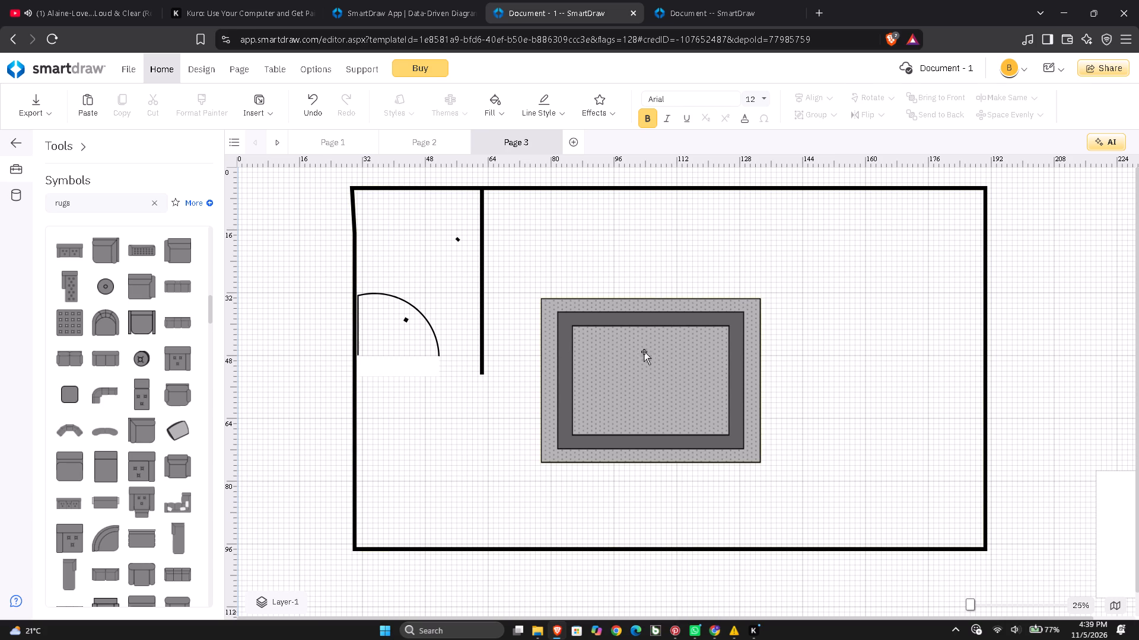
Delete the large rectangular rug in the middle of the room.
click(672, 358)
right_click(596, 405)
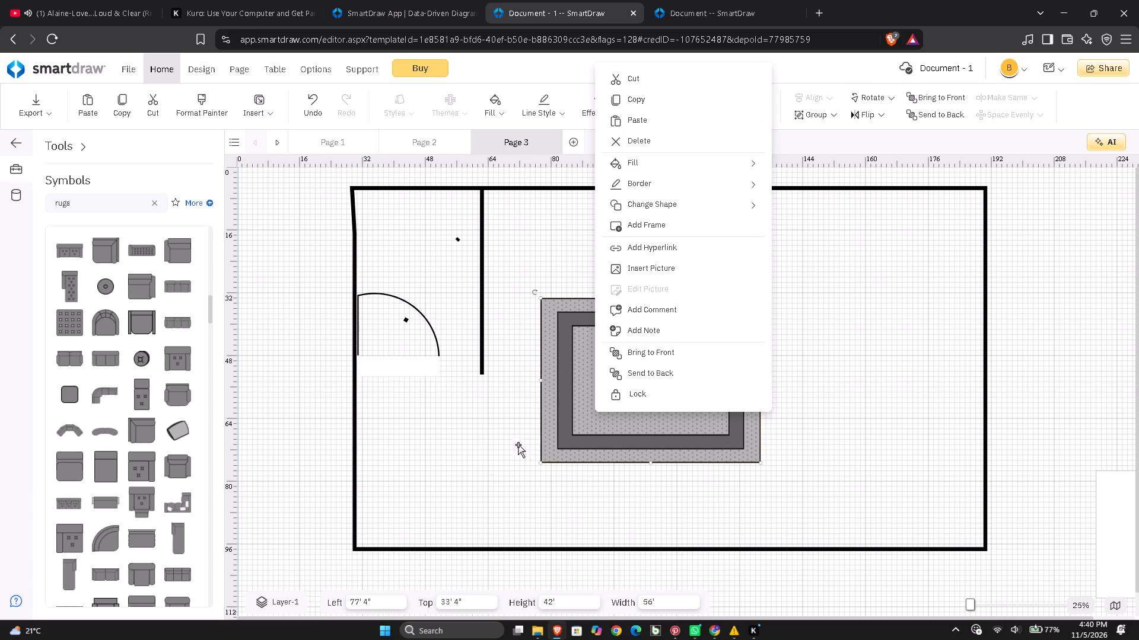
click(629, 145)
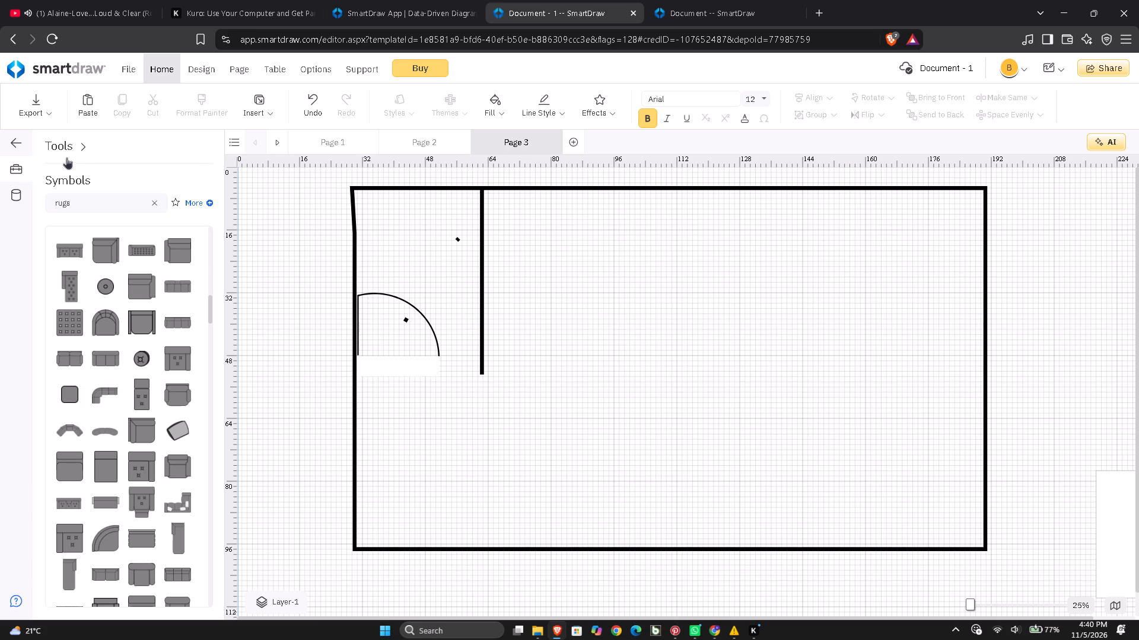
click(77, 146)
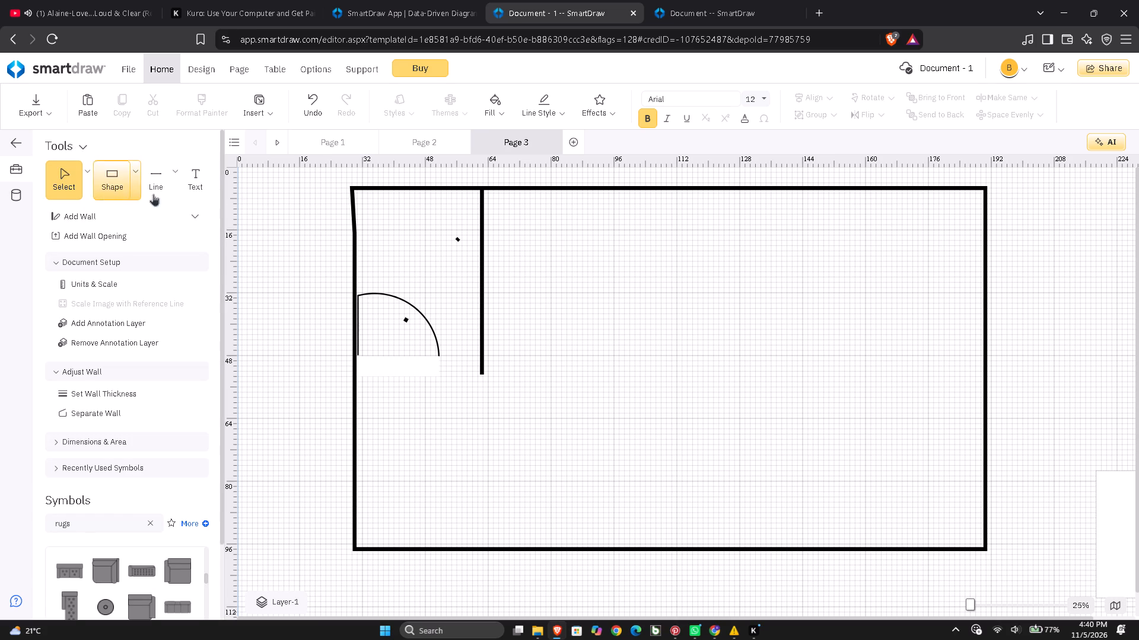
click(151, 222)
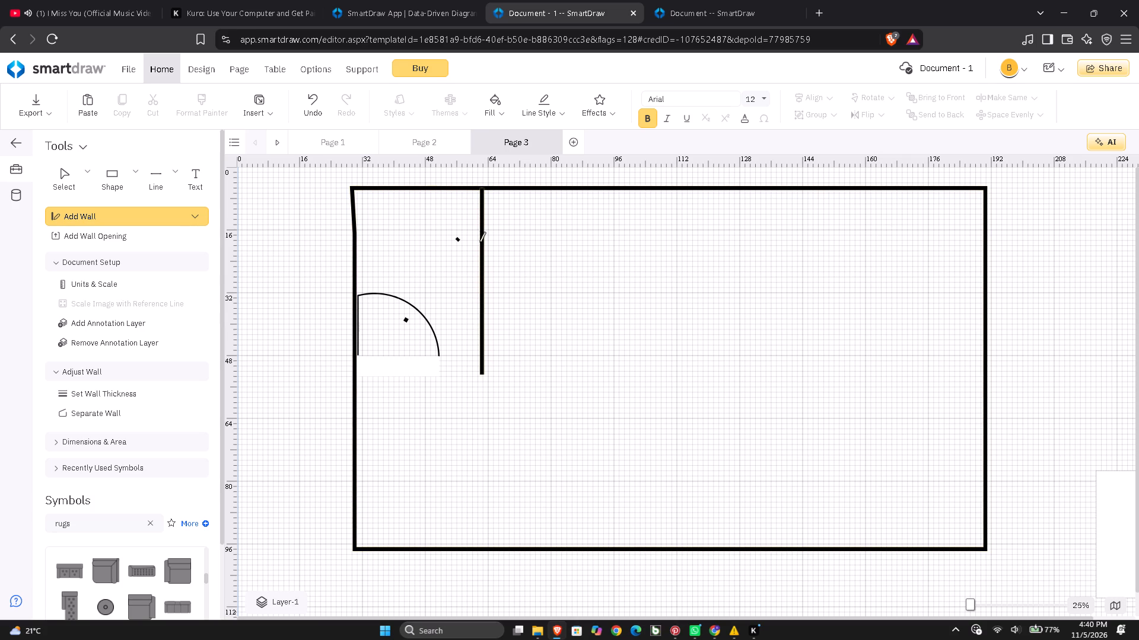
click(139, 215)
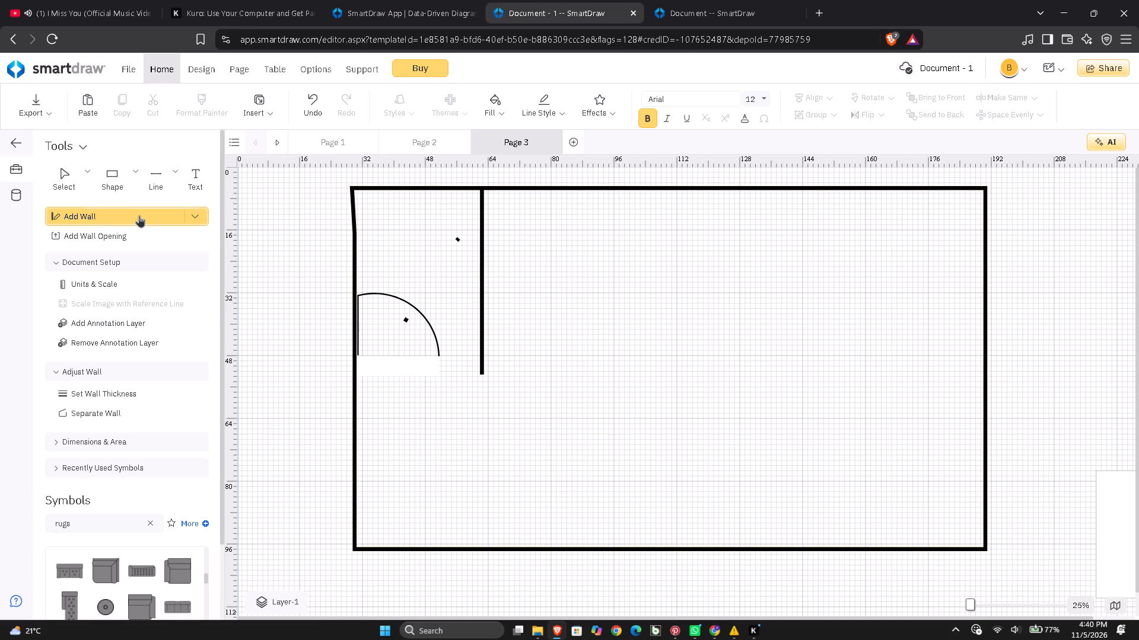
Move the vertical interior partition wall to about 83' 2" left, with its upper end meeting the top outer wall.
click(482, 233)
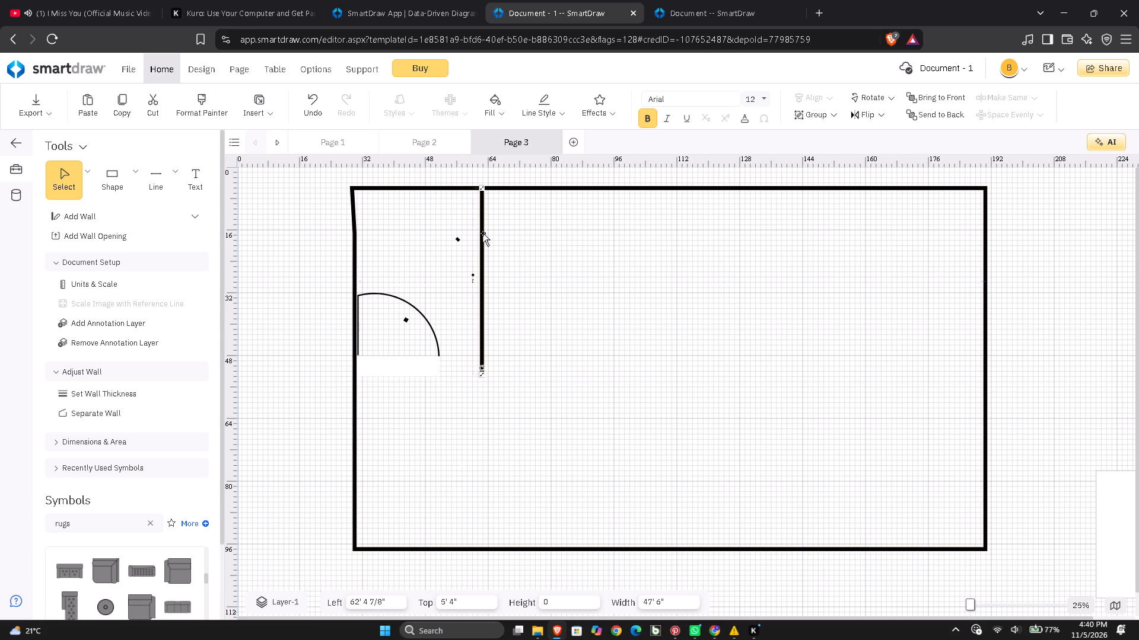
drag(482, 235, 483, 235)
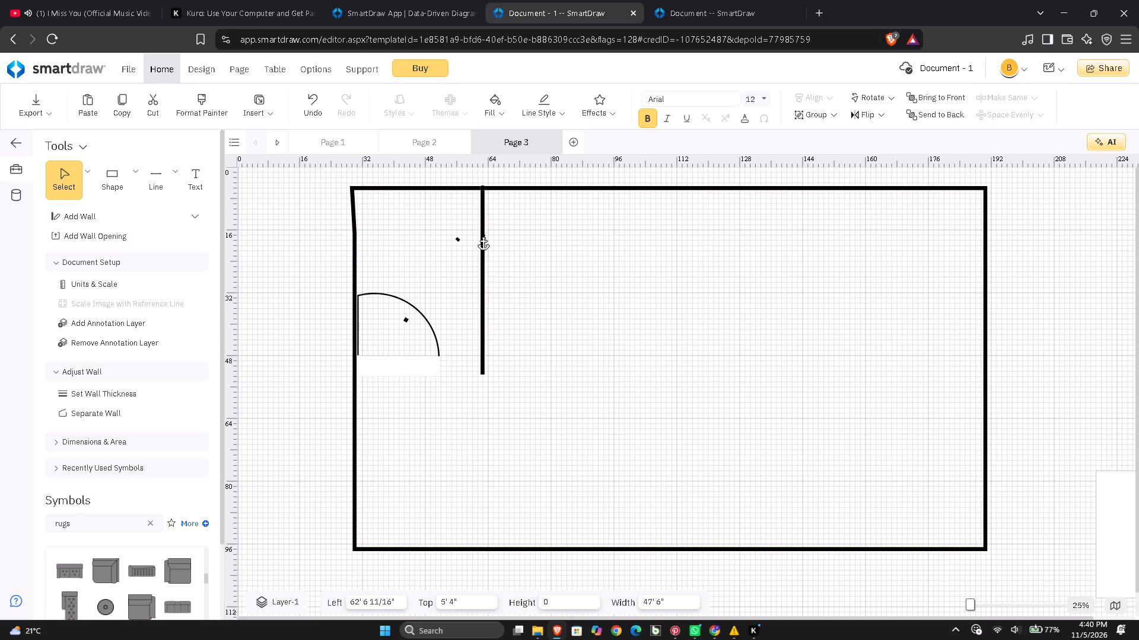
drag(483, 235, 565, 243)
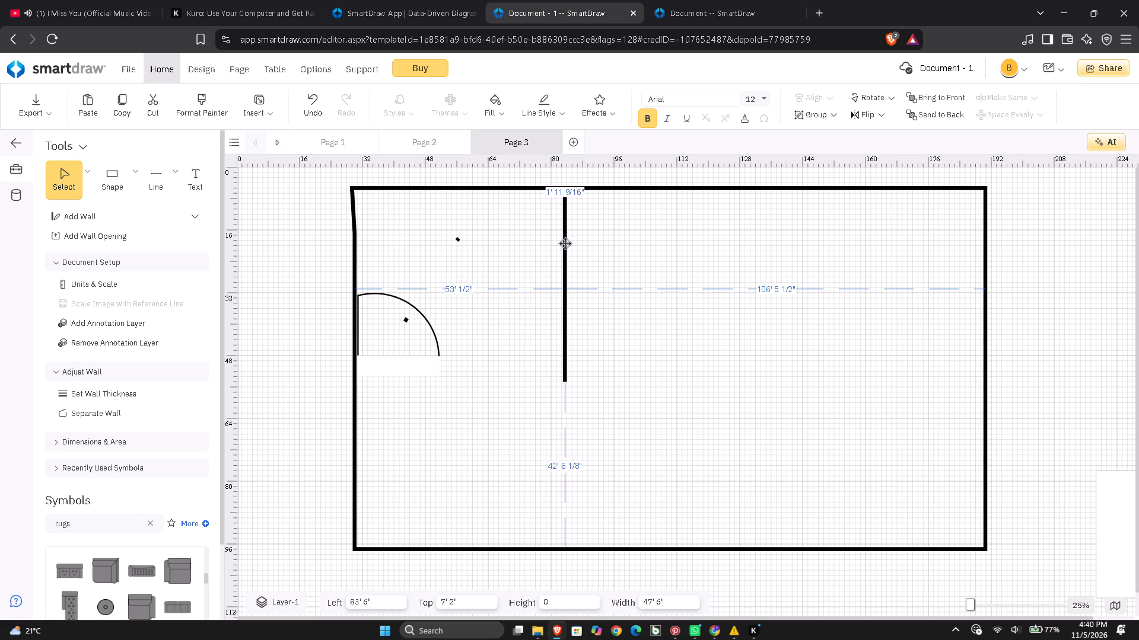
drag(565, 243, 564, 242)
click(631, 257)
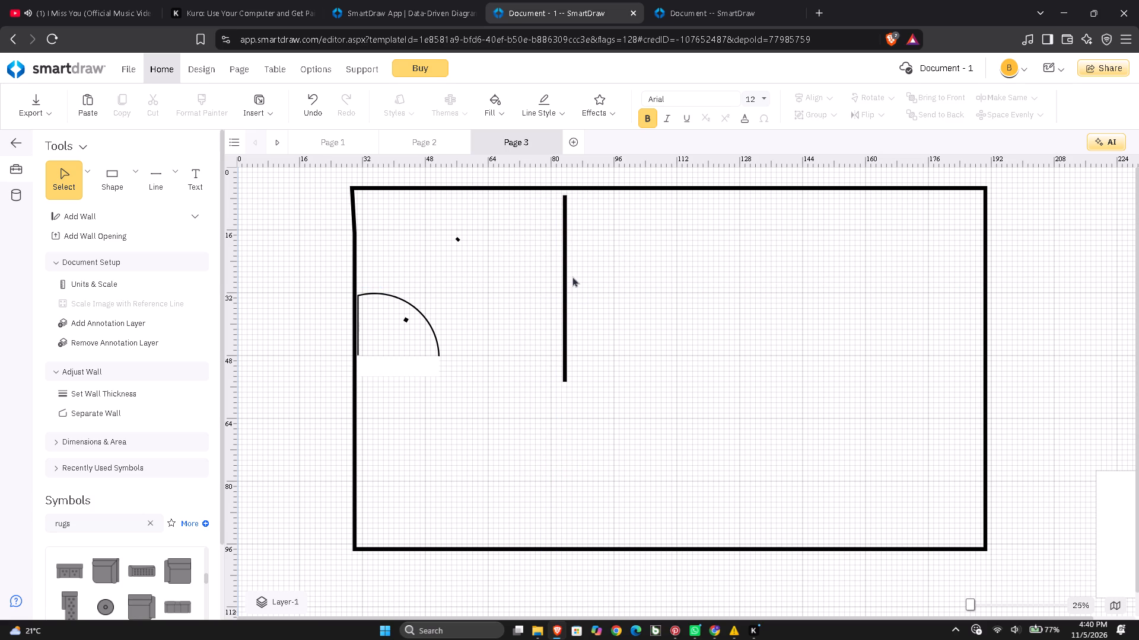
click(565, 267)
click(564, 267)
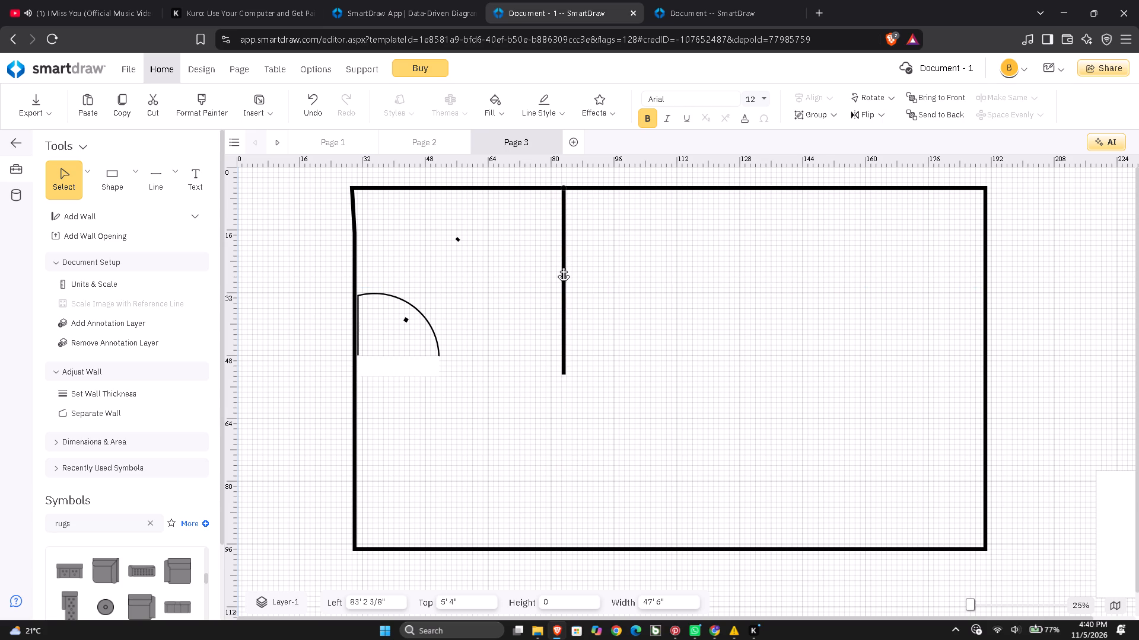
click(631, 276)
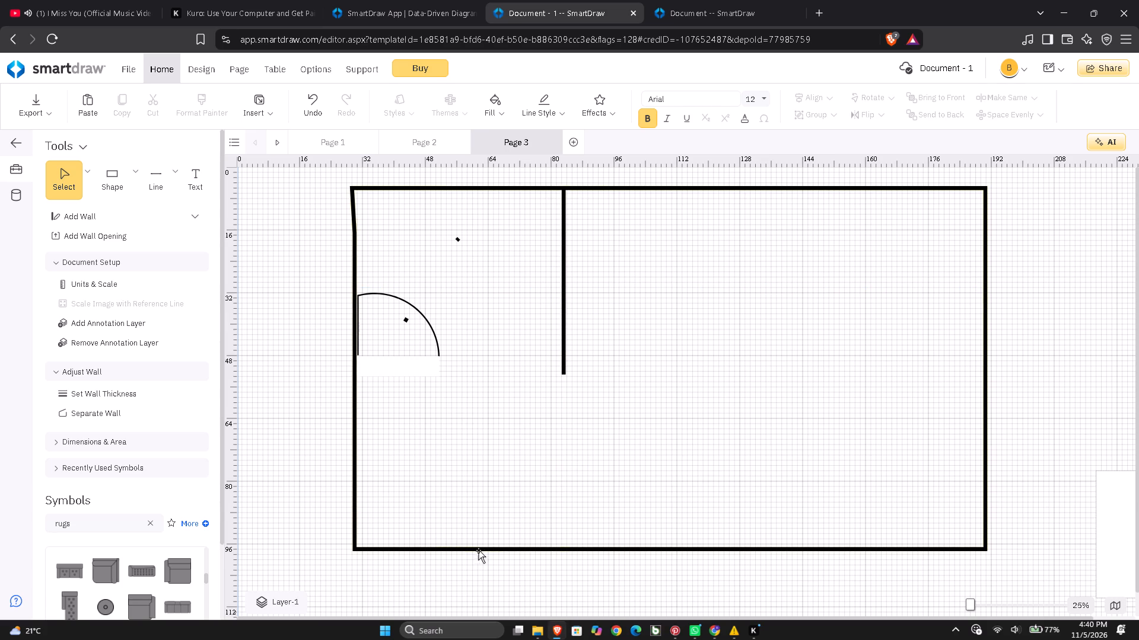
Move the bottom outer wall downward so the outer wall outline is about 107' 4" high.
click(94, 219)
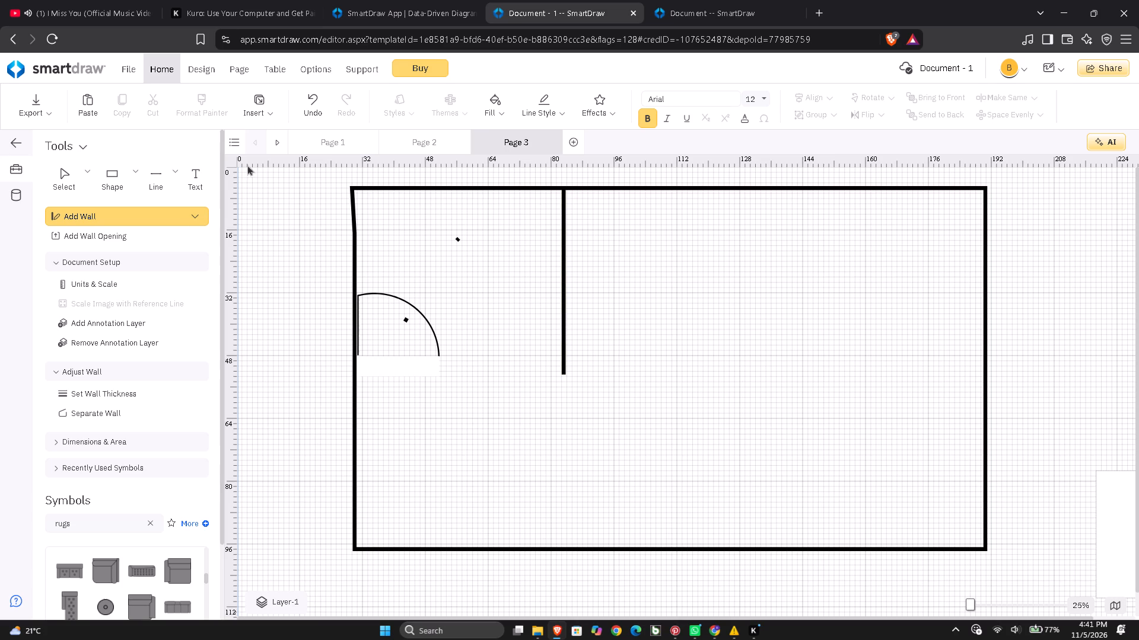
click(114, 212)
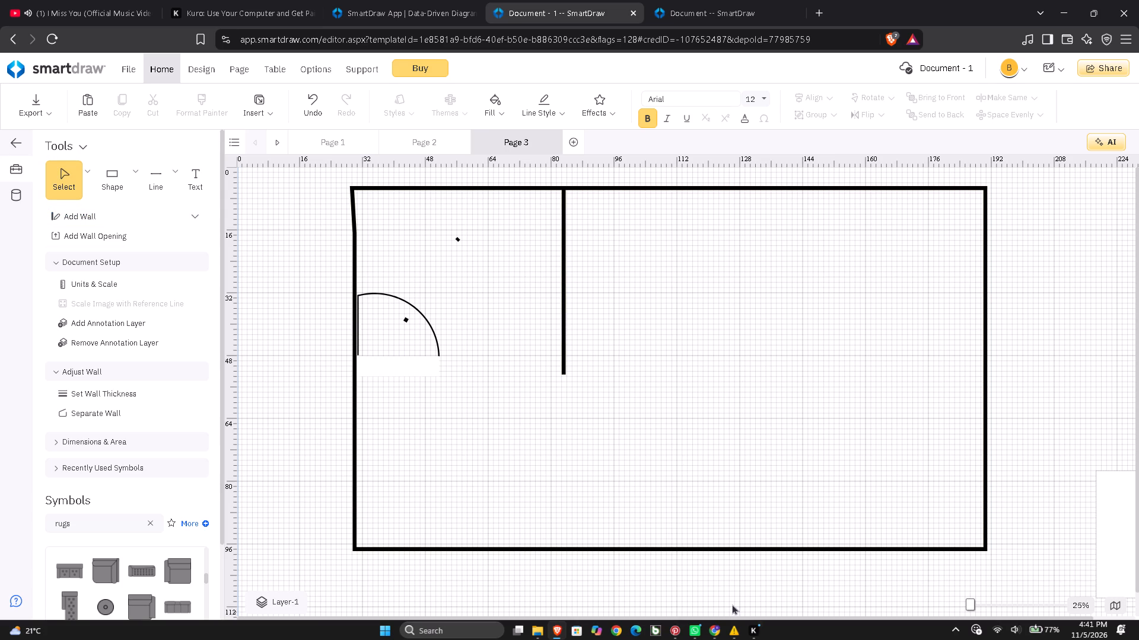
click(666, 550)
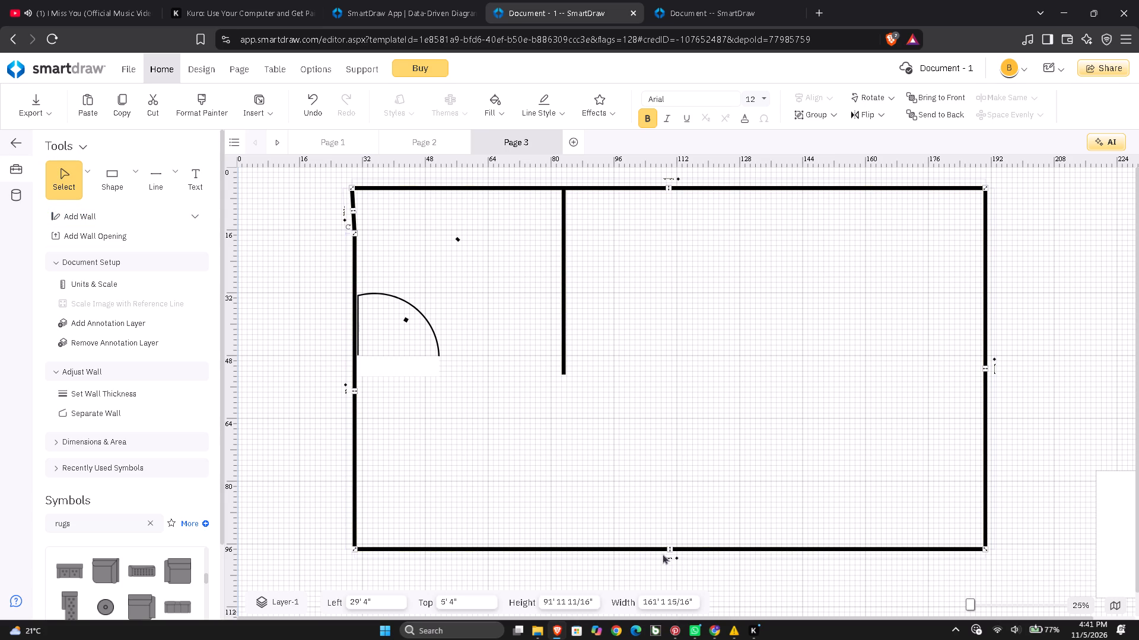
drag(669, 551, 672, 557)
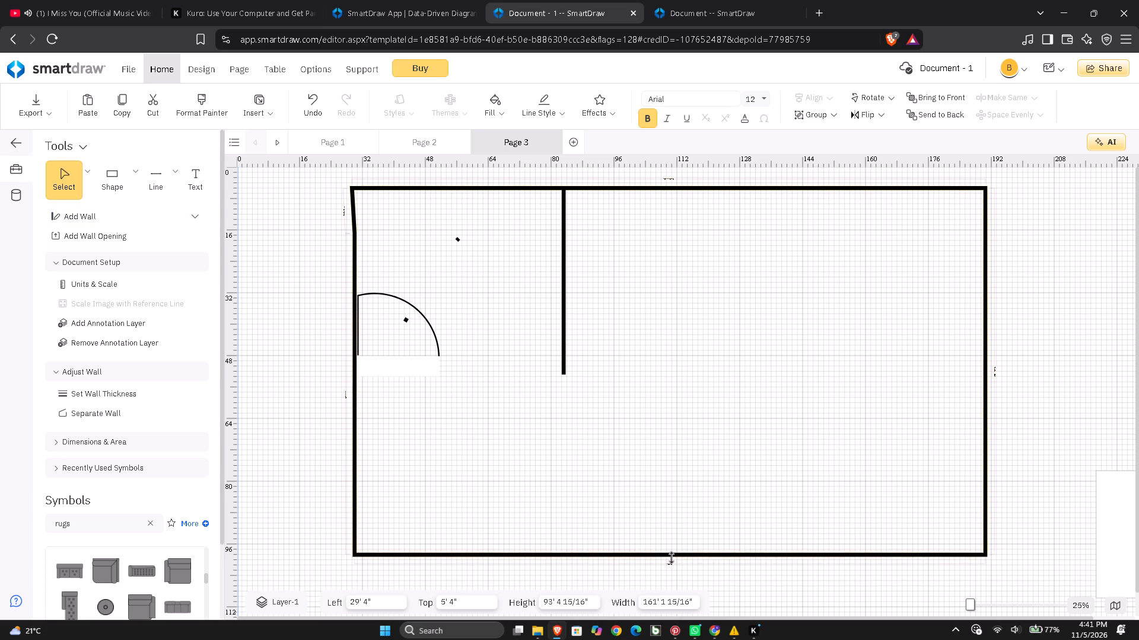
drag(672, 557, 674, 580)
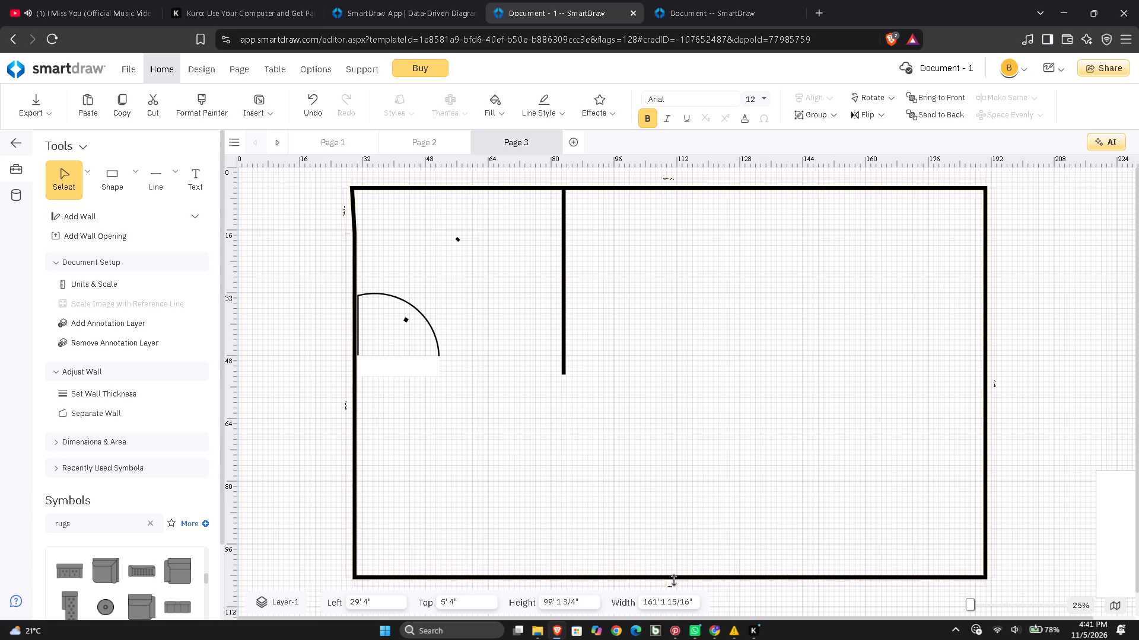
drag(674, 580, 675, 587)
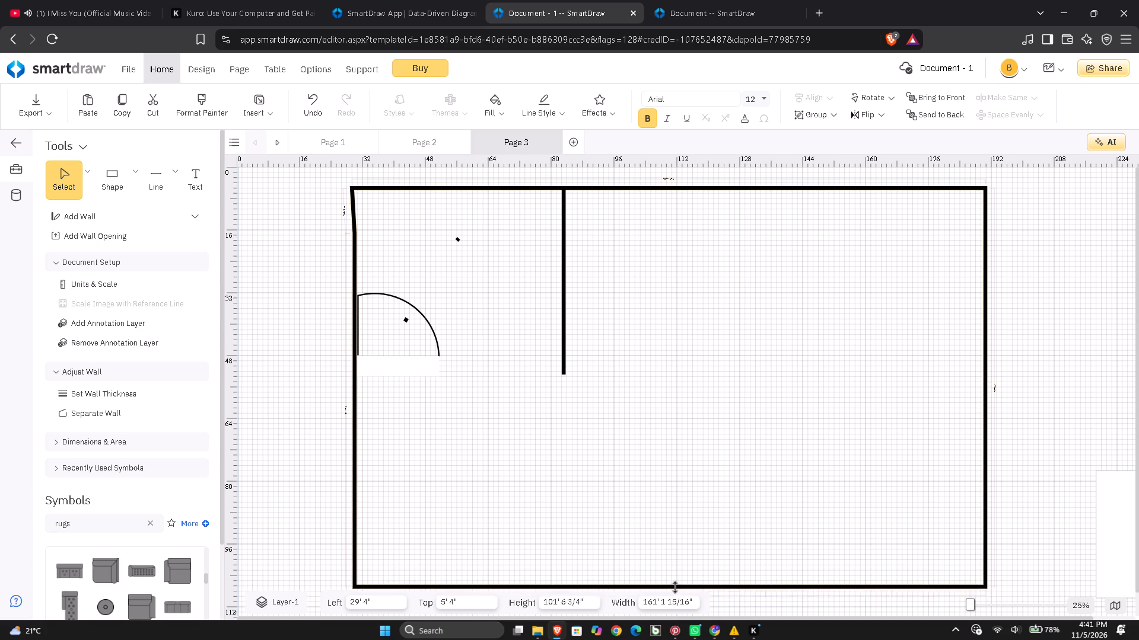
drag(675, 587, 675, 589)
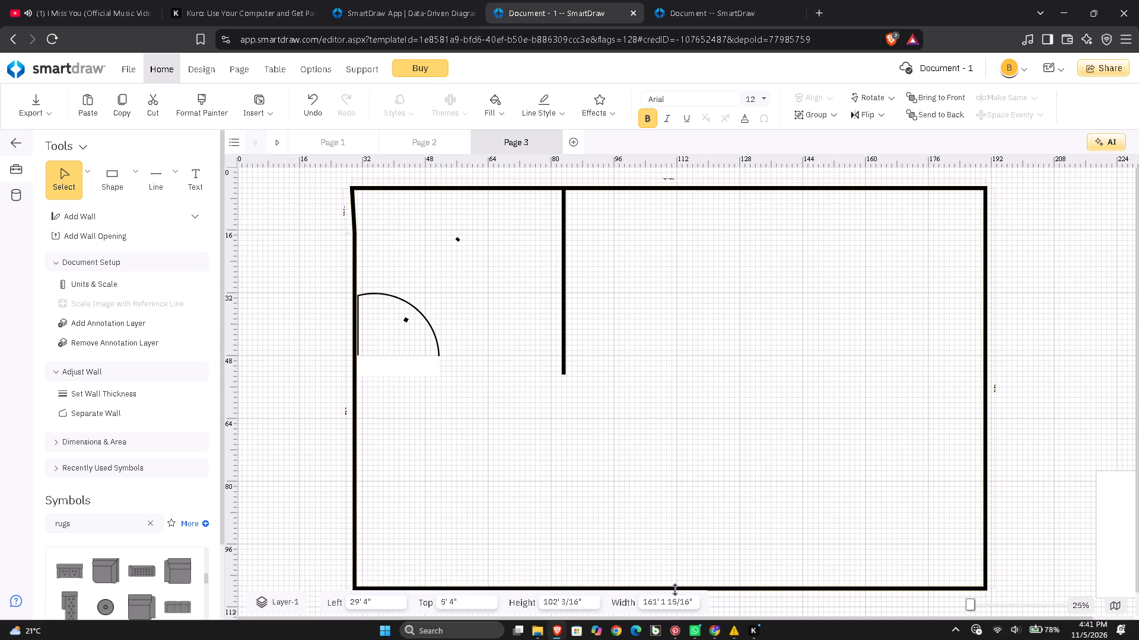
drag(675, 589, 677, 594)
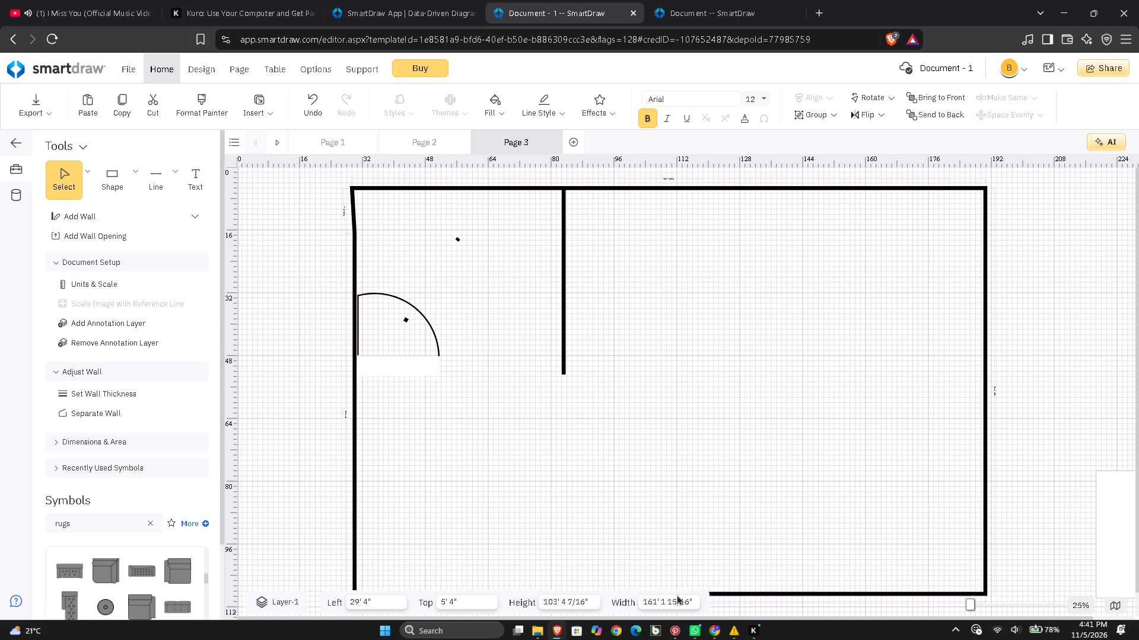
drag(677, 594, 666, 501)
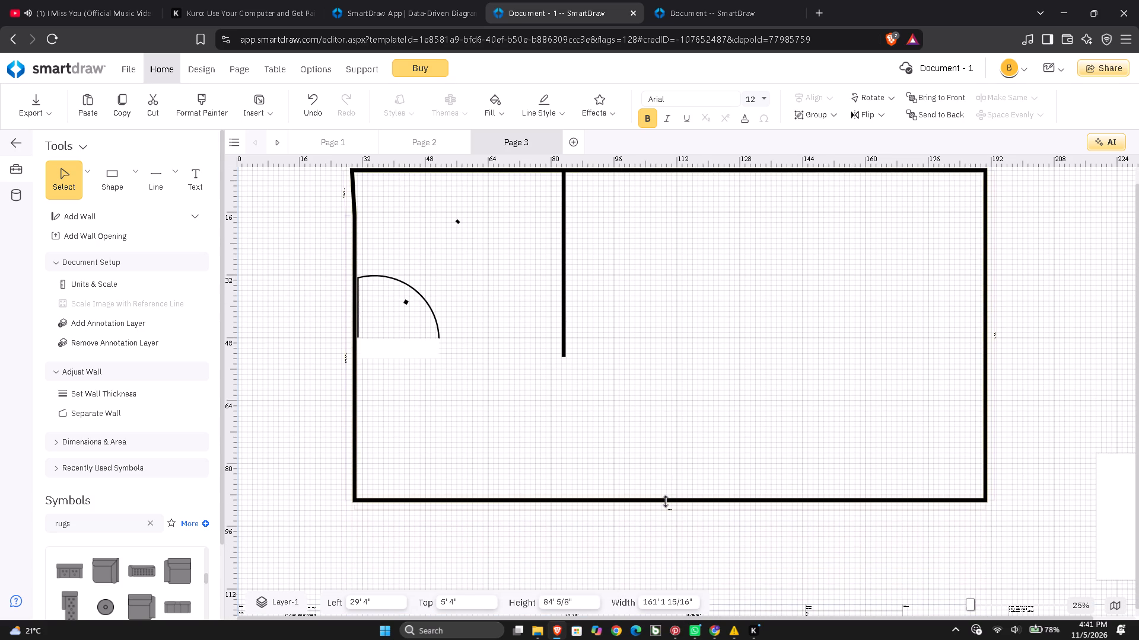
drag(666, 501, 670, 532)
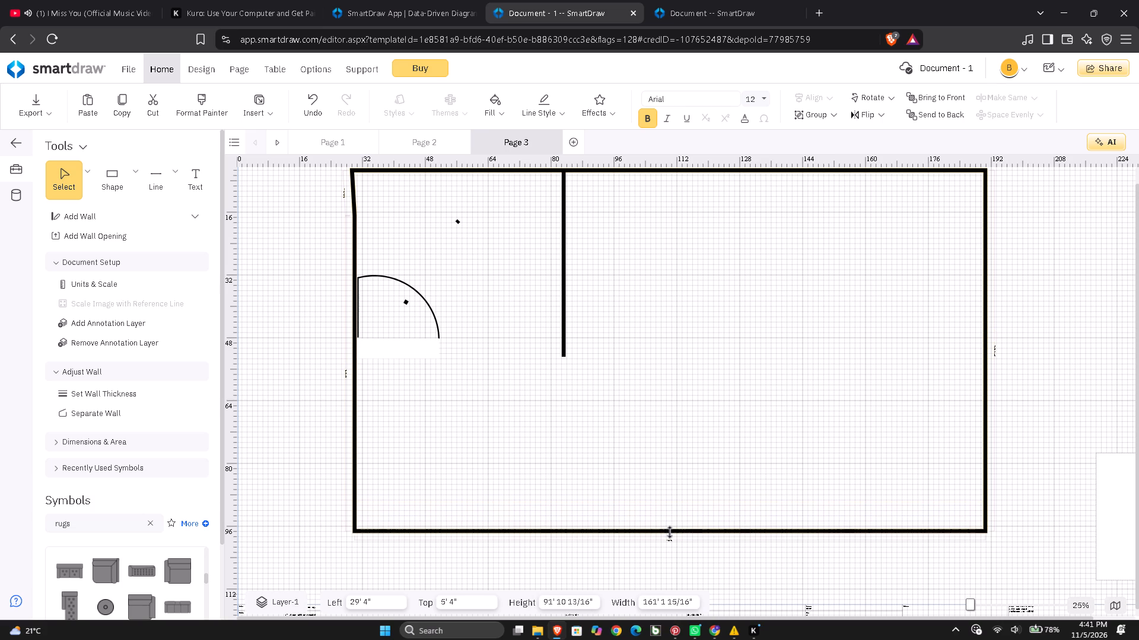
drag(670, 532, 674, 543)
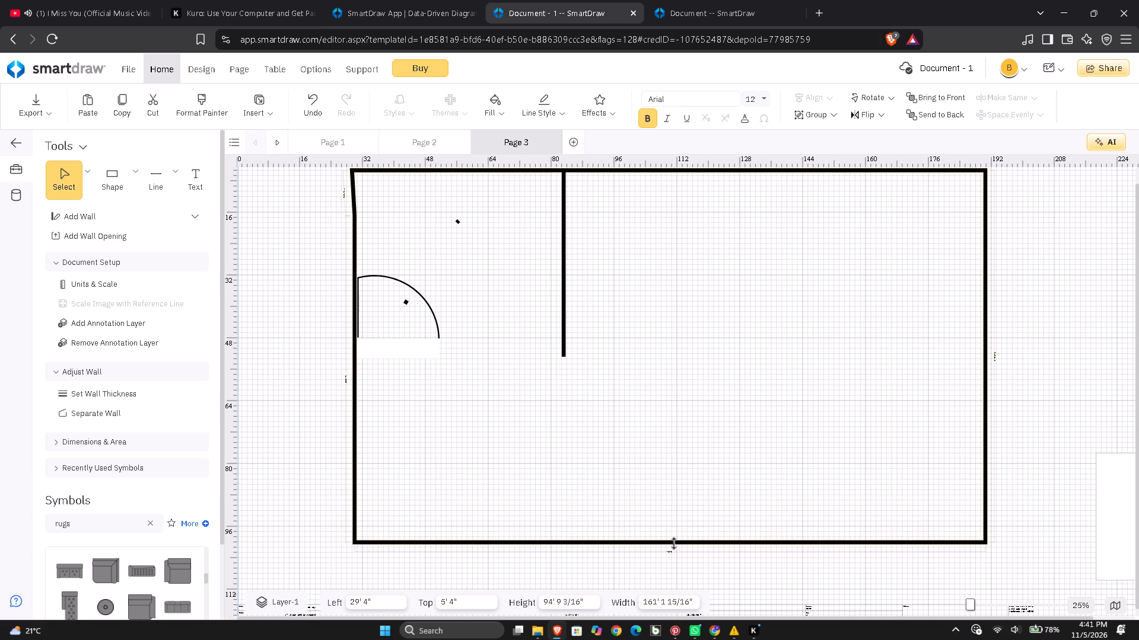
drag(674, 543, 657, 592)
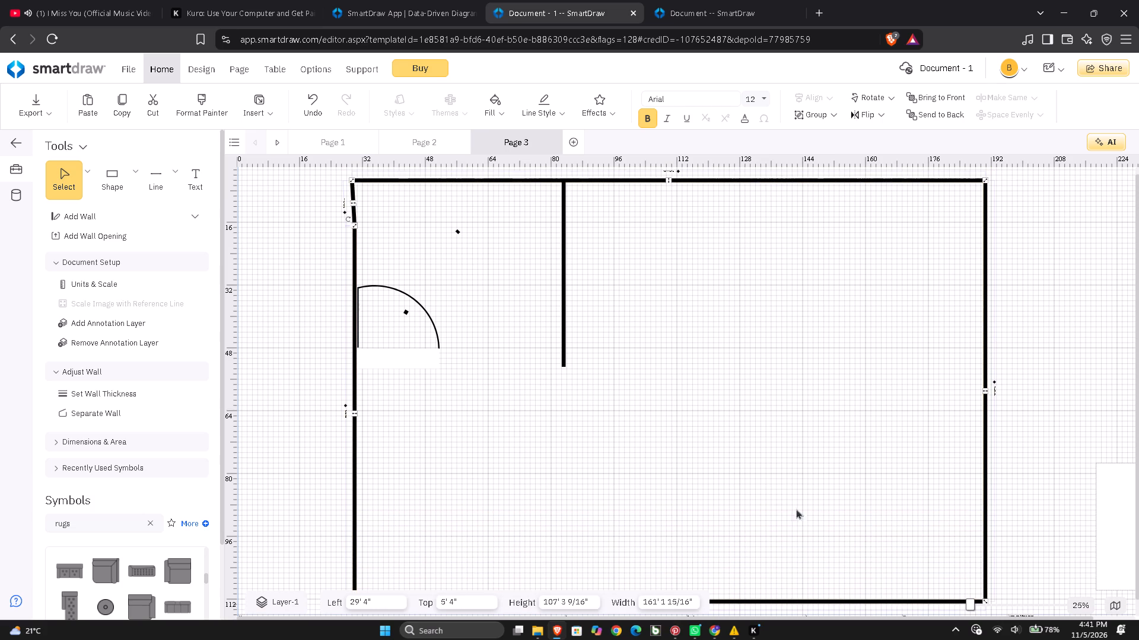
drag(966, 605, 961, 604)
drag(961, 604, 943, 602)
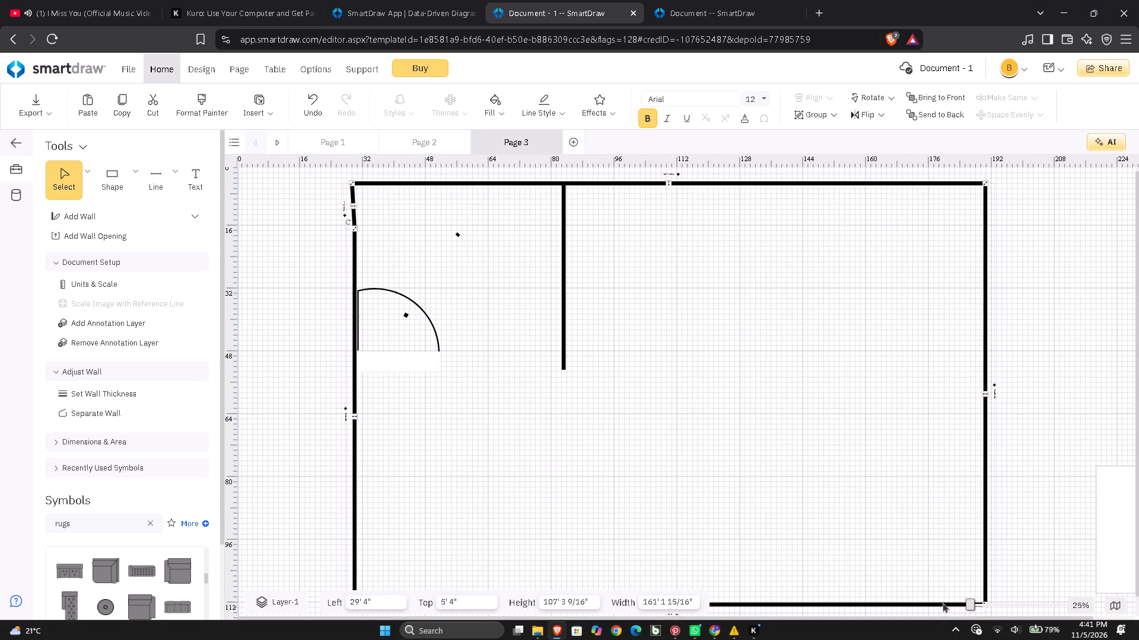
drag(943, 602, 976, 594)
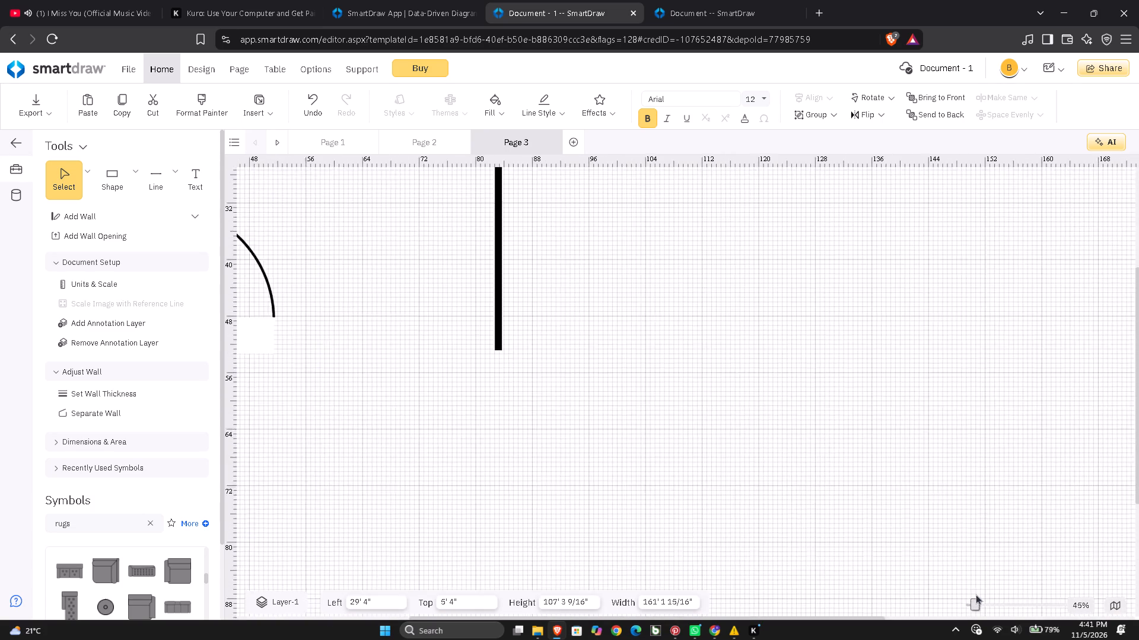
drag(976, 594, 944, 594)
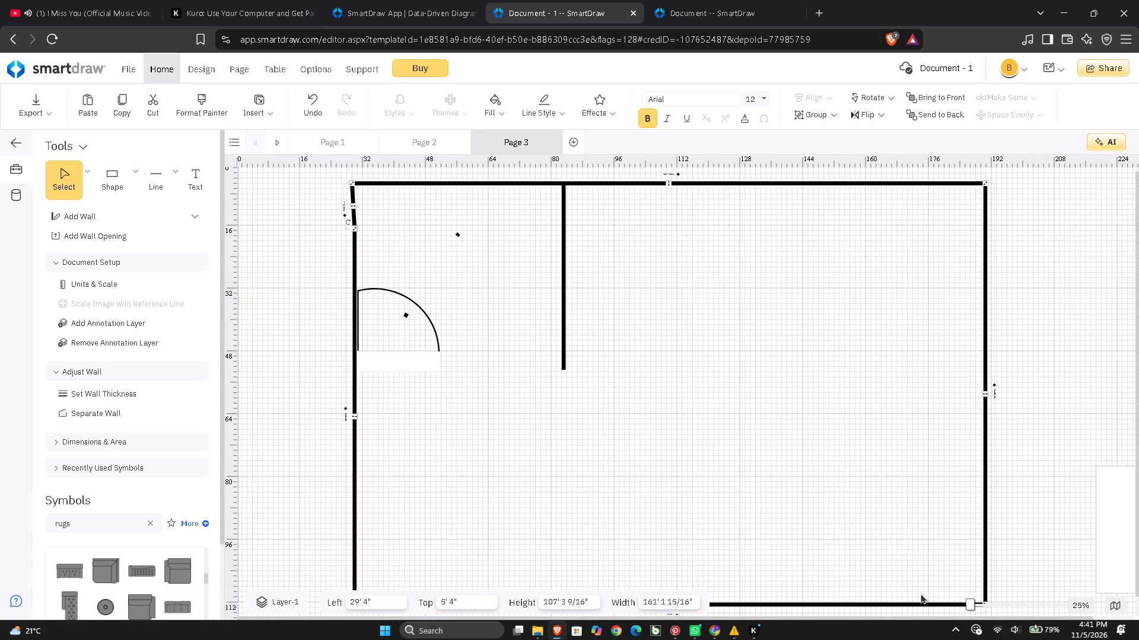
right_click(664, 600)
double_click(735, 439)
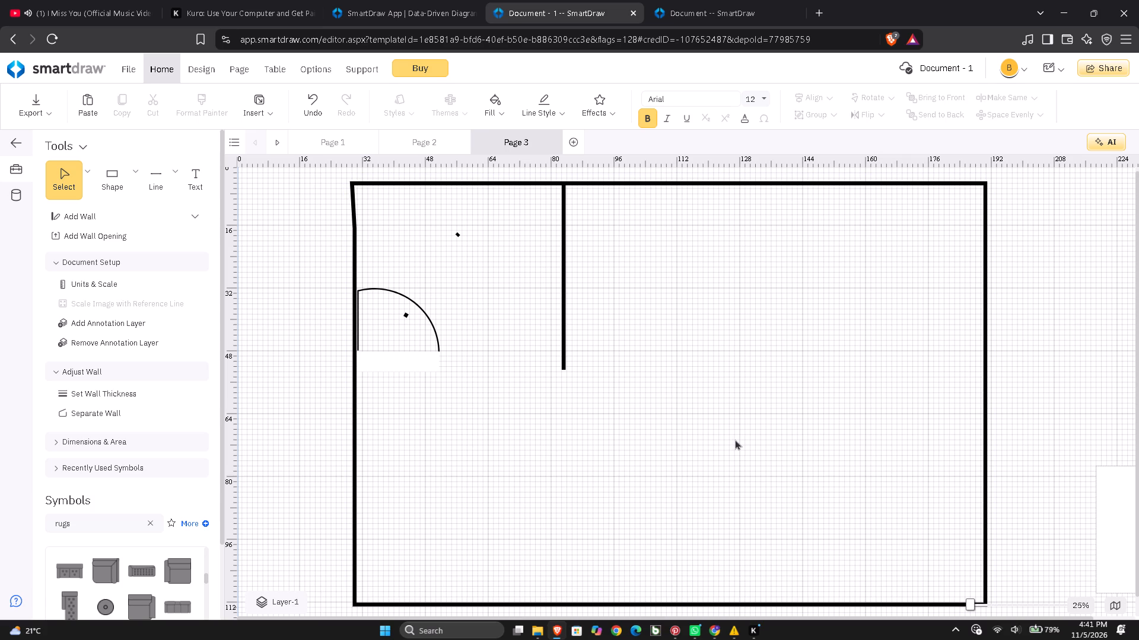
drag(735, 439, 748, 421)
Draw a short vertical wall at about 63' 11" left, from the bottom outer wall up to about the 96' mark.
click(90, 210)
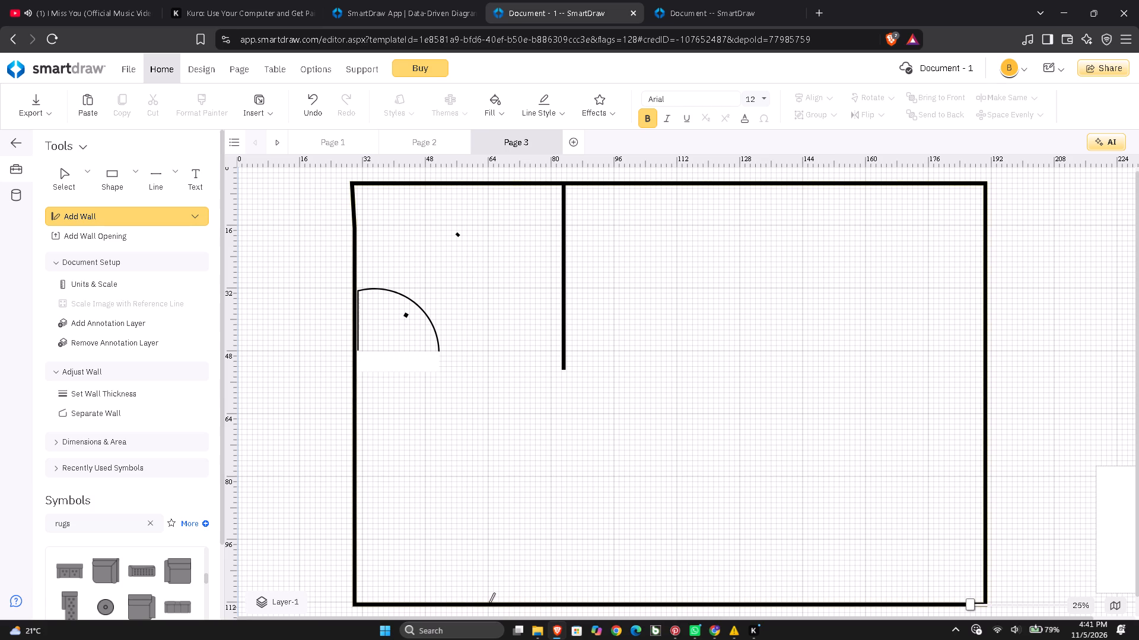
shift+drag(488, 603, 491, 560)
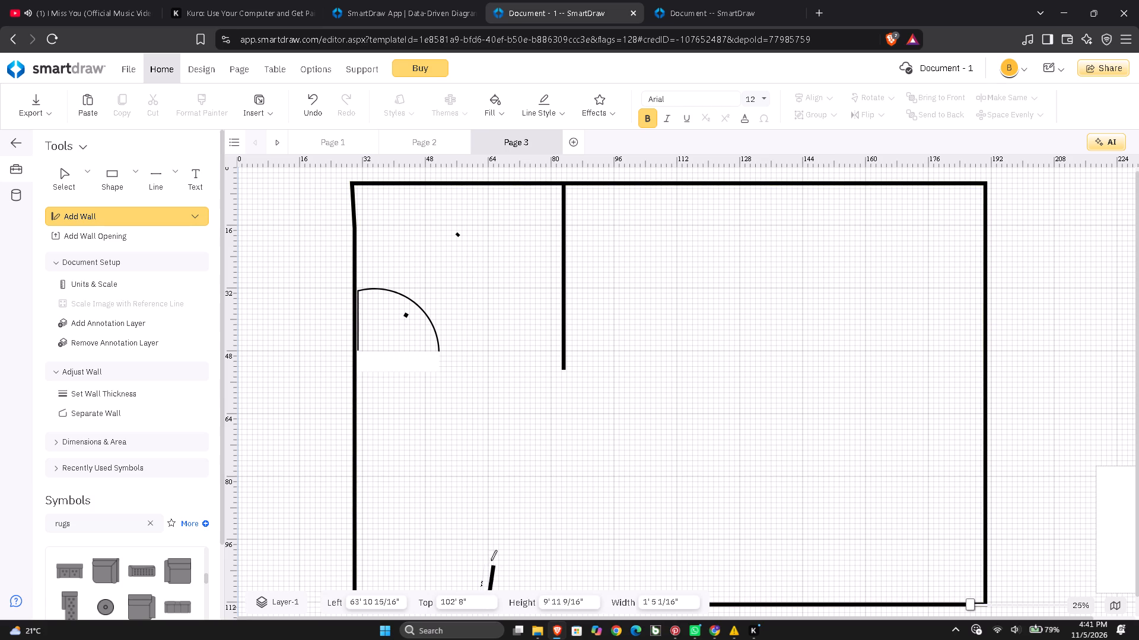
shift+drag(491, 560, 489, 520)
shift+drag(489, 520, 490, 521)
shift+drag(490, 521, 491, 538)
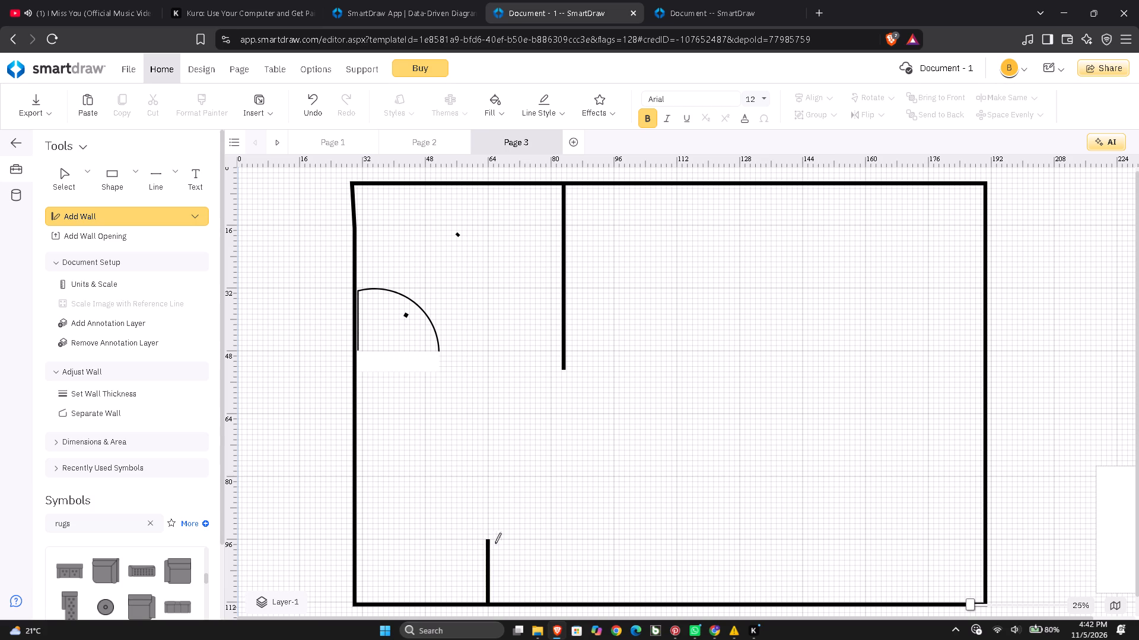
click(146, 213)
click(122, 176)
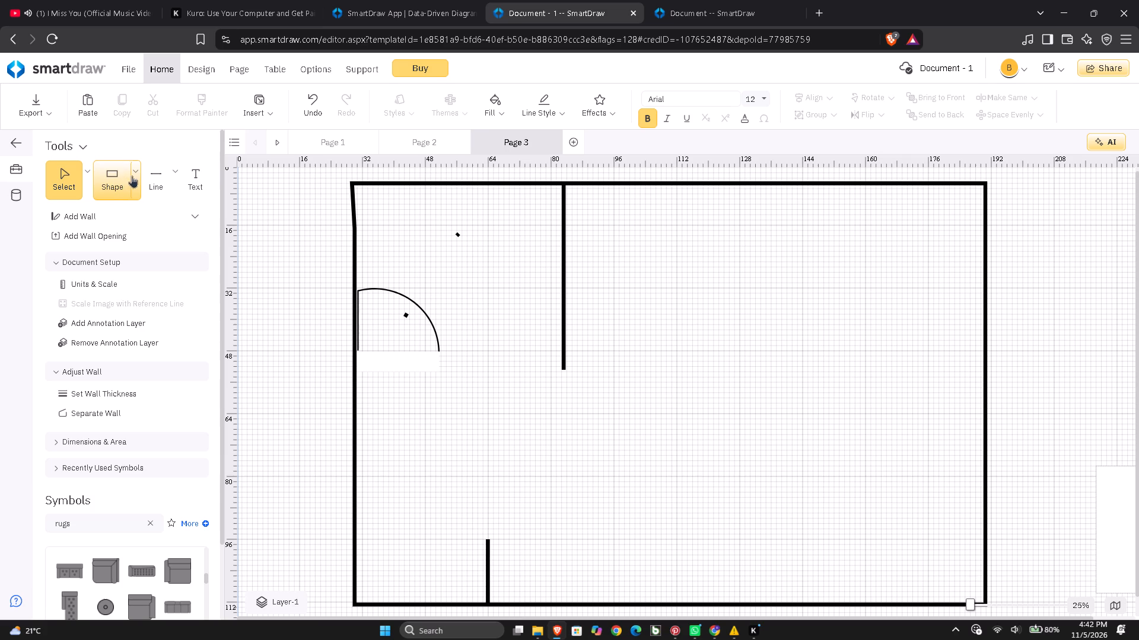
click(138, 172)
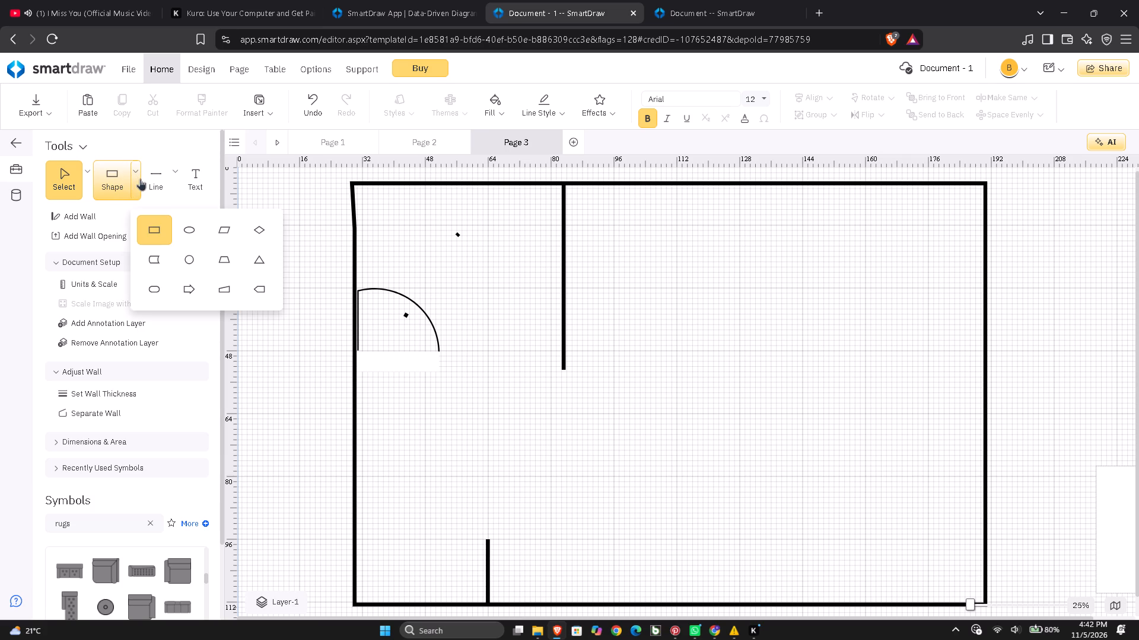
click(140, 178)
Replace the rugs search in the symbol library with a search for "cubical".
click(86, 140)
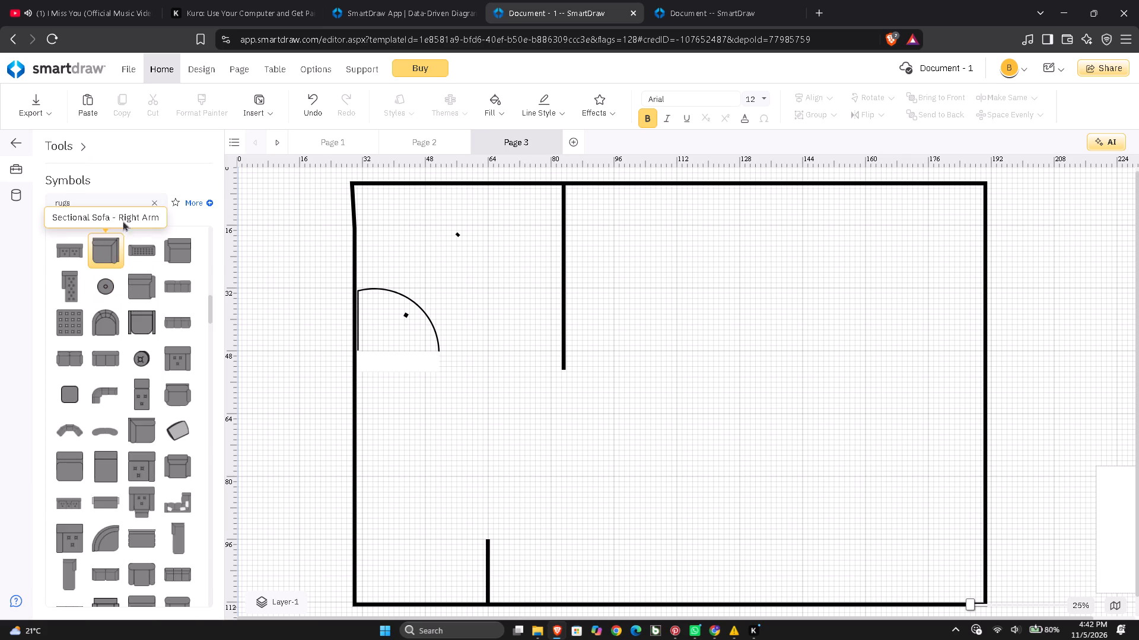
click(160, 204)
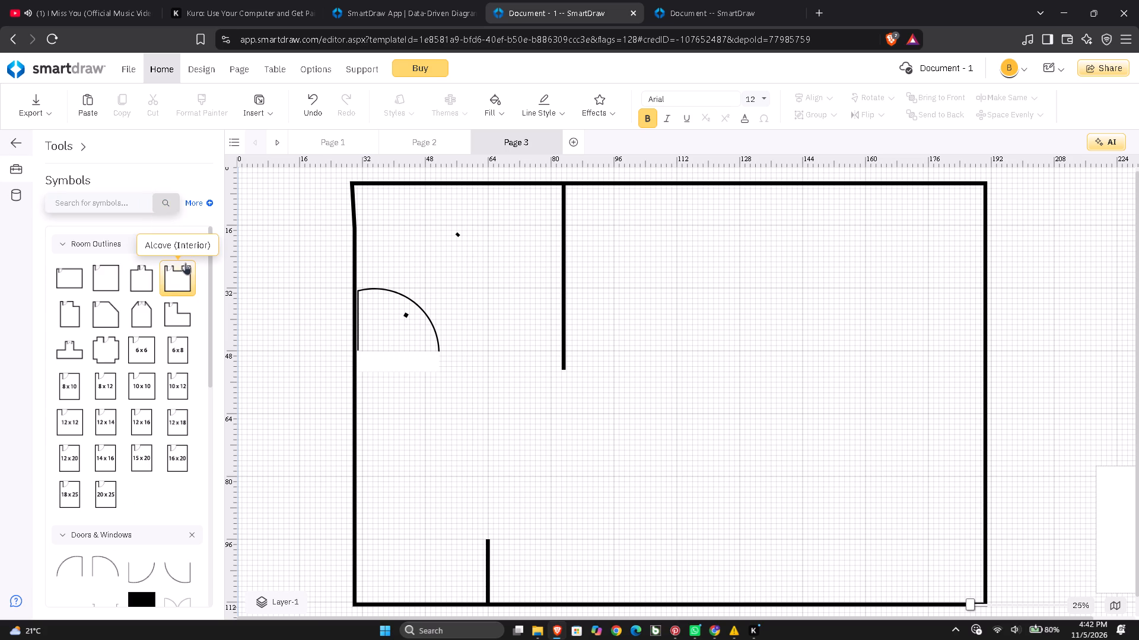
key(c)
text(ubical)
key(Return)
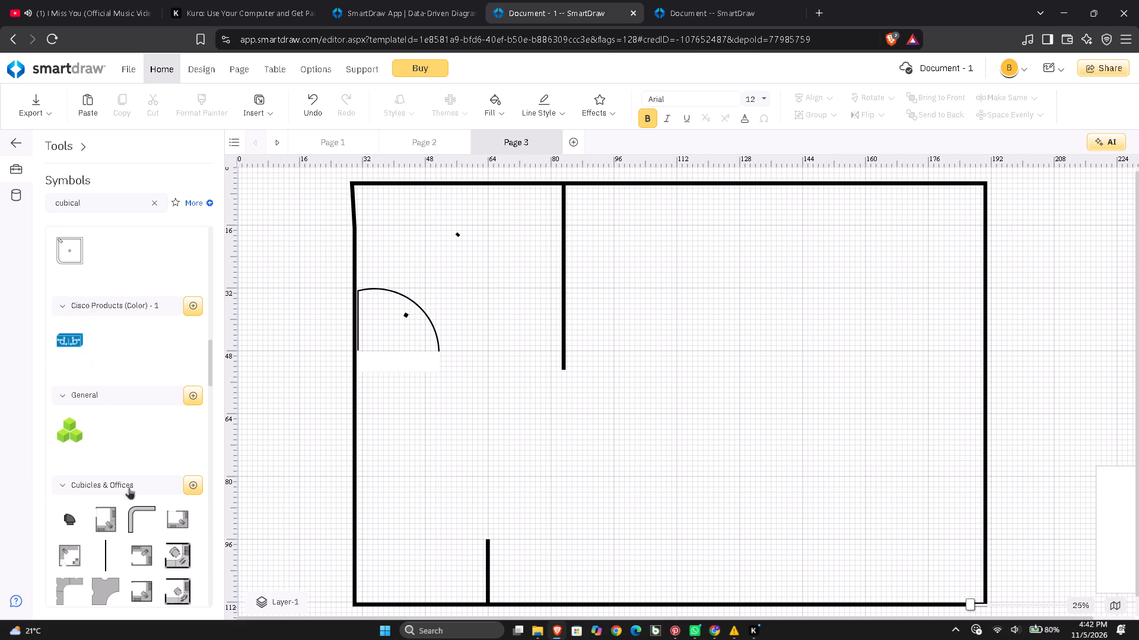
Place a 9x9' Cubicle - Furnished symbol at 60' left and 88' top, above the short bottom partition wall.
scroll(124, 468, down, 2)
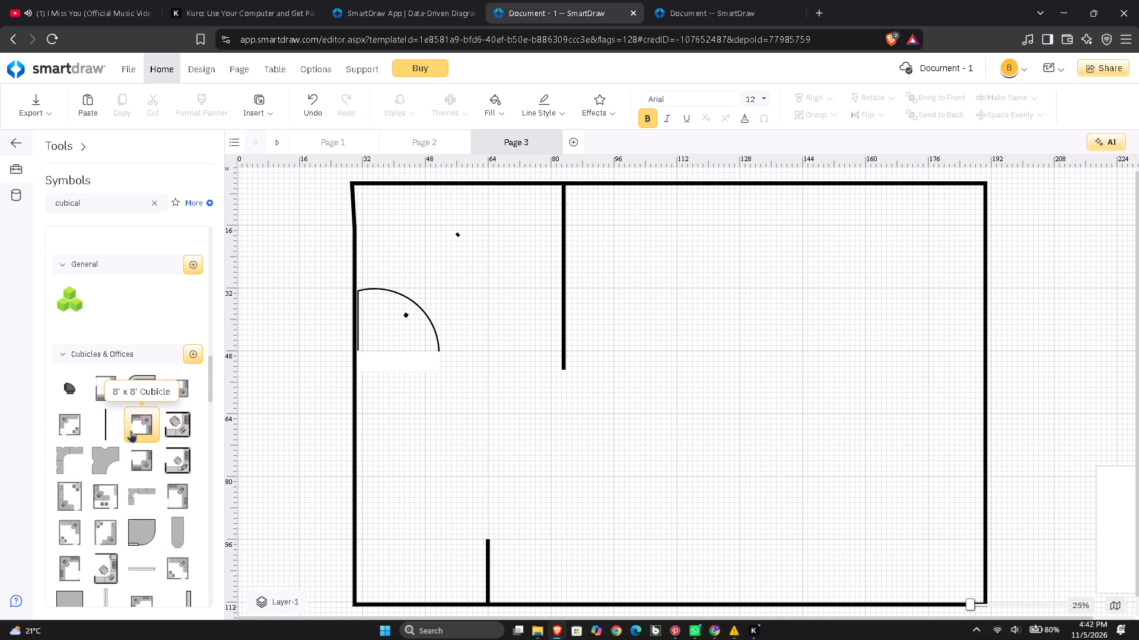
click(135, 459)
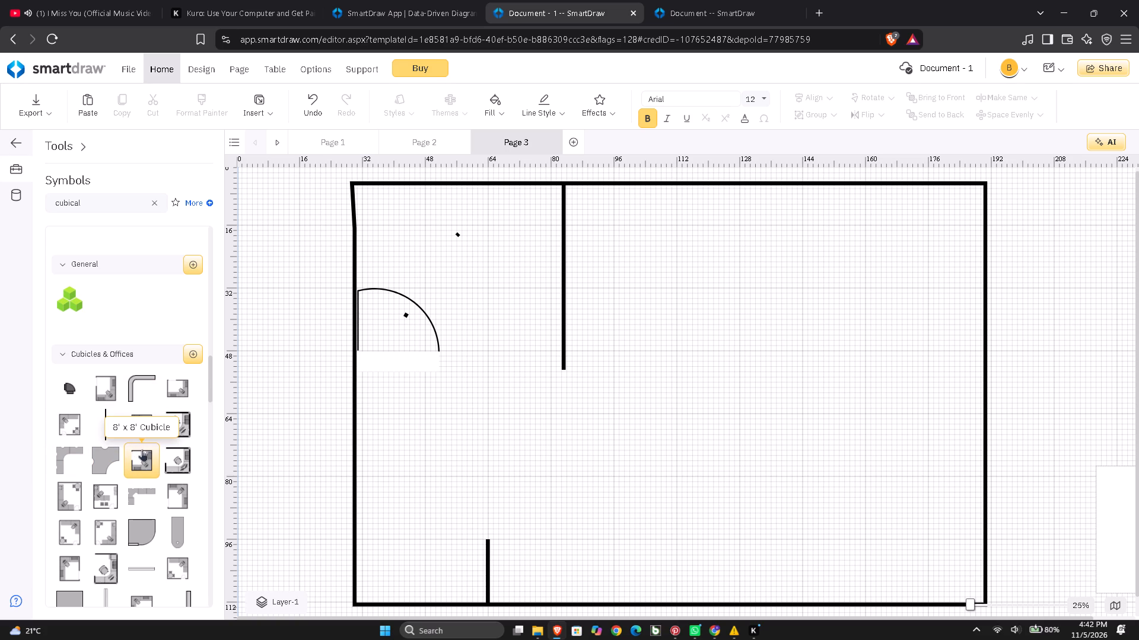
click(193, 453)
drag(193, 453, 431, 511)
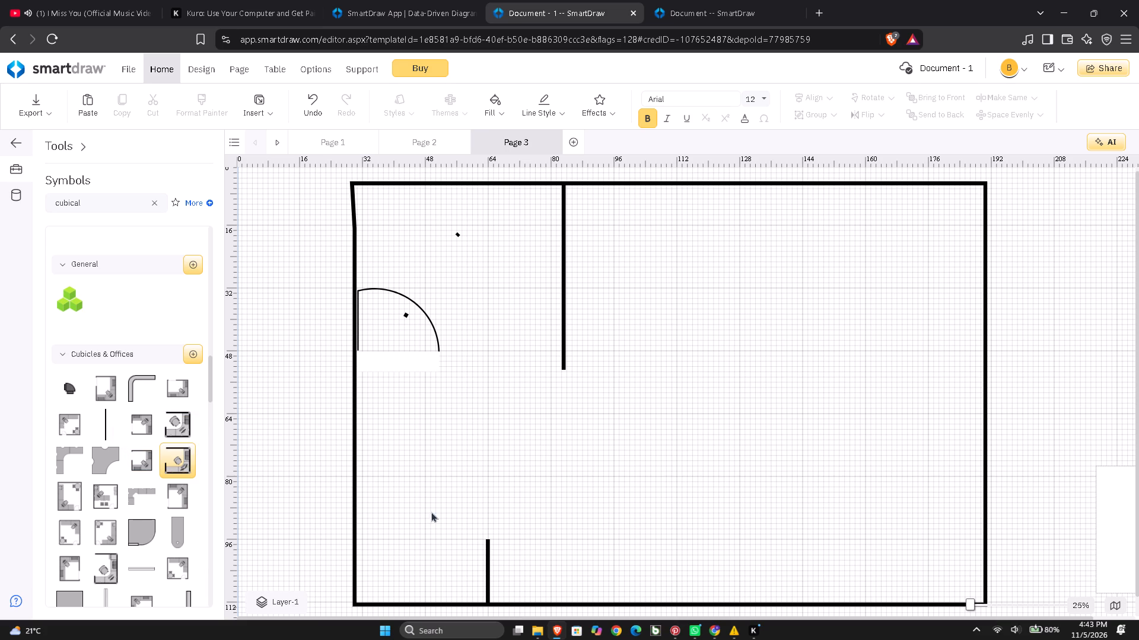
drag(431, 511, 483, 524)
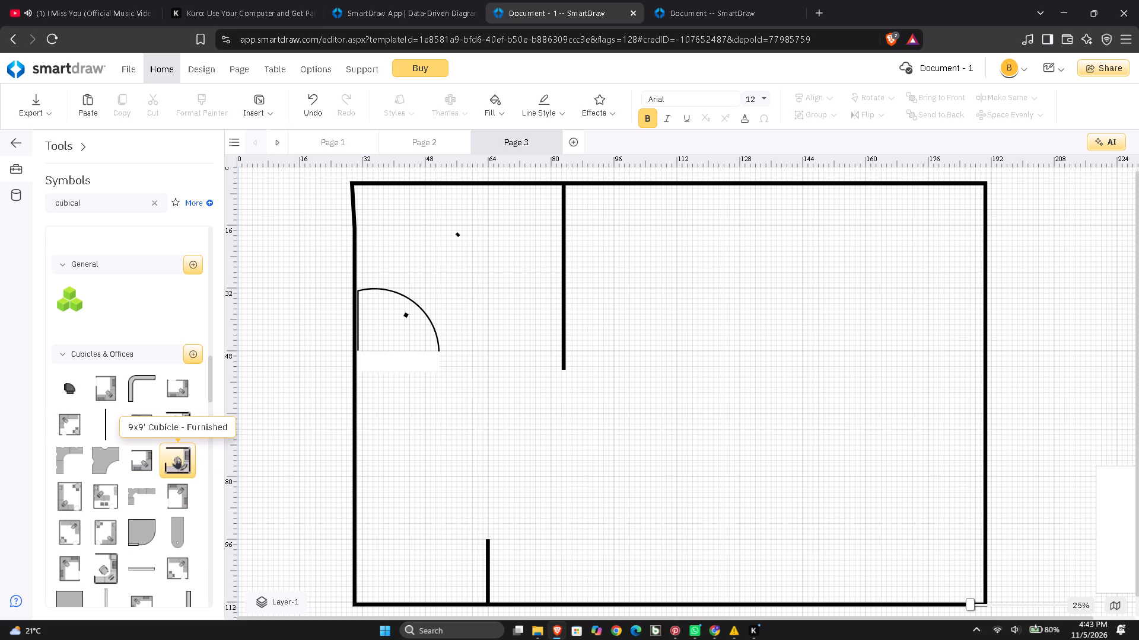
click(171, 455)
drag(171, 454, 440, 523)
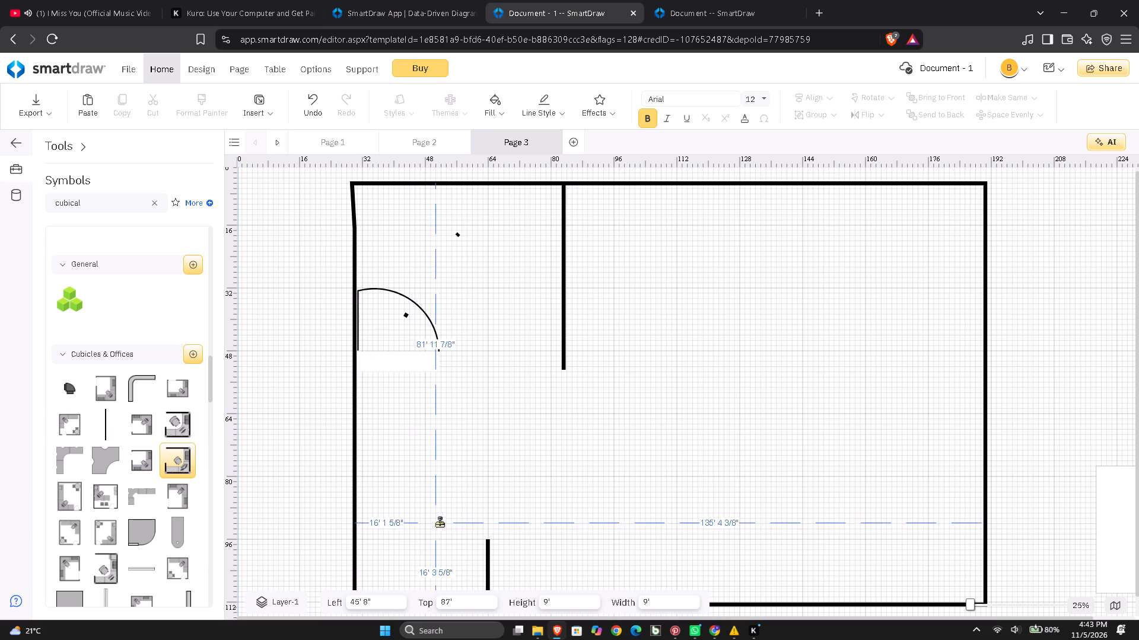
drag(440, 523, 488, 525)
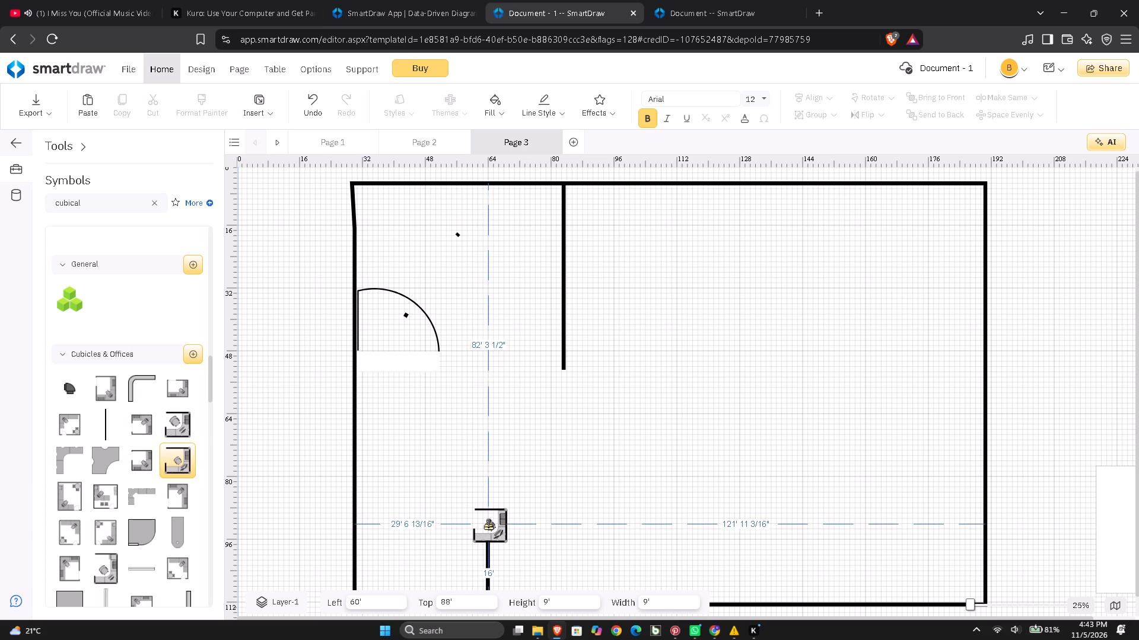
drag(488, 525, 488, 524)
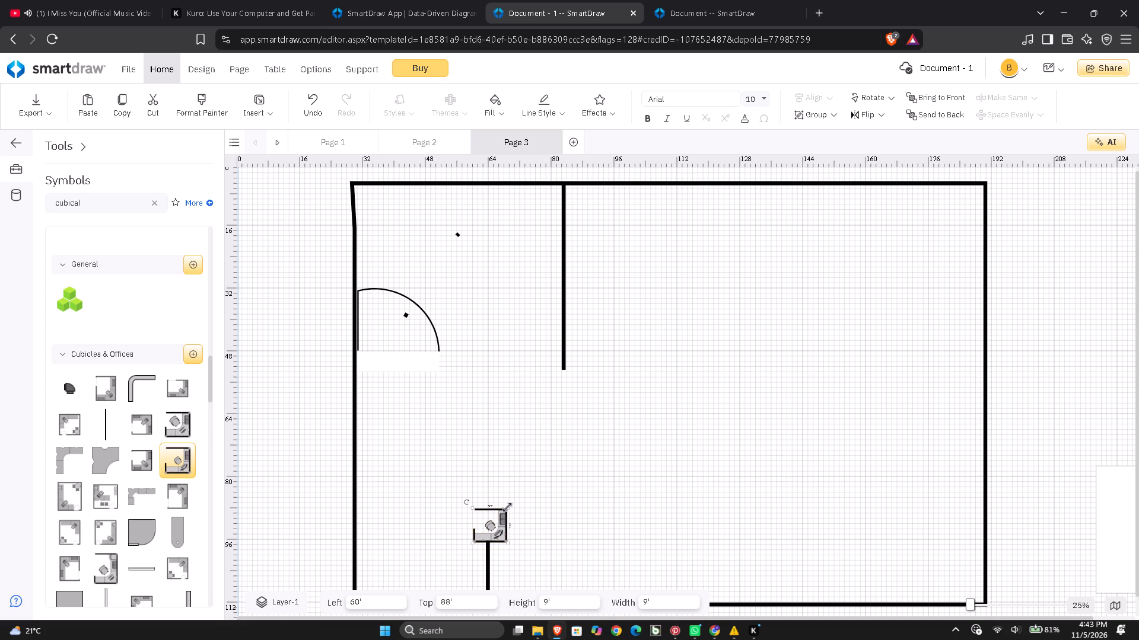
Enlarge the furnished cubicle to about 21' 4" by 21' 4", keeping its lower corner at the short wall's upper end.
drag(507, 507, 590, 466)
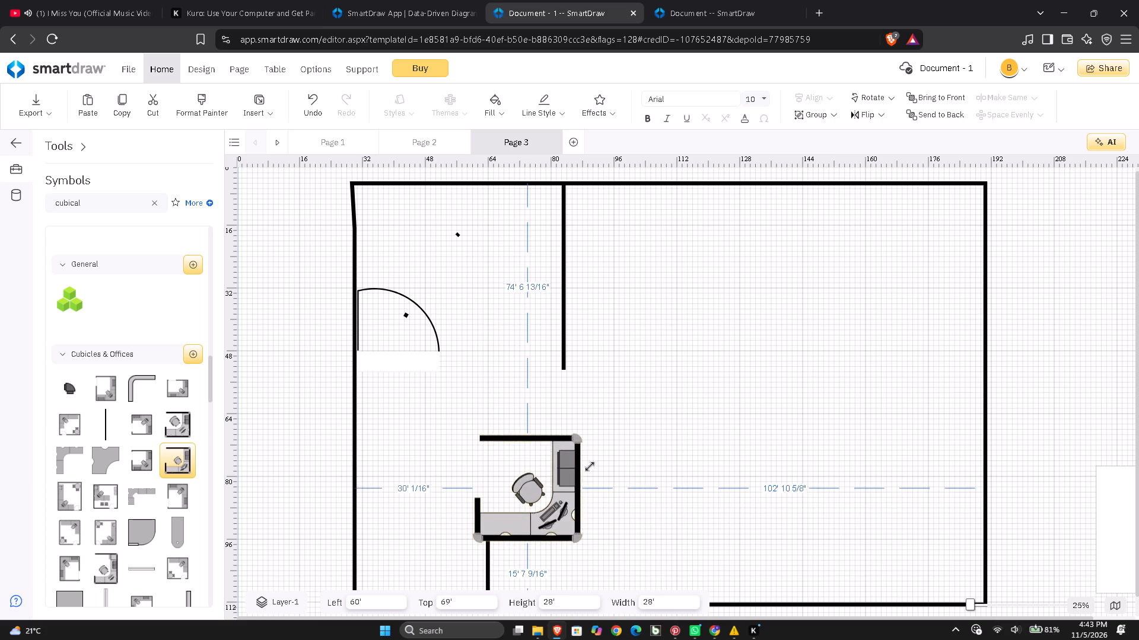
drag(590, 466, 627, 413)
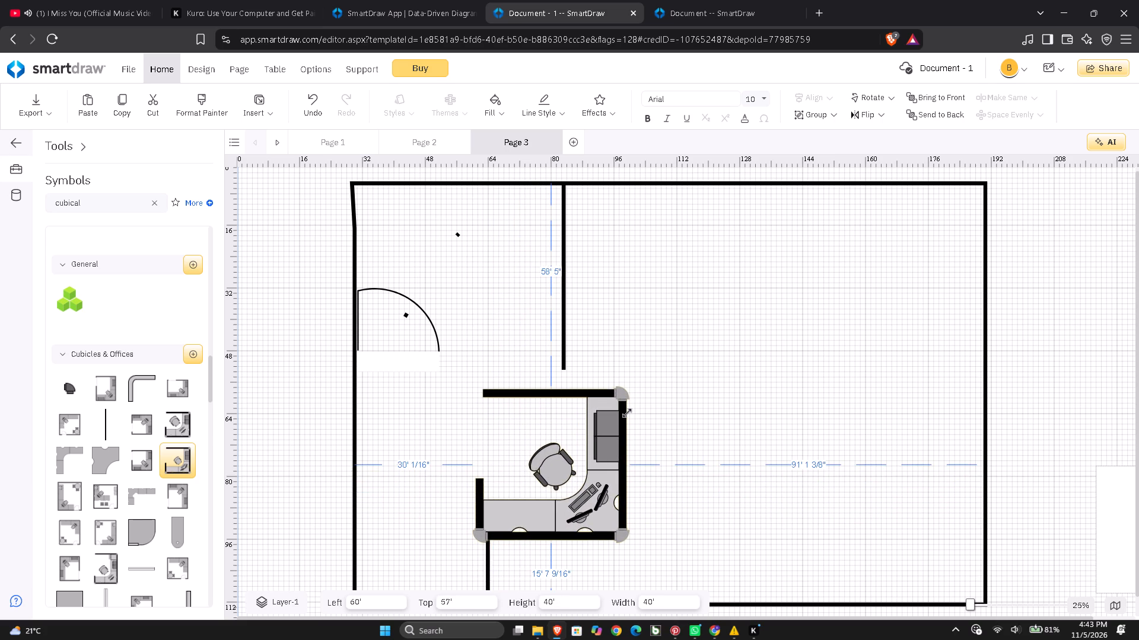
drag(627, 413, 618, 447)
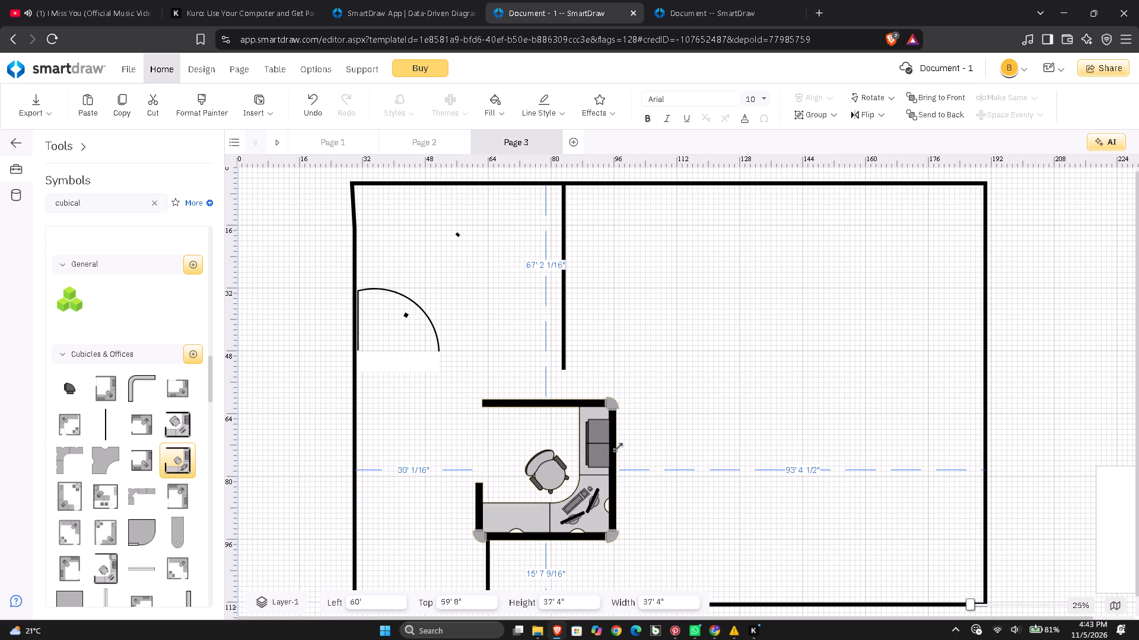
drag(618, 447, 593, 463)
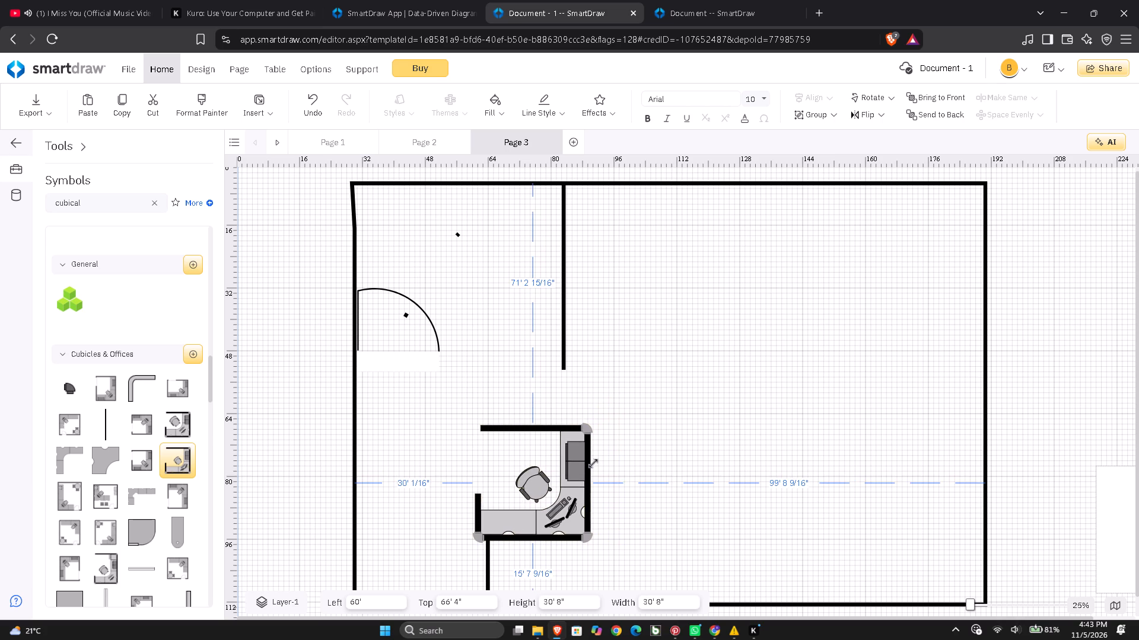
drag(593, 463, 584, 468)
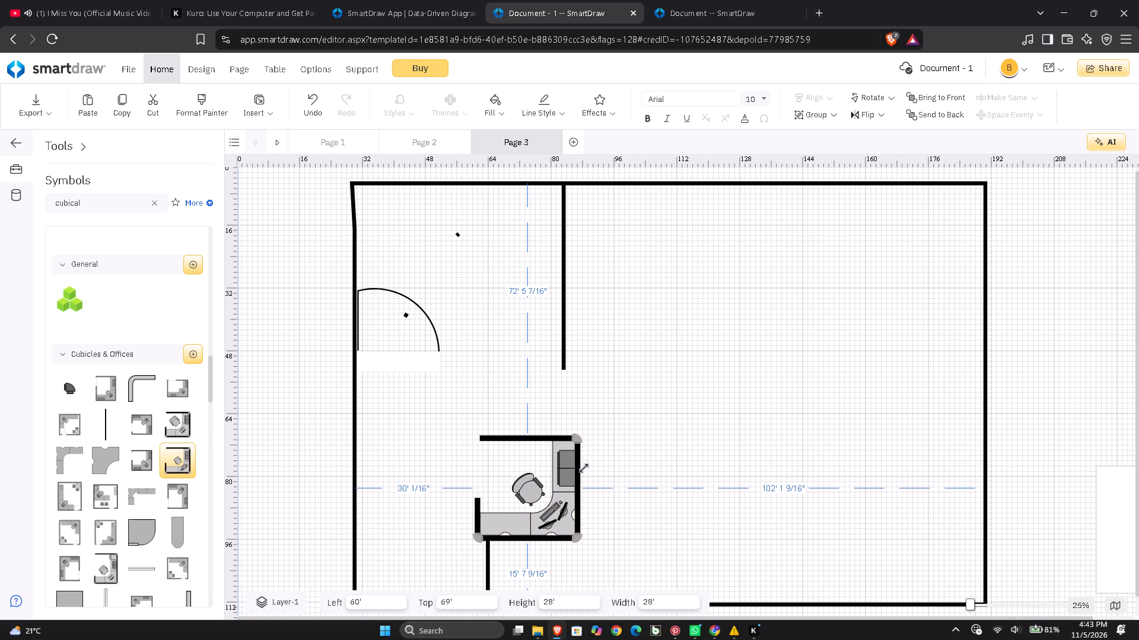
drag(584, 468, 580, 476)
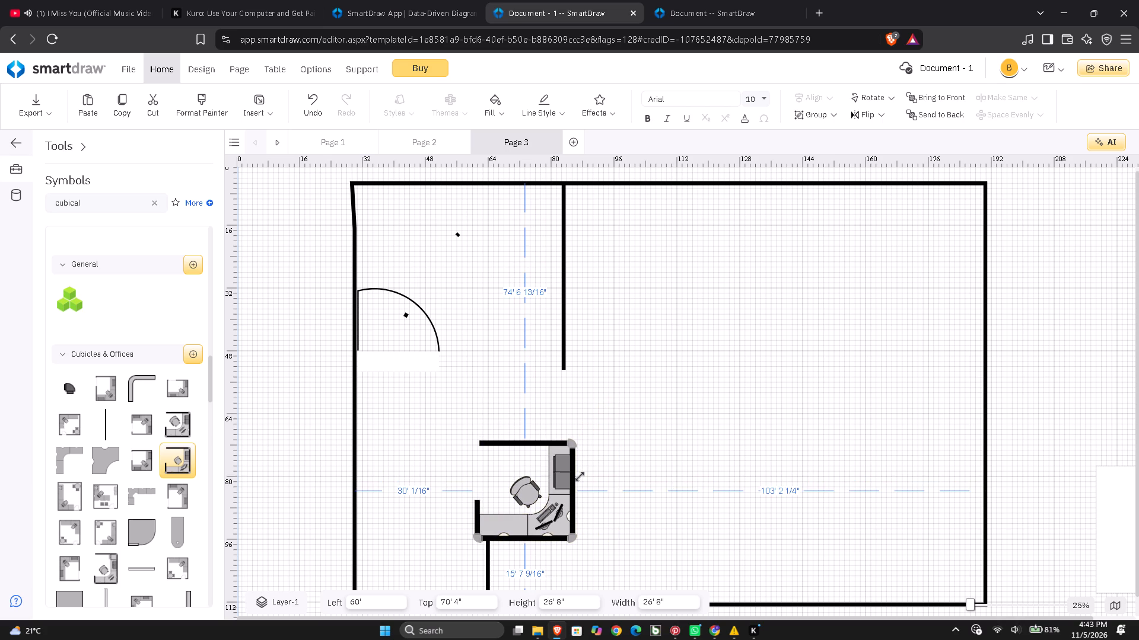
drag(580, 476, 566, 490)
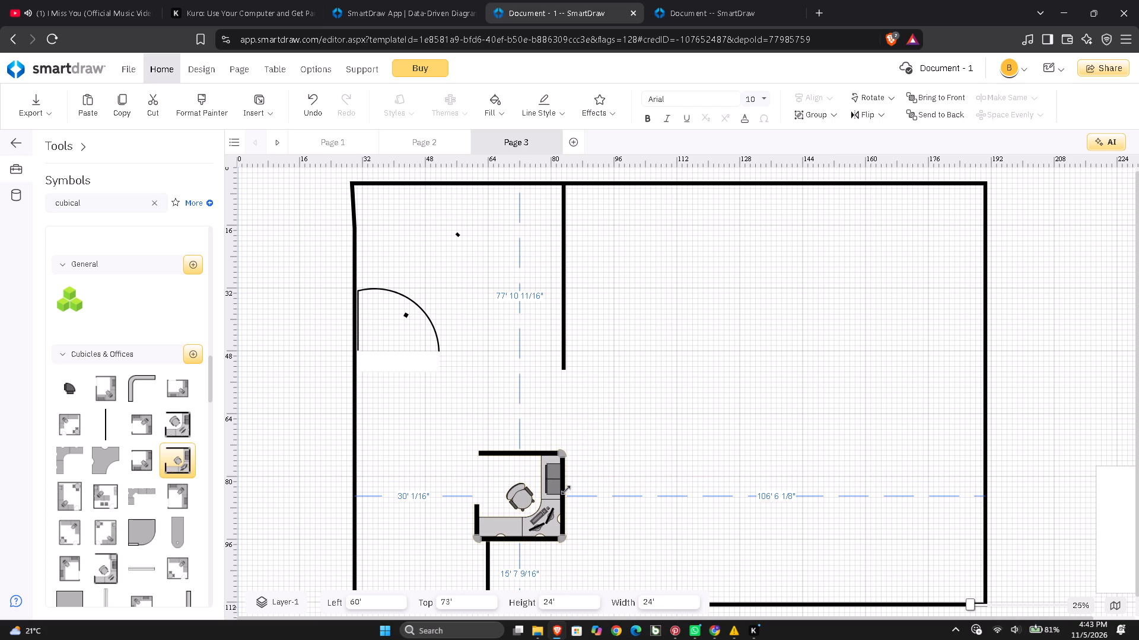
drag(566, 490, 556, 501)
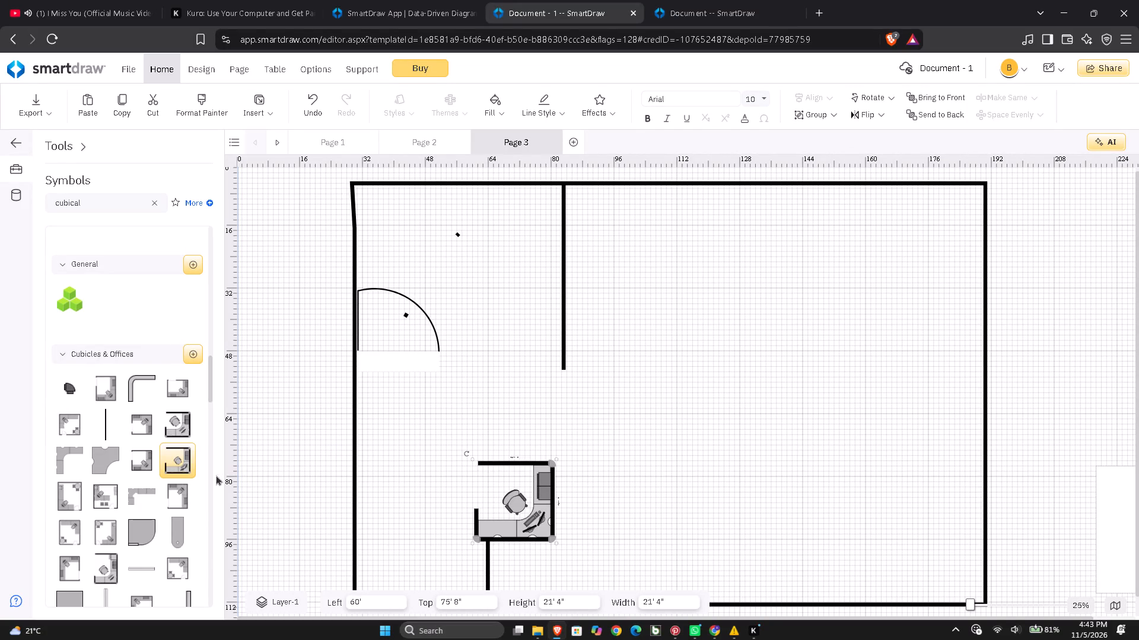
Look through the Cubicles & Offices results and the other symbol groups for further suitable furniture.
scroll(71, 497, down, 4)
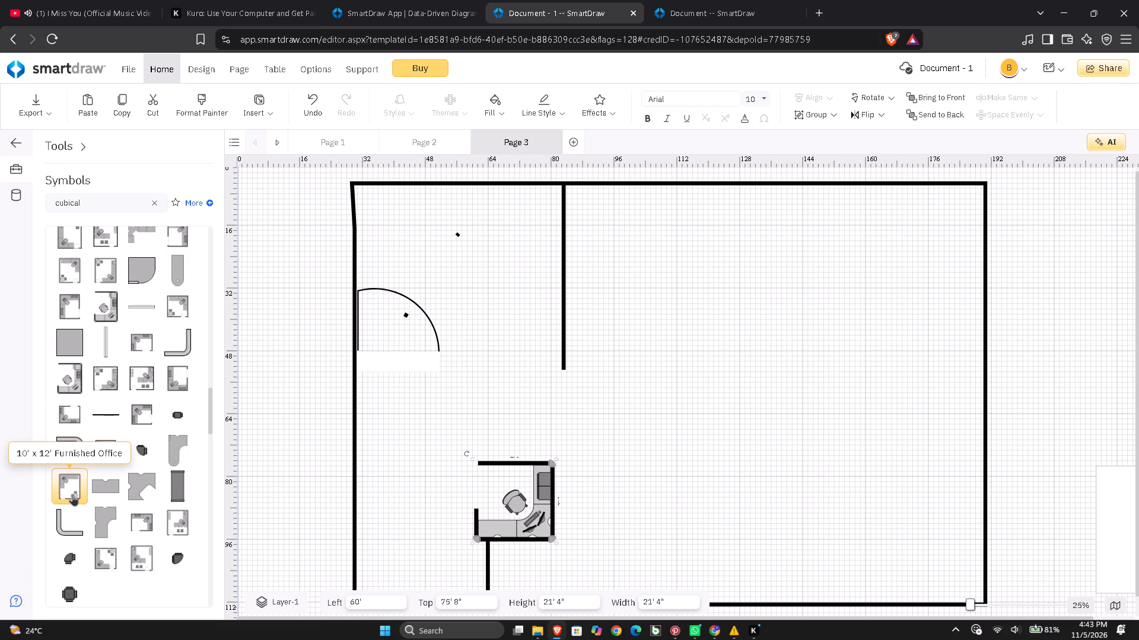
scroll(74, 494, down, 3)
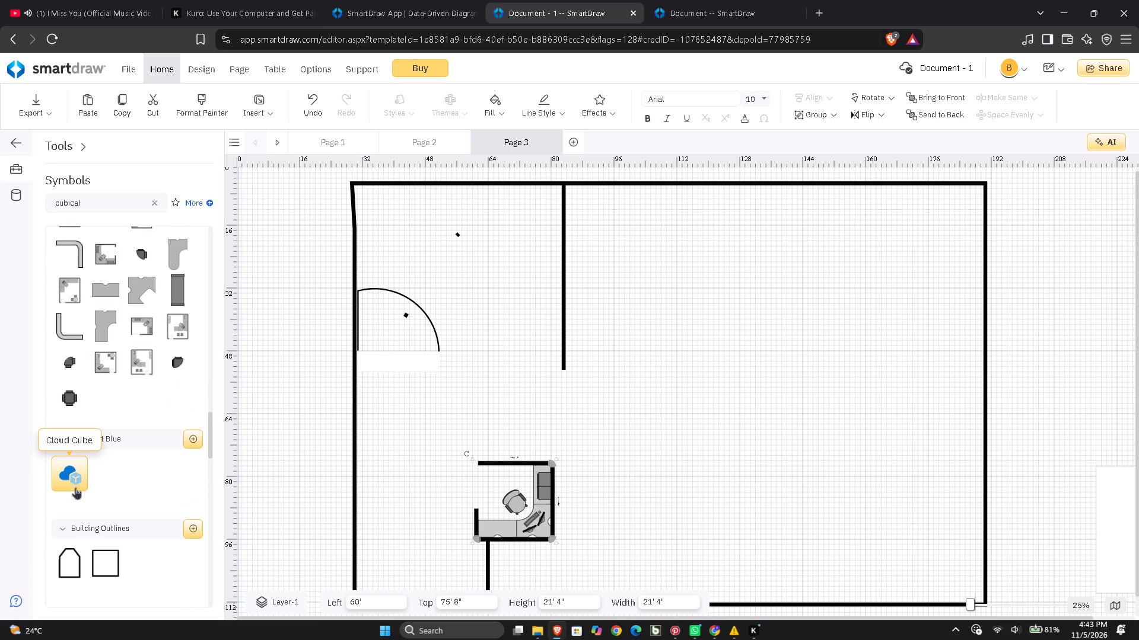
scroll(74, 485, down, 2)
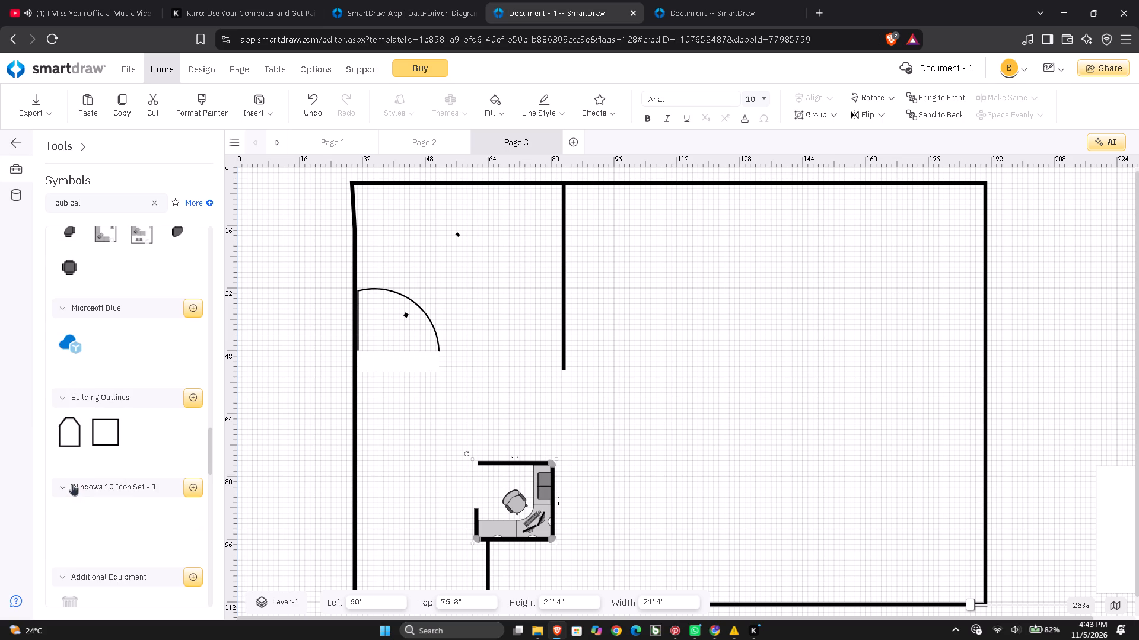
scroll(72, 484, up, 3)
right_click(72, 482)
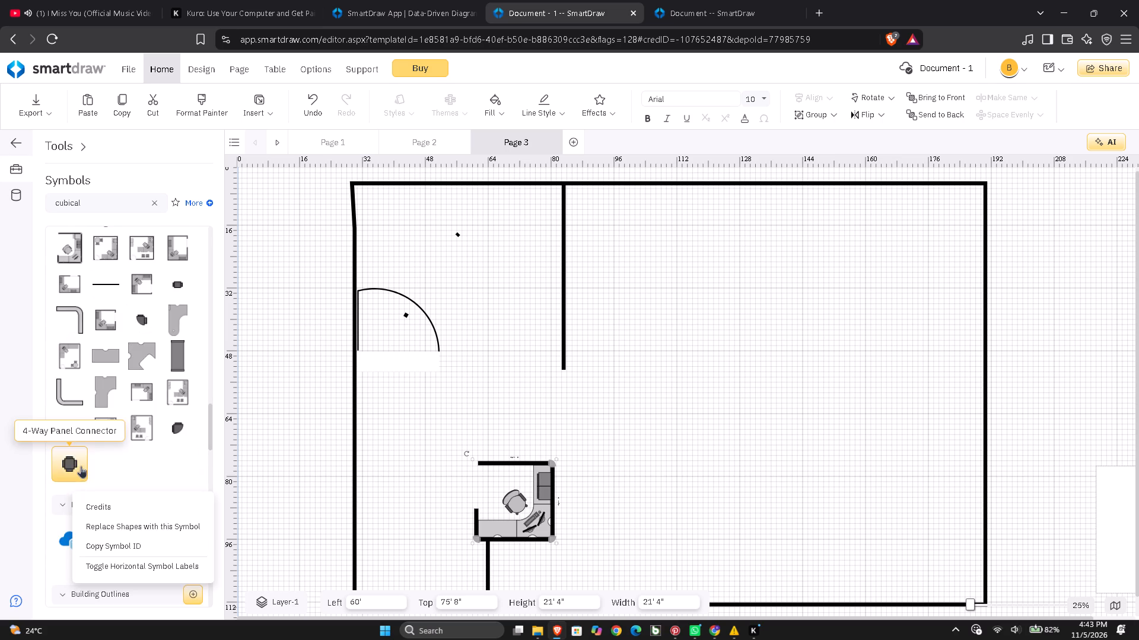
scroll(81, 466, up, 5)
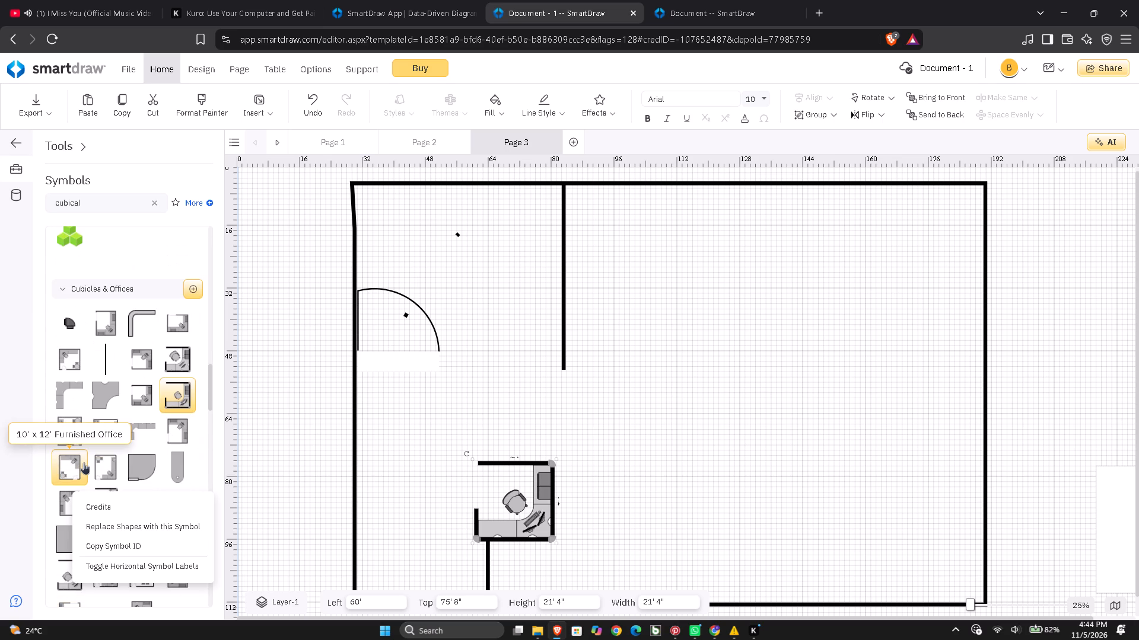
scroll(84, 462, up, 1)
scroll(84, 462, down, 2)
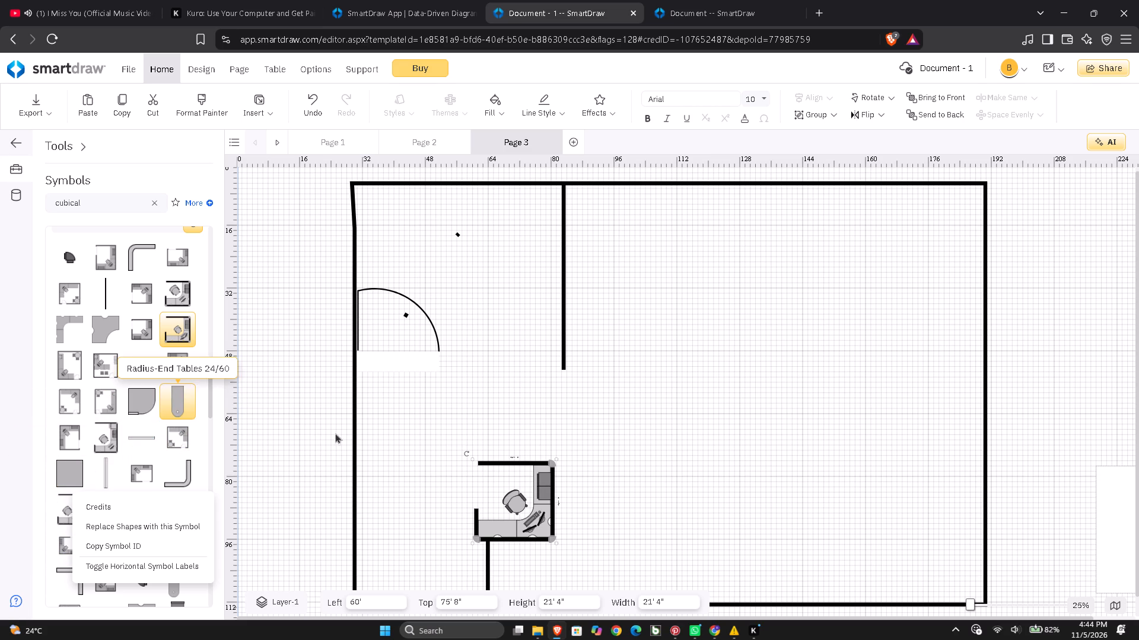
click(18, 473)
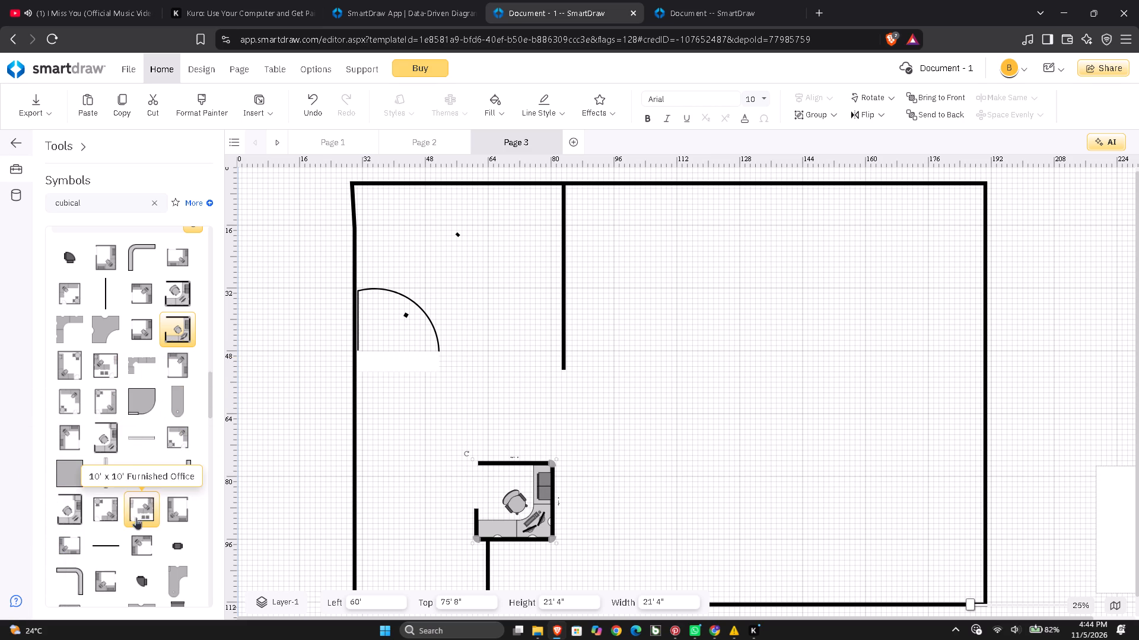
scroll(131, 507, down, 3)
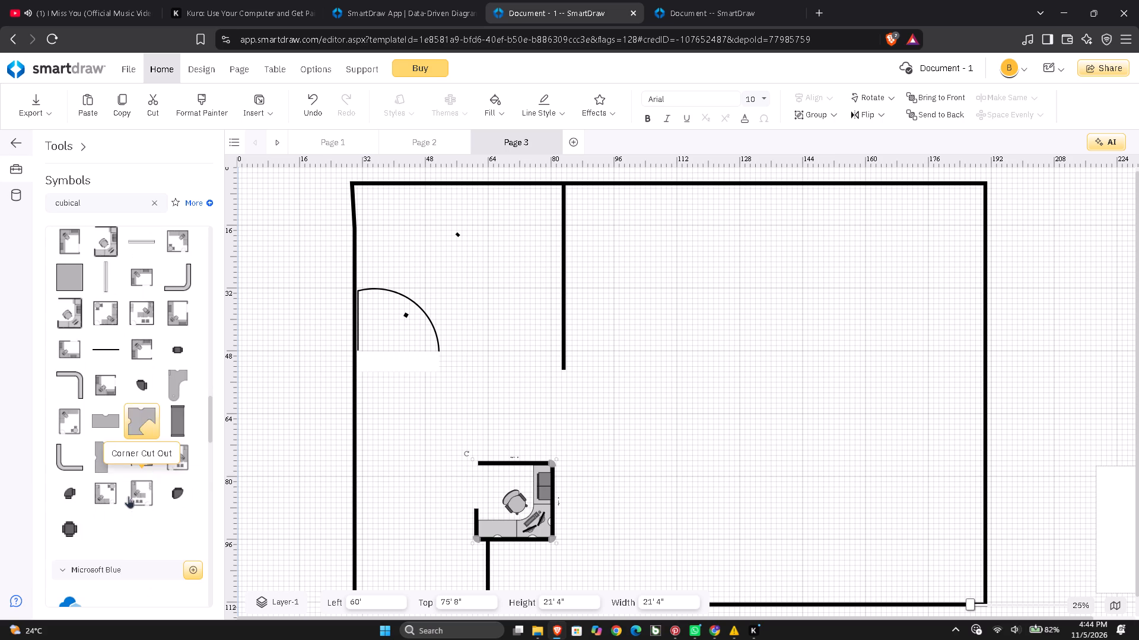
scroll(128, 490, down, 1)
scroll(127, 489, up, 12)
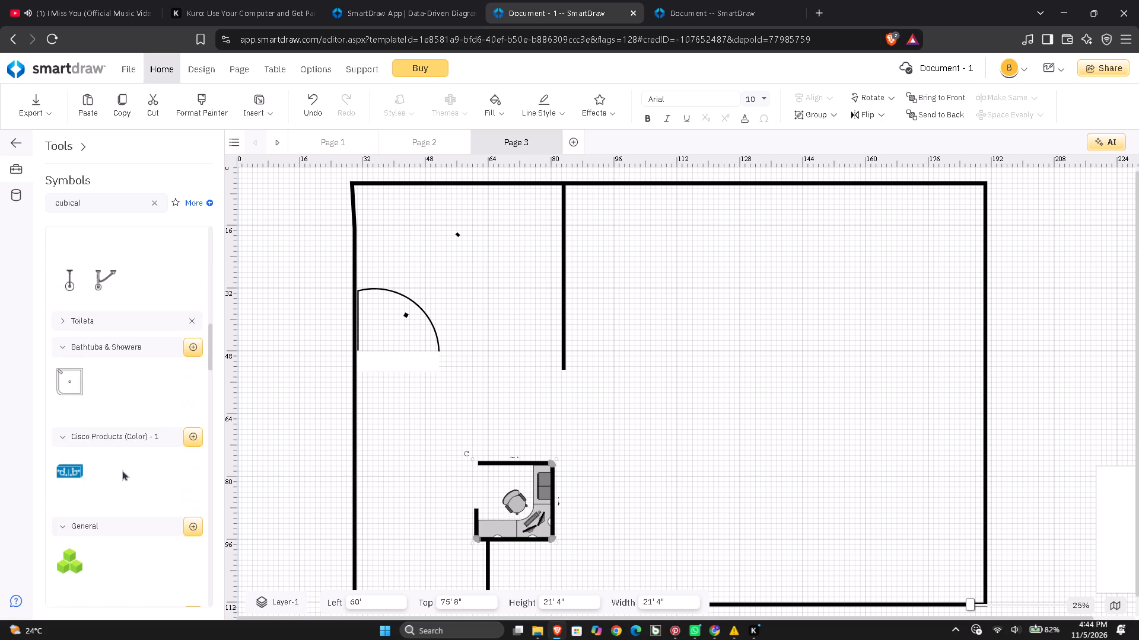
scroll(122, 468, up, 3)
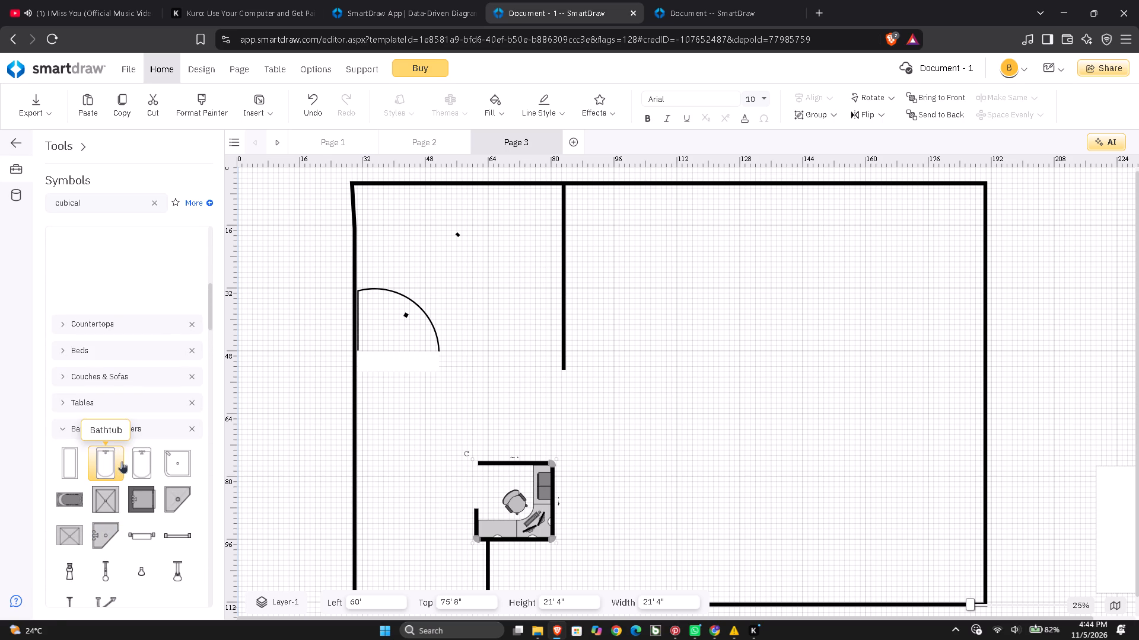
scroll(122, 461, up, 4)
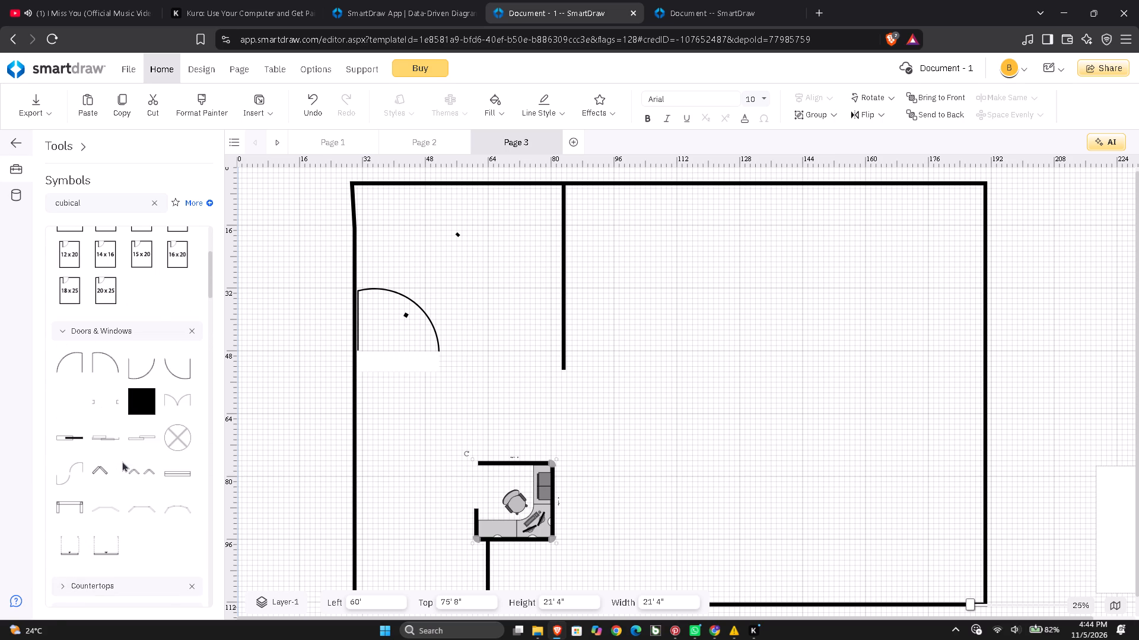
scroll(124, 455, up, 19)
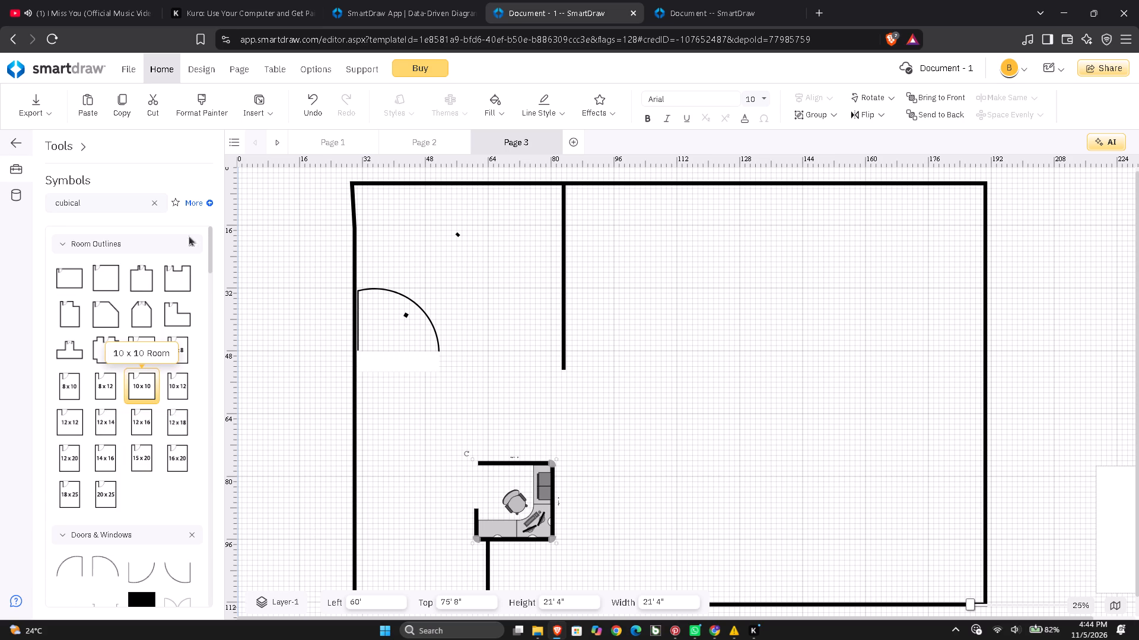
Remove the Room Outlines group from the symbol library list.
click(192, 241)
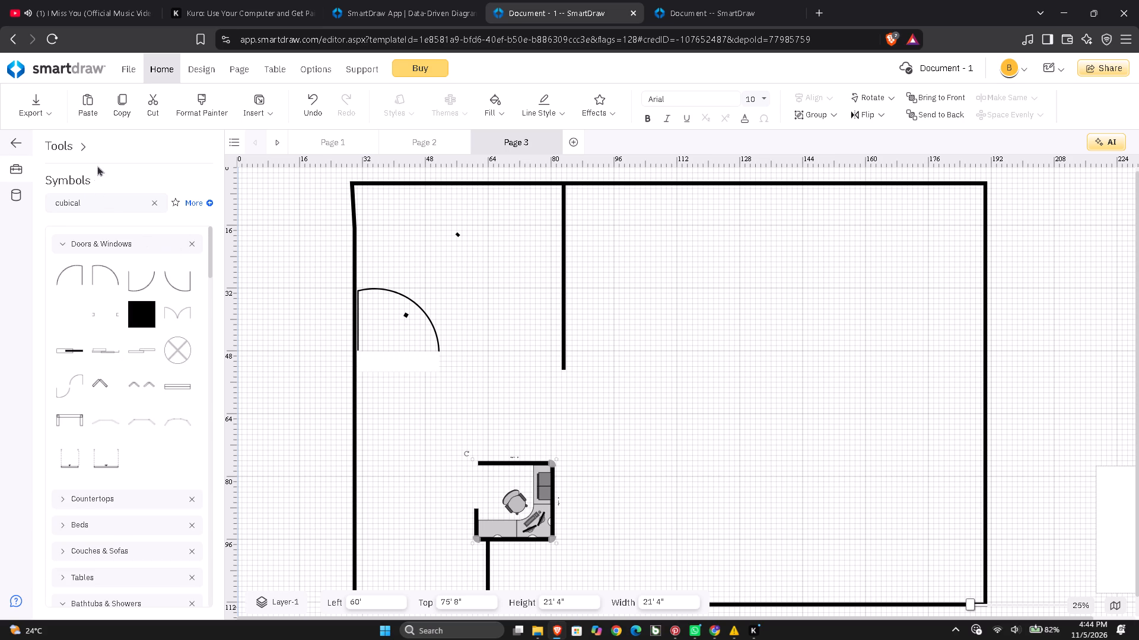
Clear the "cubical" symbol search and delete the selected furnished cubicle from the plan.
click(87, 140)
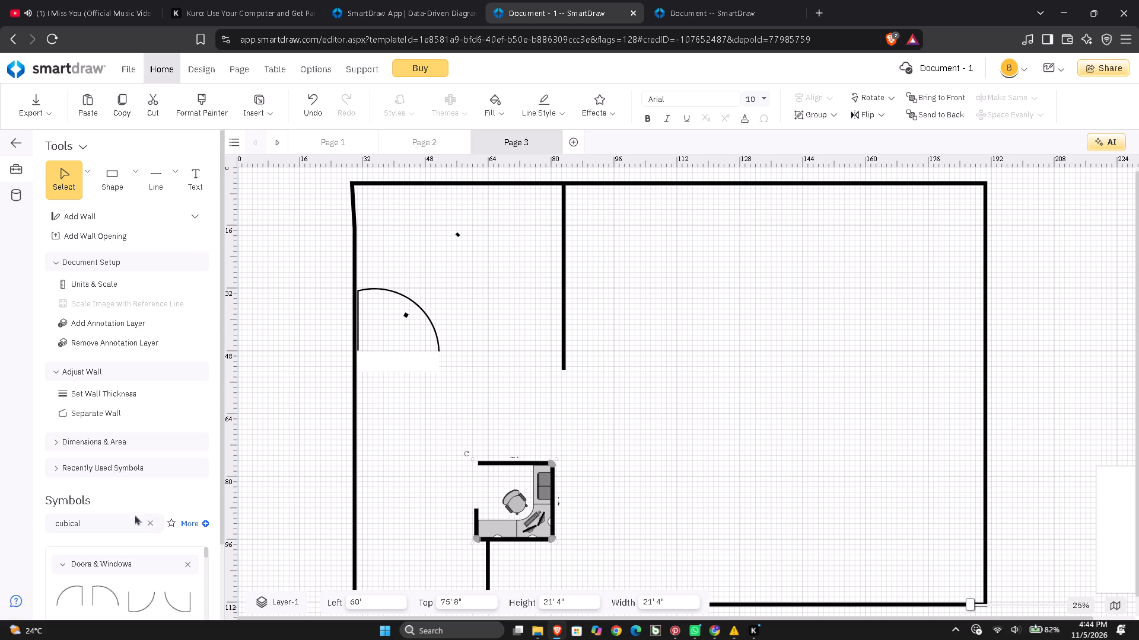
click(104, 521)
key(BackSpace)
key(BackSpace)
key(BackSpace)
key(BackSpace)
key(BackSpace)
key(BackSpace)
key(BackSpace)
key(BackSpace)
key(BackSpace)
key(BackSpace)
key(BackSpace)
key(BackSpace)
key(BackSpace)
key(BackSpace)
key(BackSpace)
key(BackSpace)
key(BackSpace)
key(BackSpace)
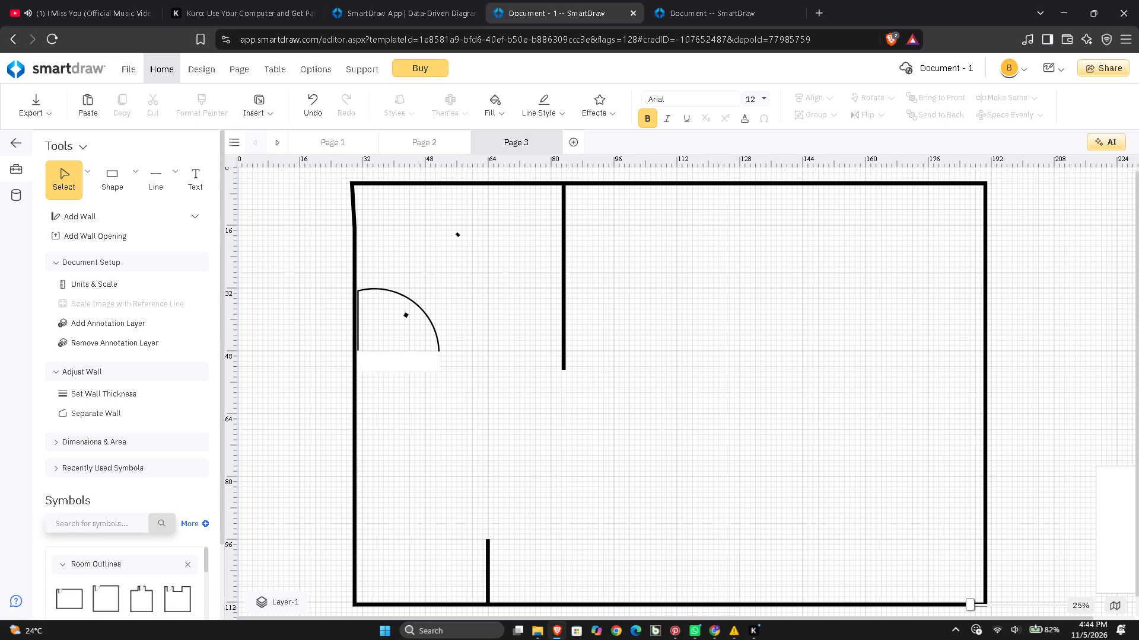
Search the symbol library for "work office".
text(work officw)
key(BackSpace)
key(e)
key(Return)
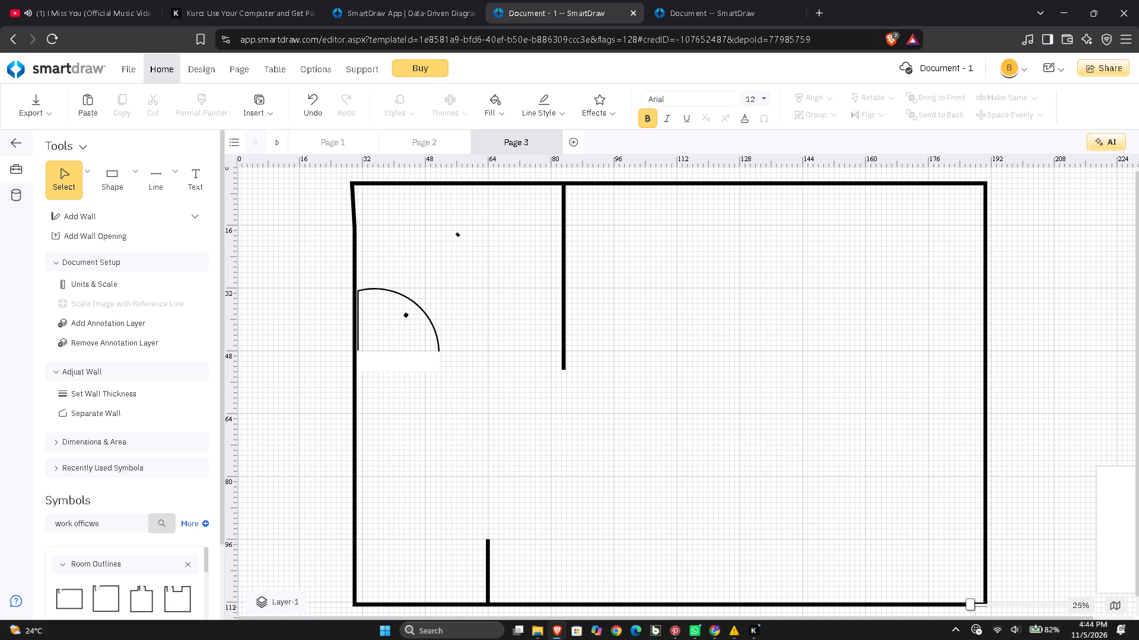
key(BackSpace)
key(BackSpace)
click(117, 526)
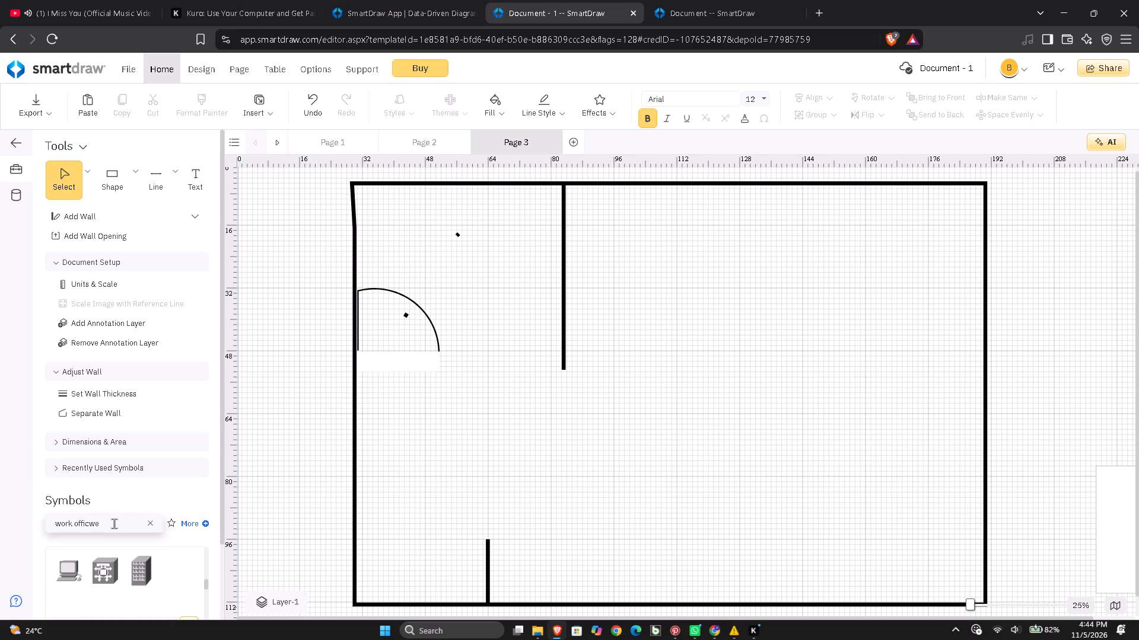
key(BackSpace)
key(BackSpace)
key(e)
key(Return)
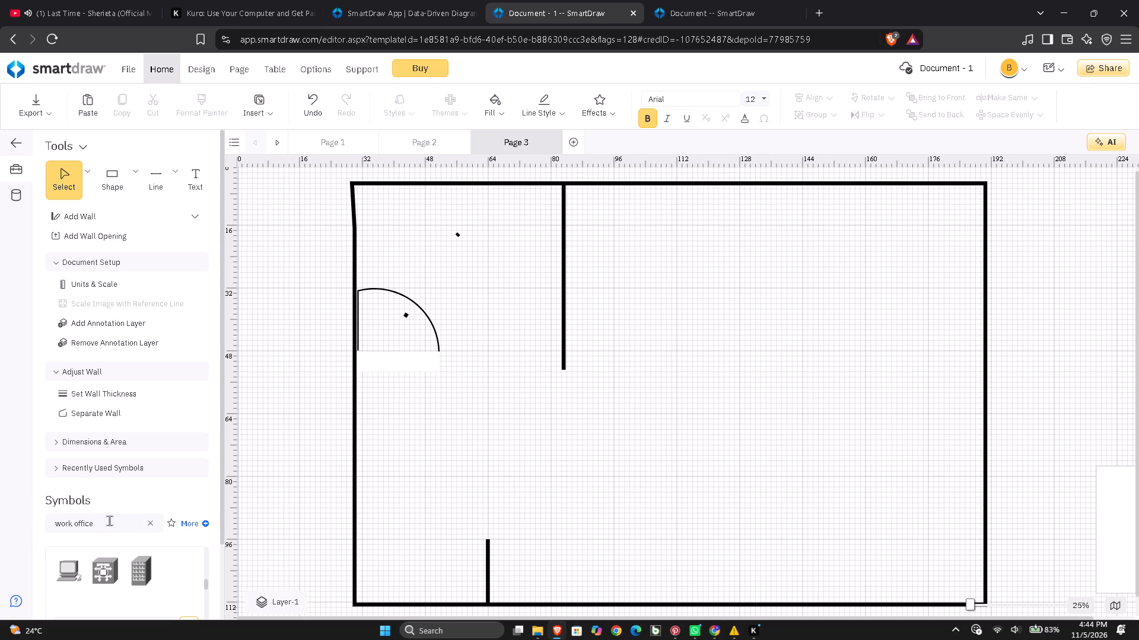
Look through the "work office" symbol groups for furniture suited to the floor plan.
scroll(109, 520, down, 4)
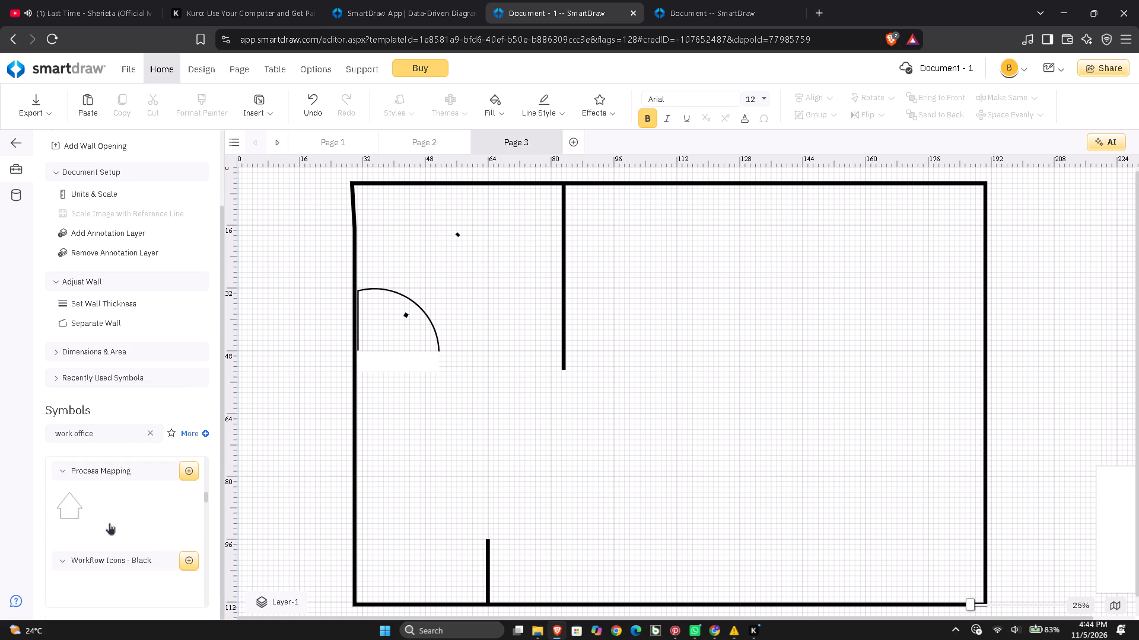
scroll(109, 523, down, 1)
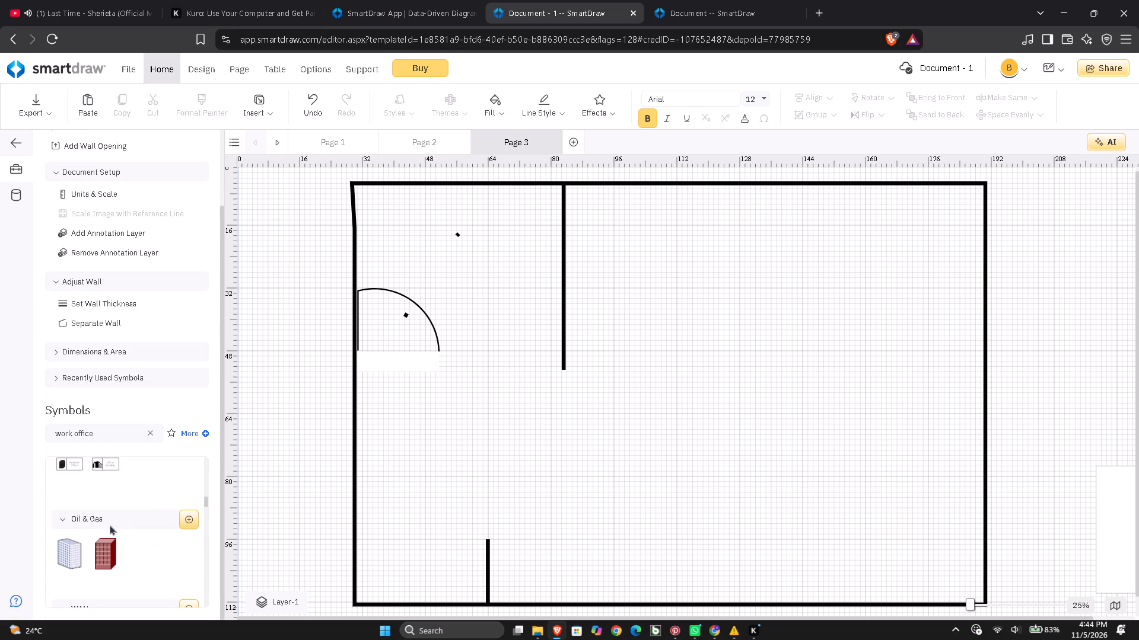
scroll(110, 526, up, 7)
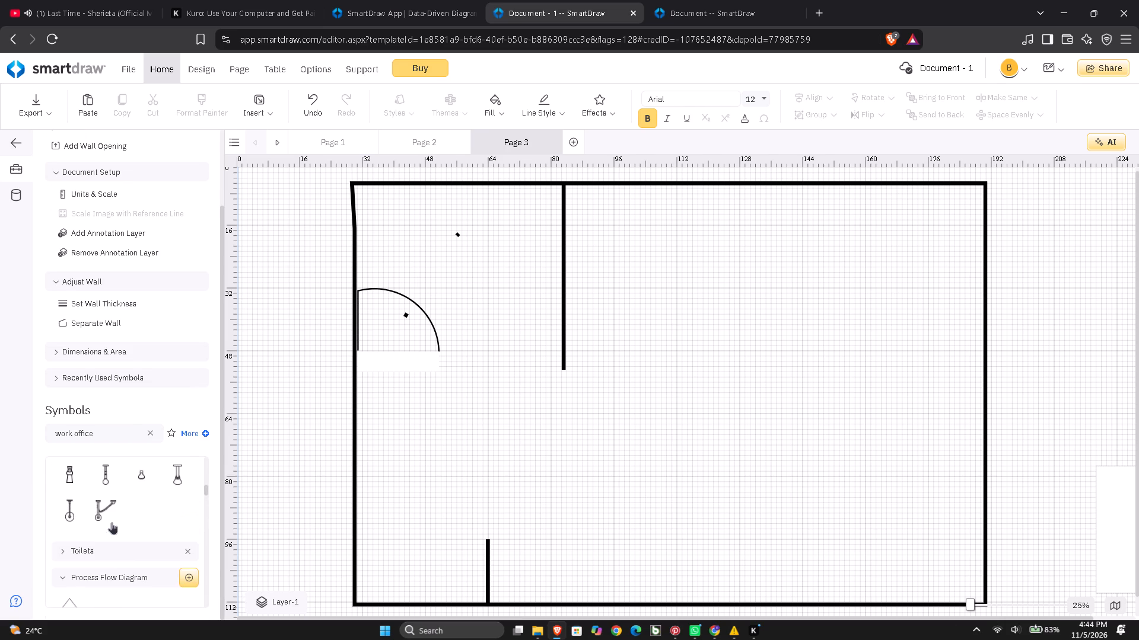
scroll(112, 524, down, 3)
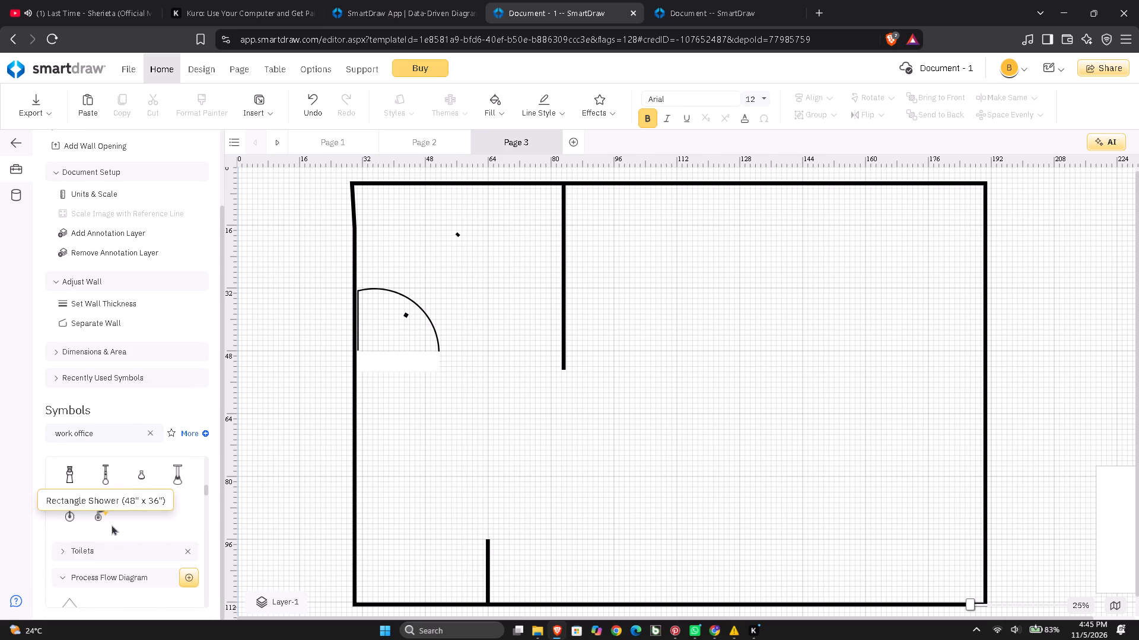
scroll(112, 526, down, 1)
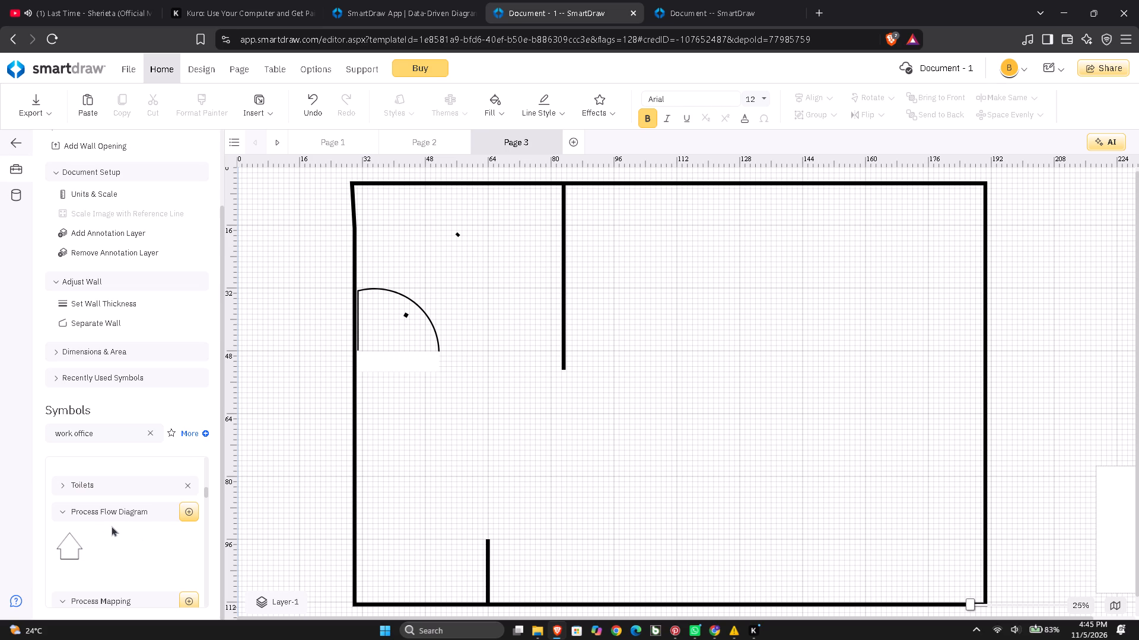
scroll(119, 540, down, 3)
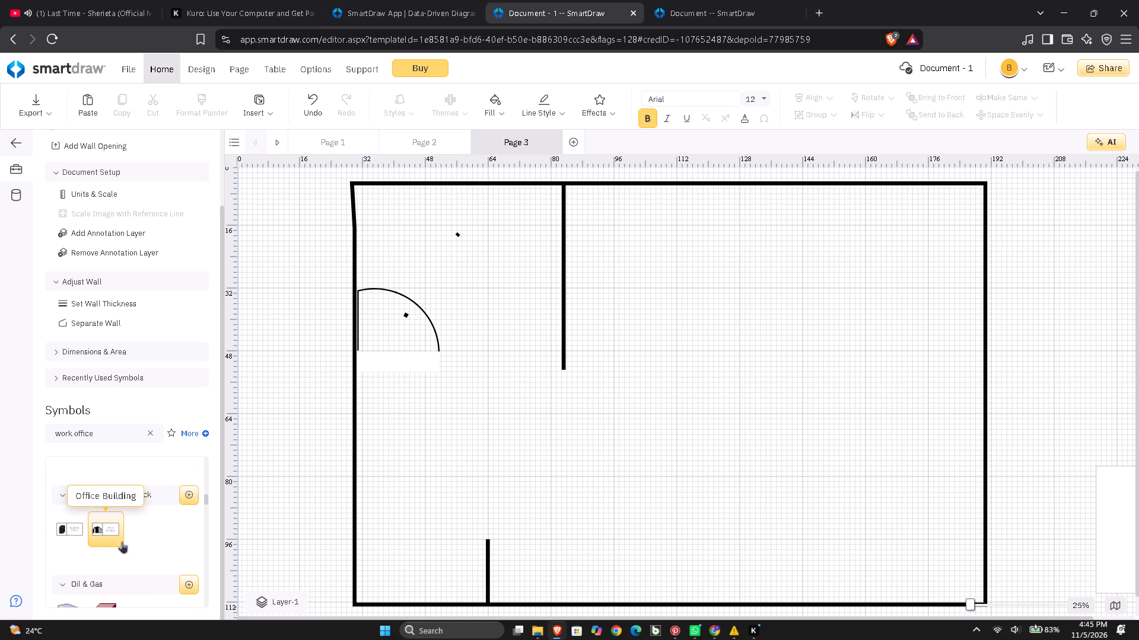
scroll(132, 545, down, 4)
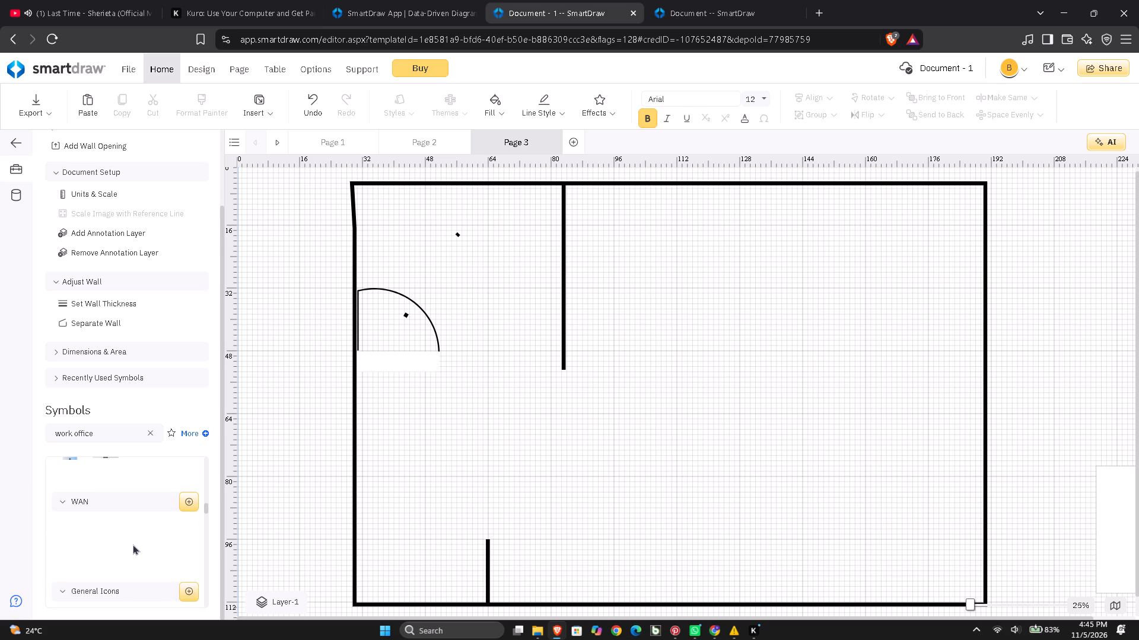
scroll(135, 558, down, 1)
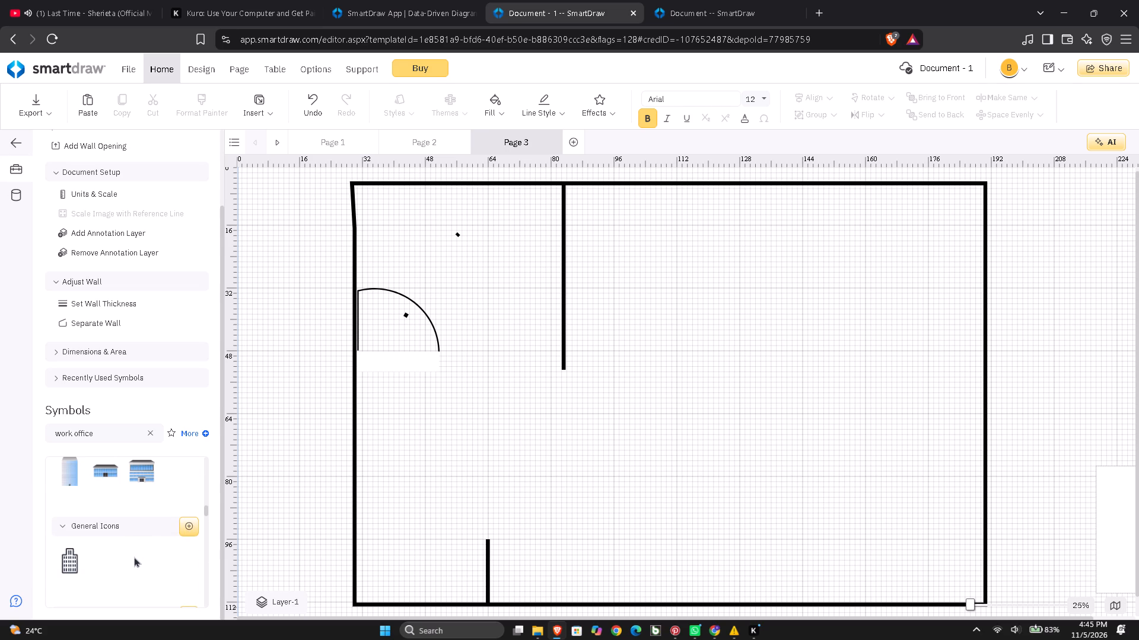
scroll(132, 556, down, 3)
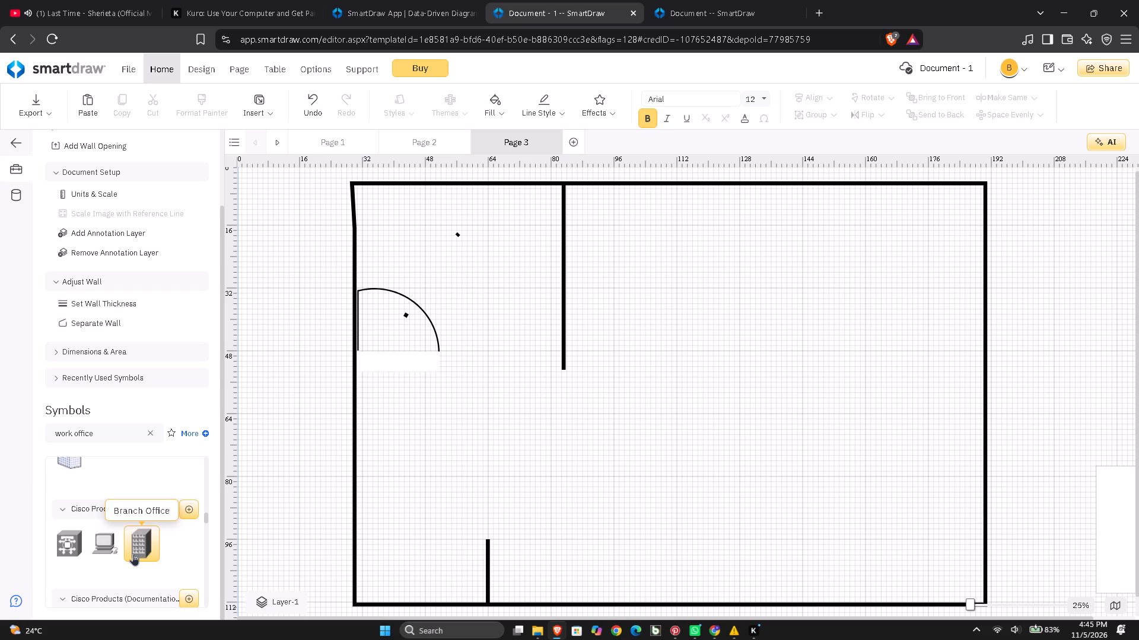
scroll(136, 546, down, 3)
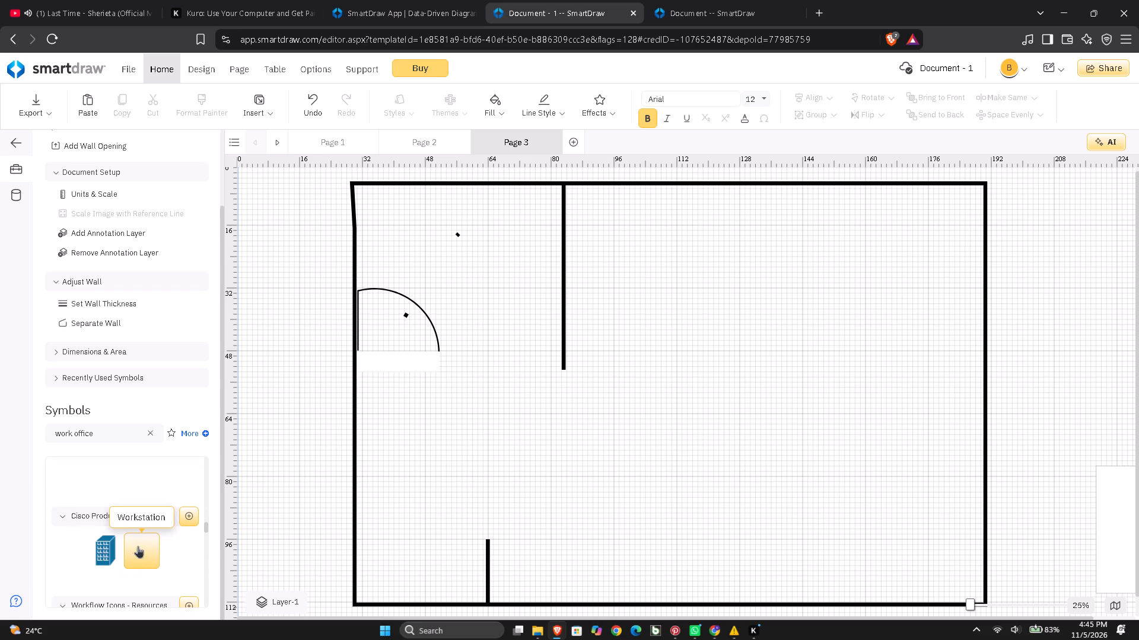
scroll(139, 544, down, 1)
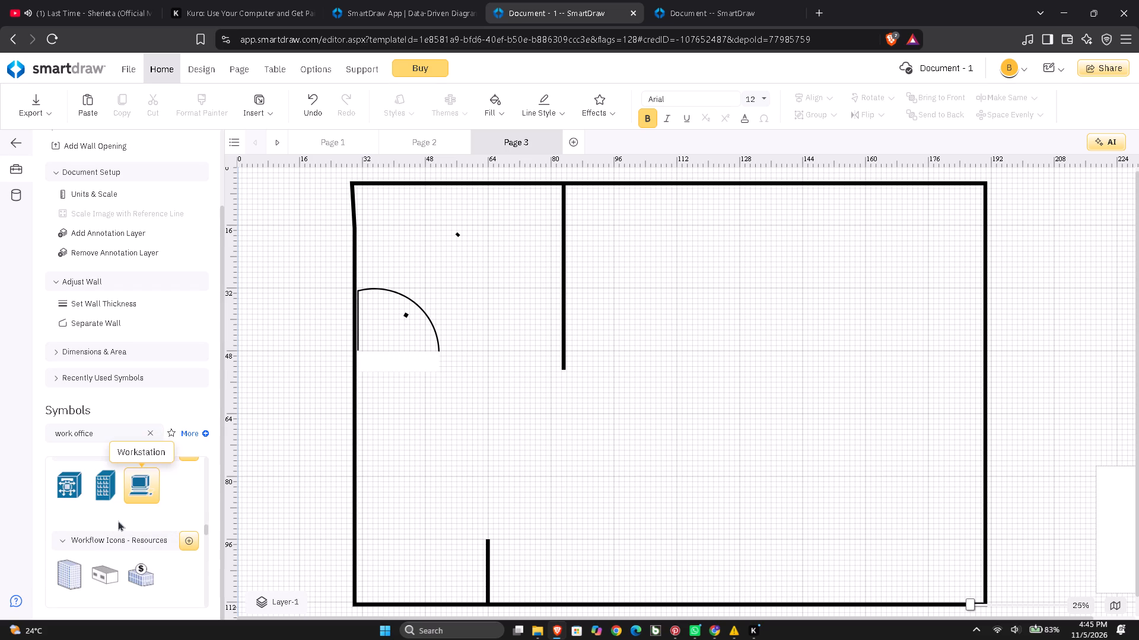
scroll(118, 523, down, 2)
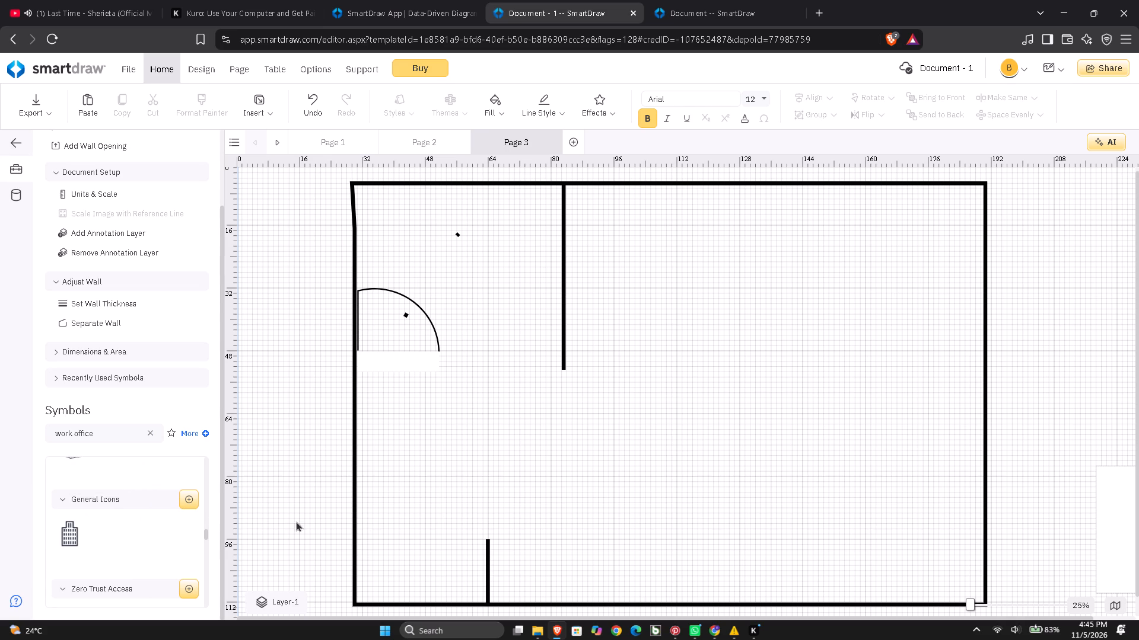
Undo the deletion of the furnished cubicle above the short lower partition wall.
click(588, 505)
key(ctrl+z)
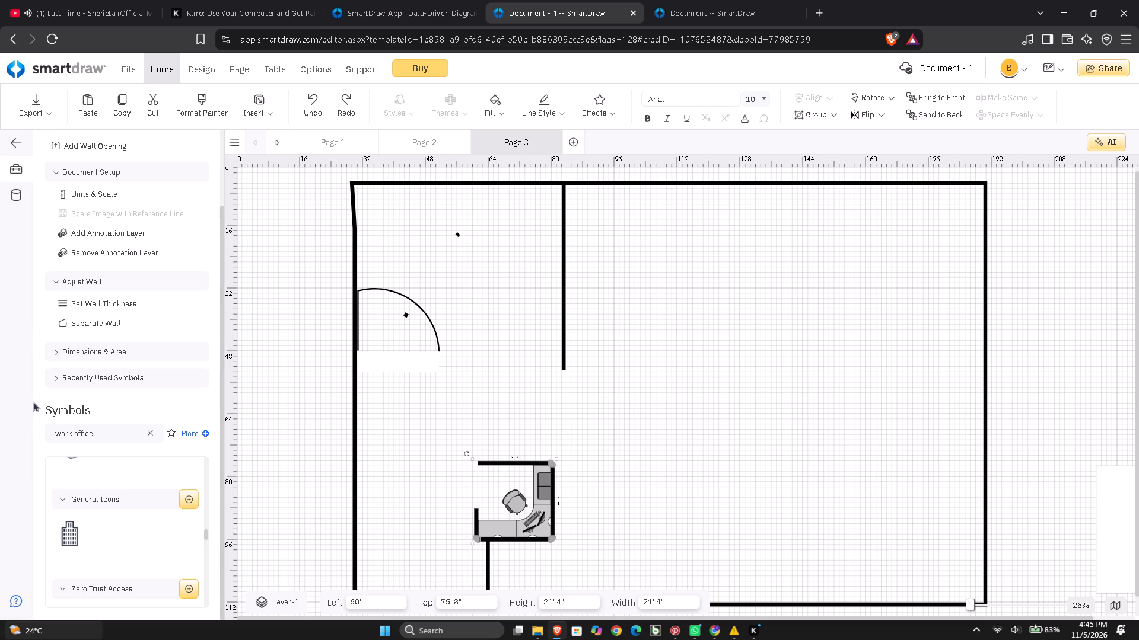
drag(217, 356, 232, 395)
Examine the remaining "work office" symbol groups, including Cubicles & Offices and PCs & Work Stations.
scroll(87, 506, up, 2)
scroll(87, 506, down, 3)
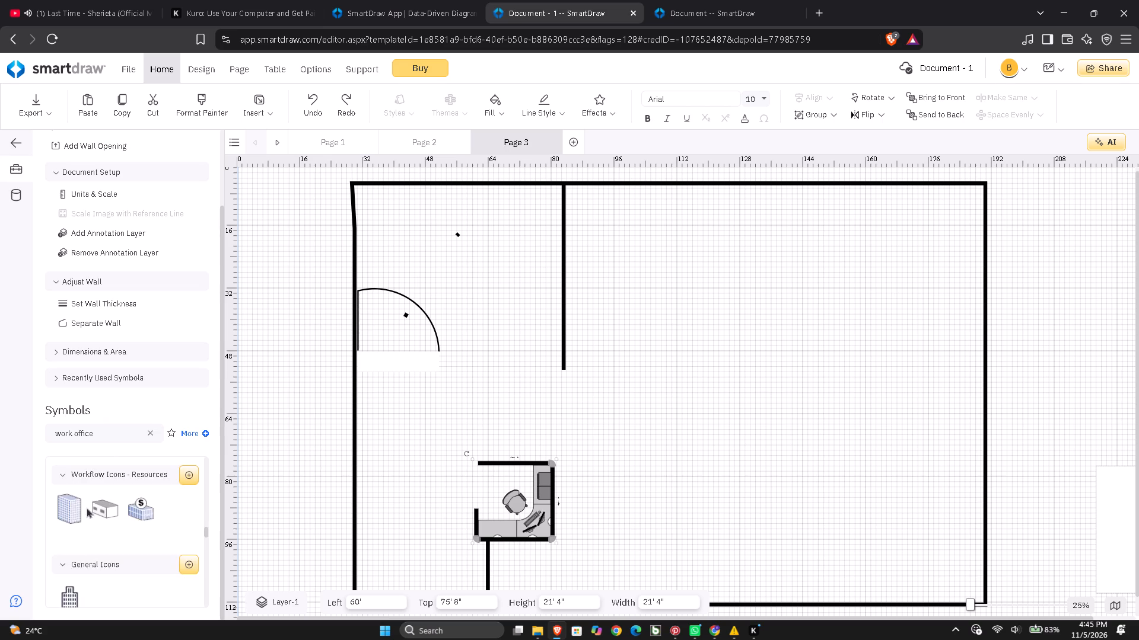
scroll(85, 503, down, 8)
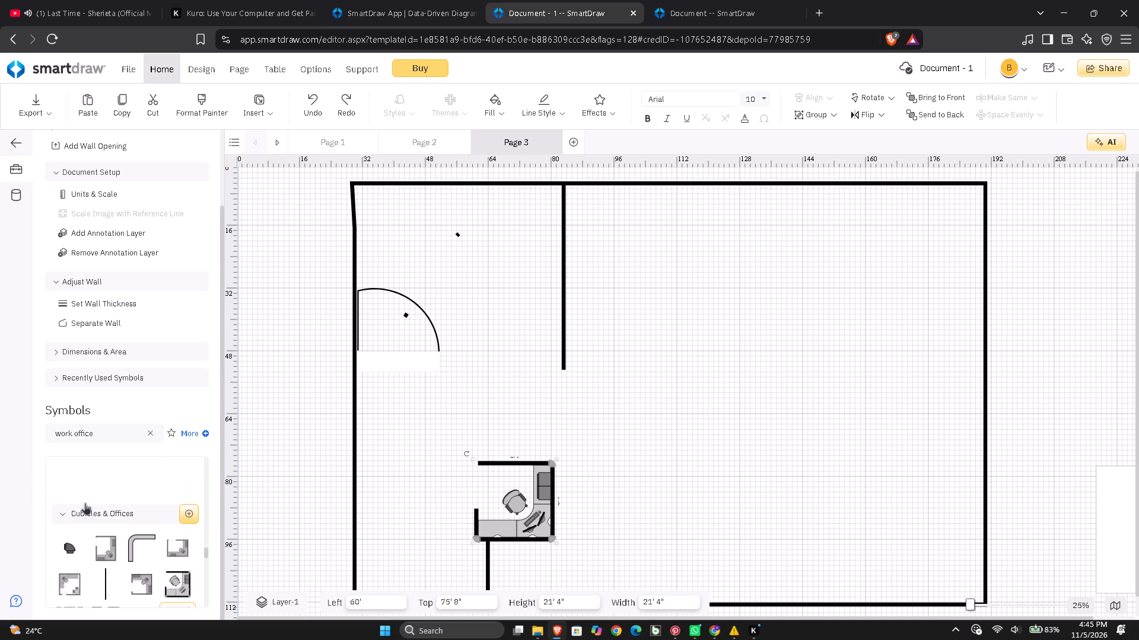
scroll(85, 503, down, 9)
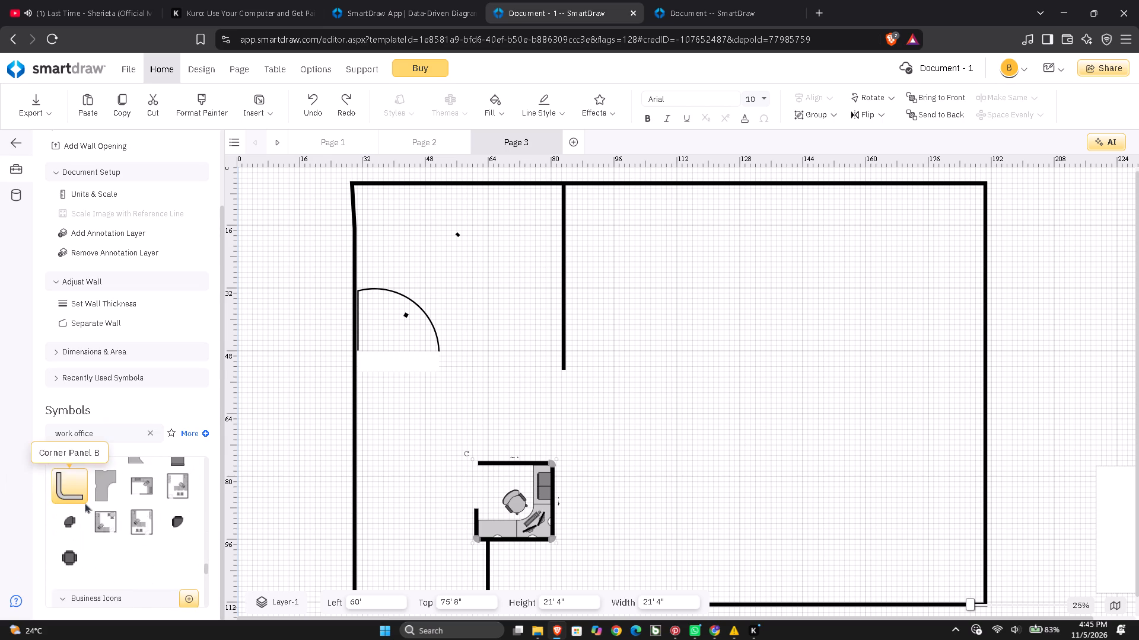
scroll(85, 503, down, 9)
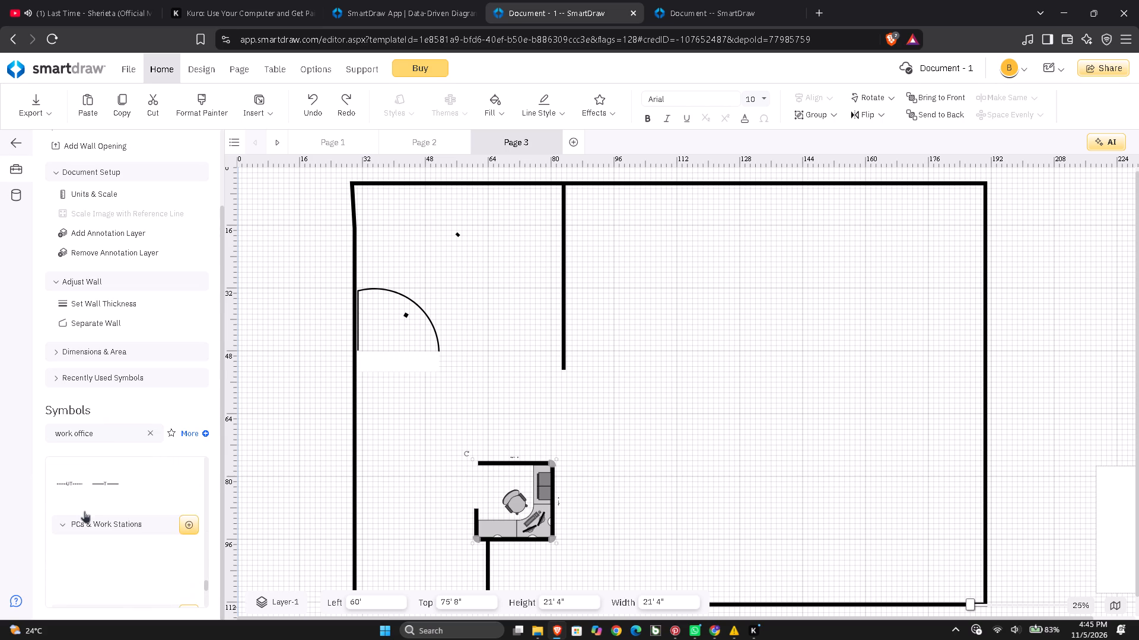
scroll(84, 513, down, 13)
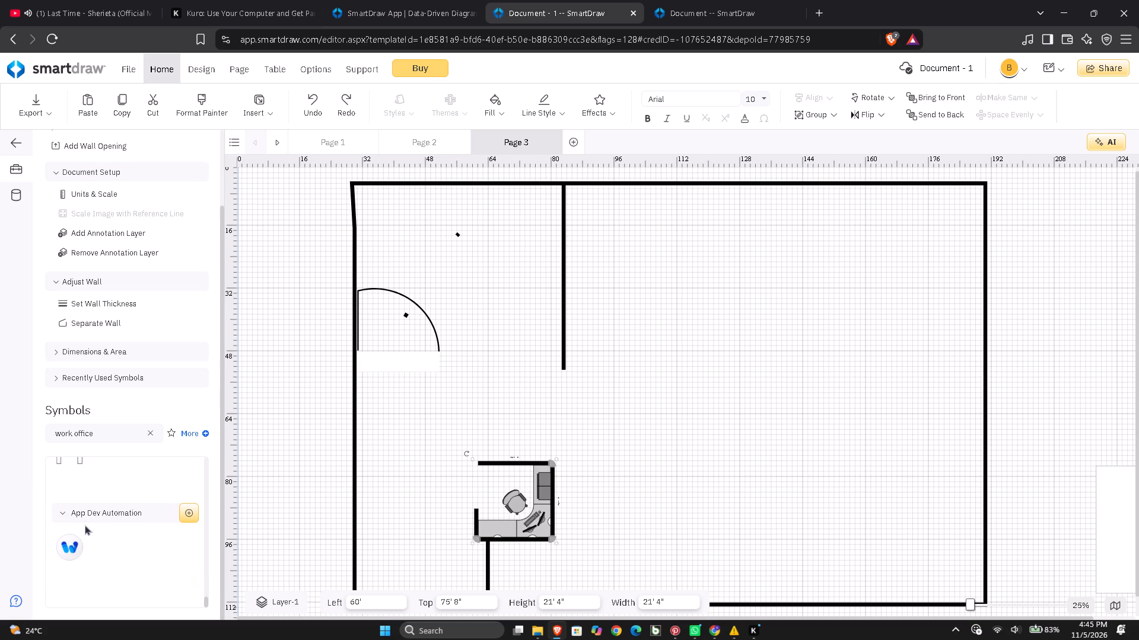
scroll(85, 524, down, 2)
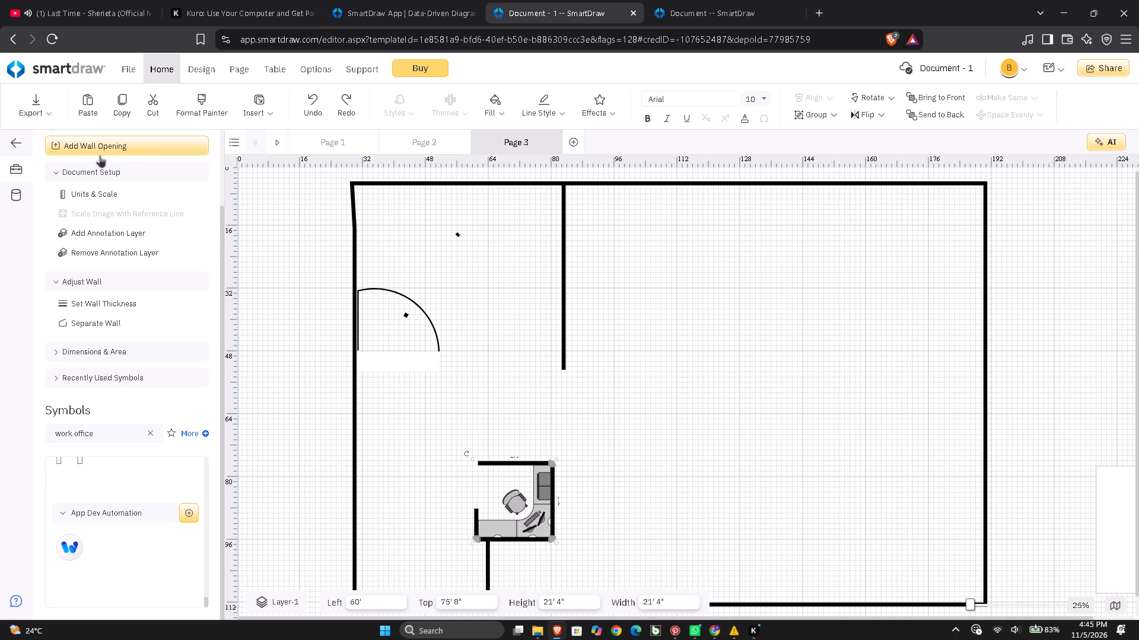
Replace the symbol search with "appliances" and run it.
click(149, 430)
key(a)
key(p)
key(p)
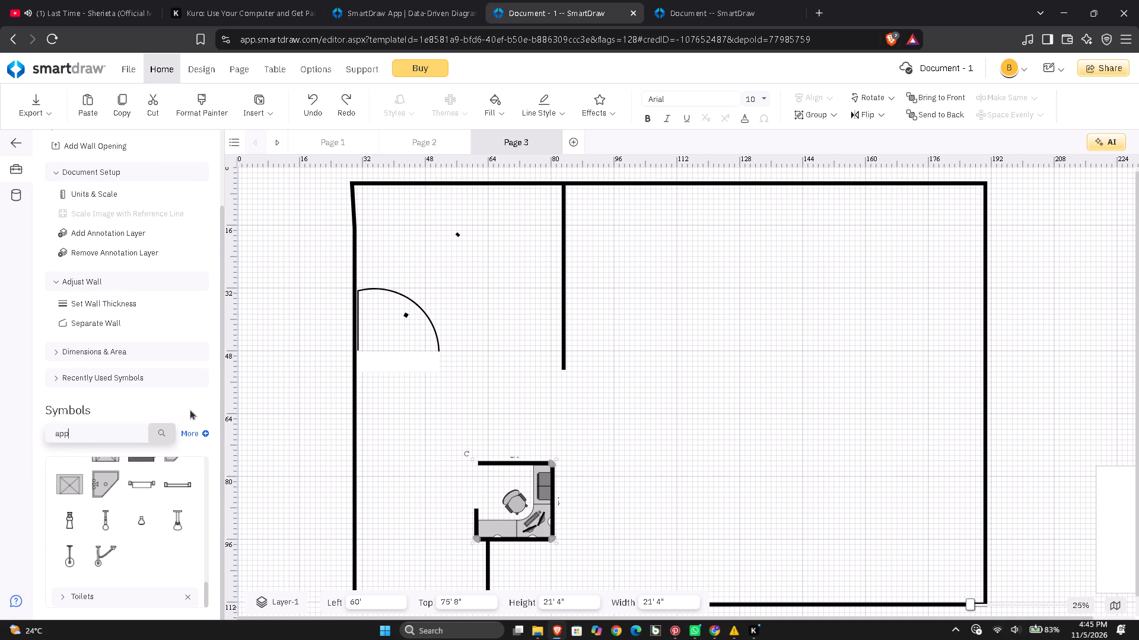
key(l)
key(i)
key(a)
key(n)
key(c)
key(e)
key(s)
key(Return)
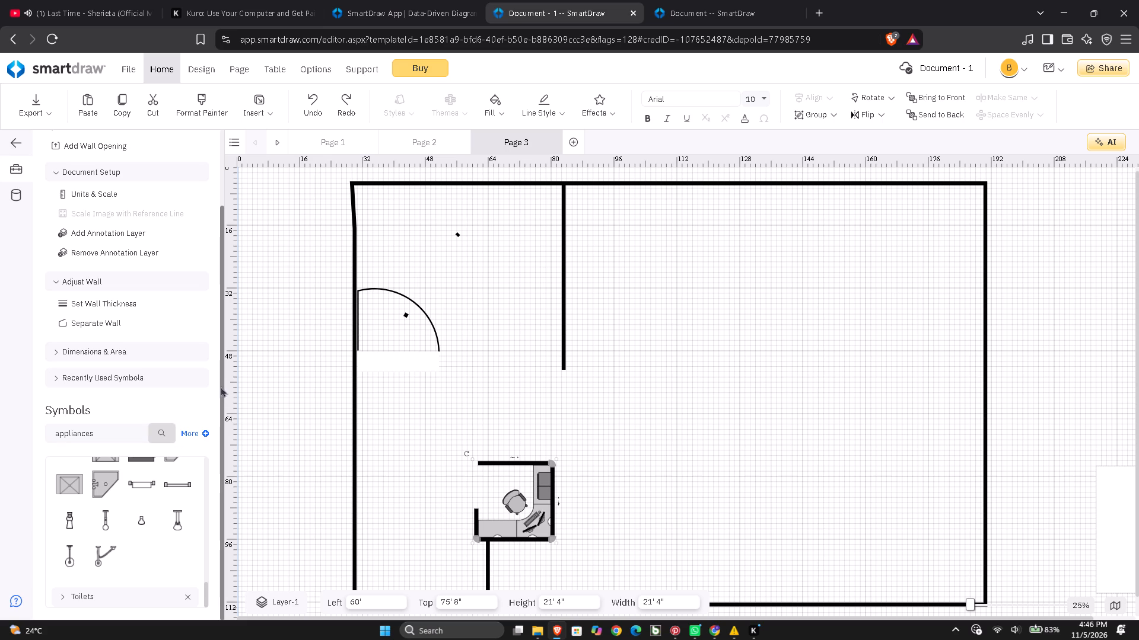
click(166, 436)
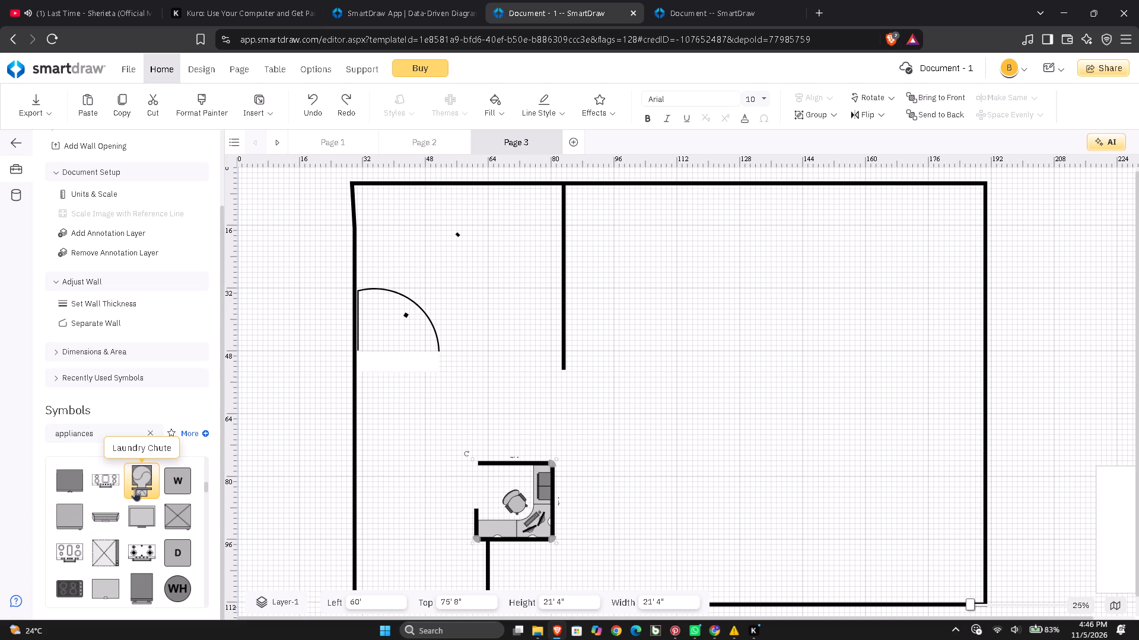
Place a Chest Freezer symbol between the left outer wall and the furnished cubicle, at about 36' 4" left and 90' 8" top.
scroll(135, 489, down, 2)
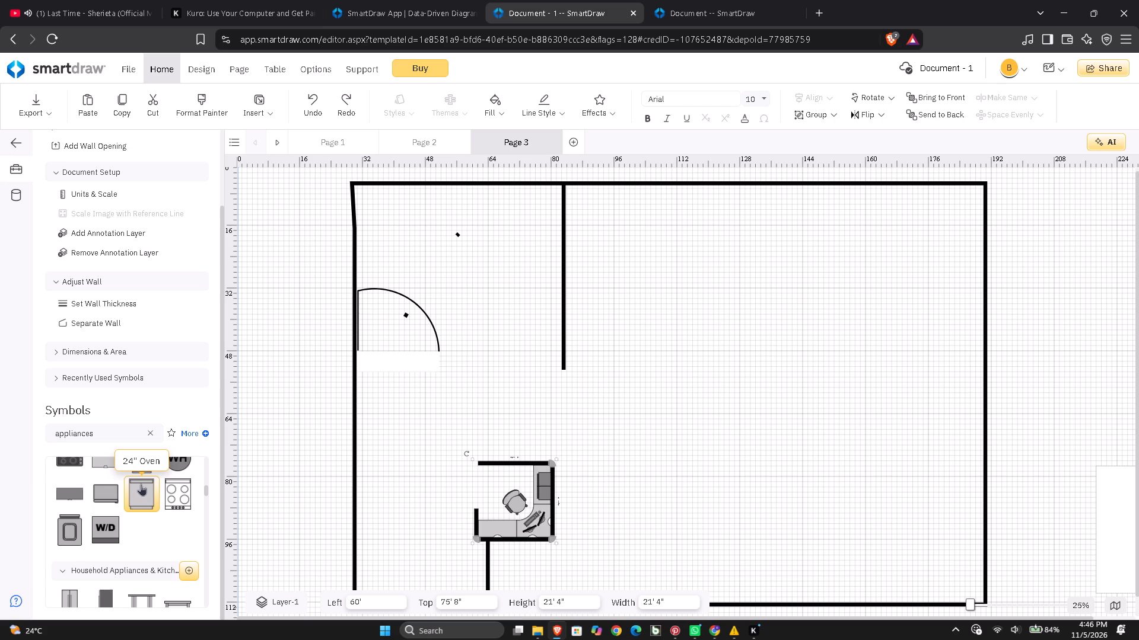
scroll(142, 482, down, 2)
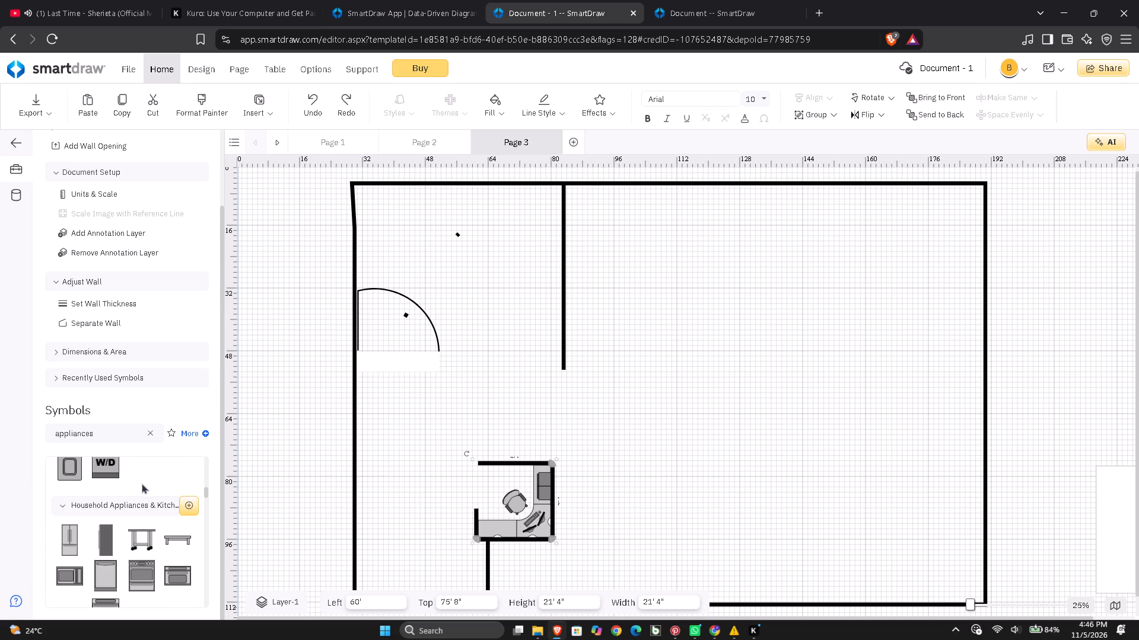
scroll(142, 484, down, 1)
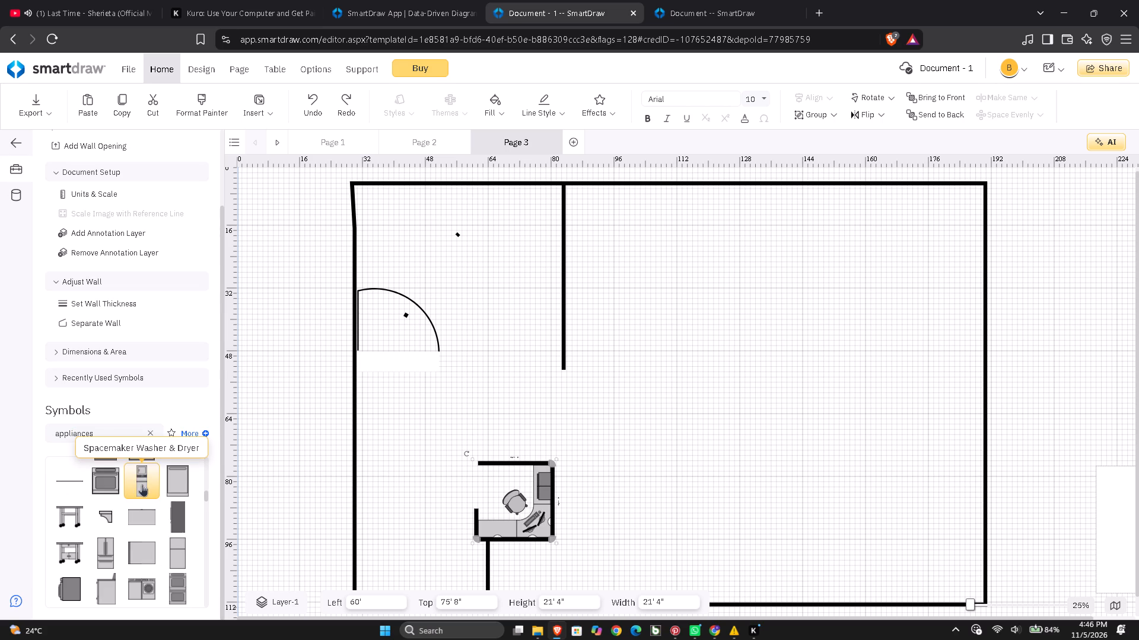
scroll(142, 484, down, 1)
scroll(142, 484, up, 1)
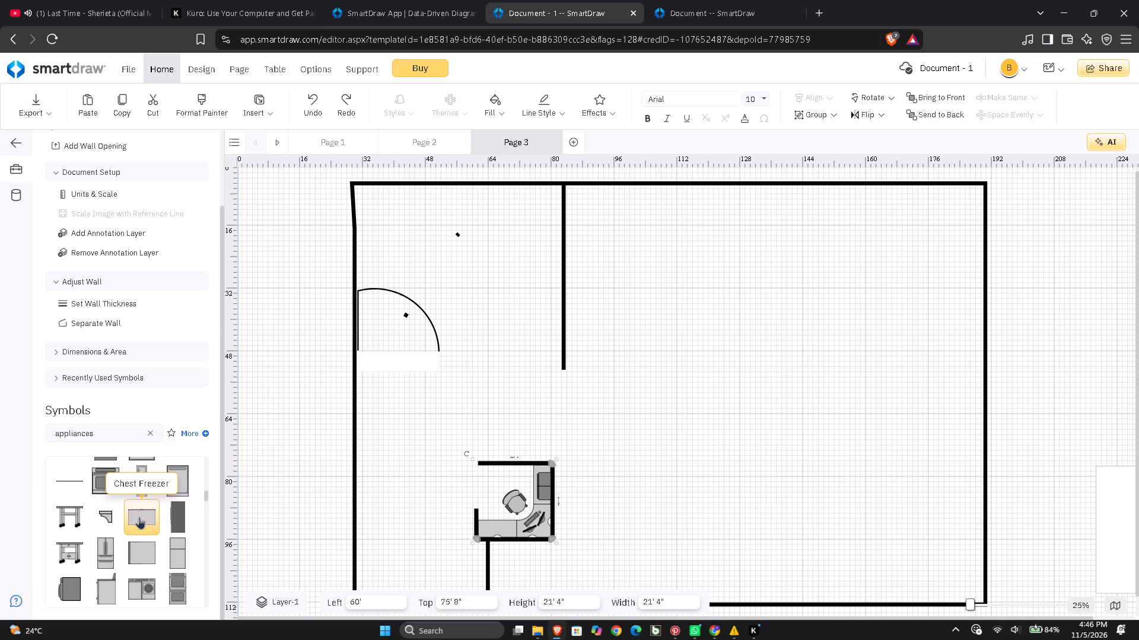
click(139, 516)
drag(139, 516, 389, 507)
click(136, 517)
drag(135, 517, 313, 519)
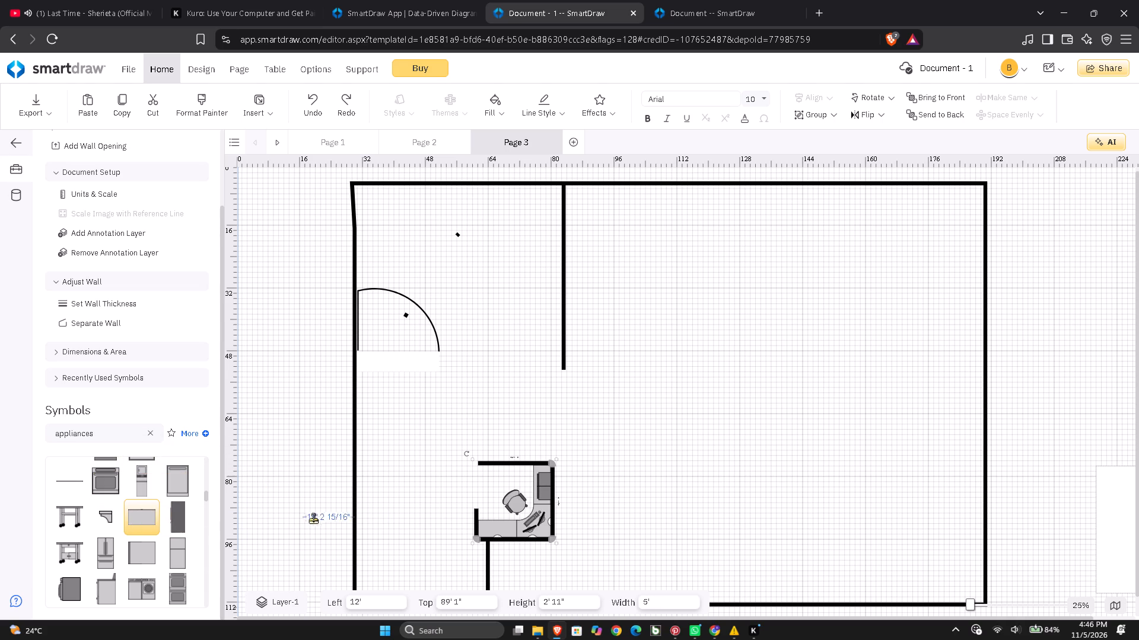
drag(313, 519, 387, 510)
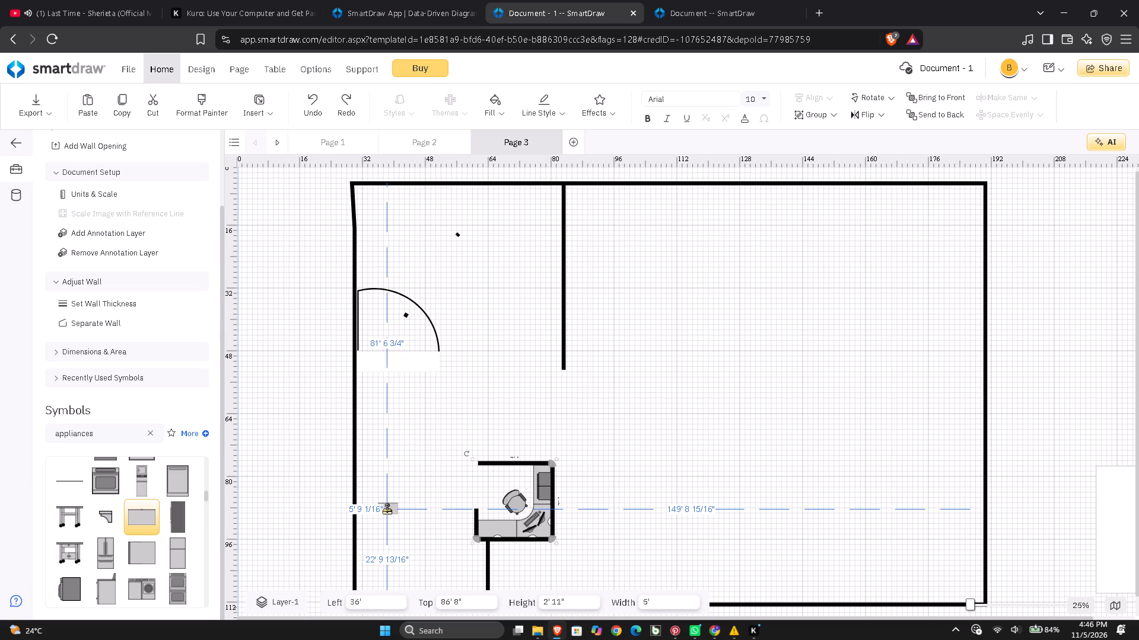
drag(387, 510, 398, 505)
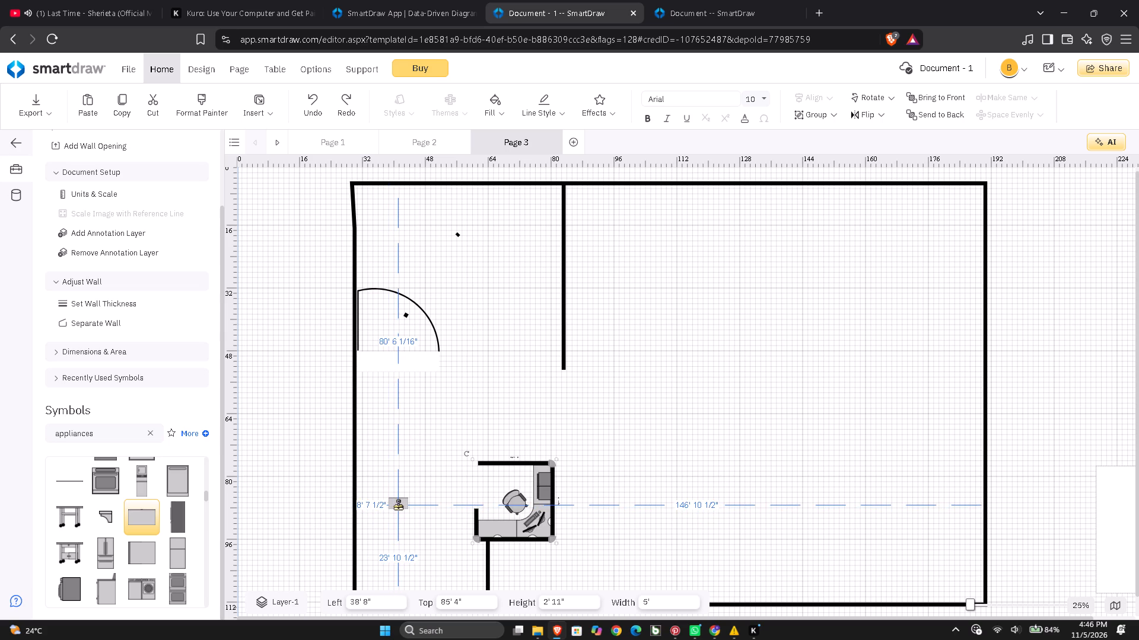
drag(398, 505, 390, 527)
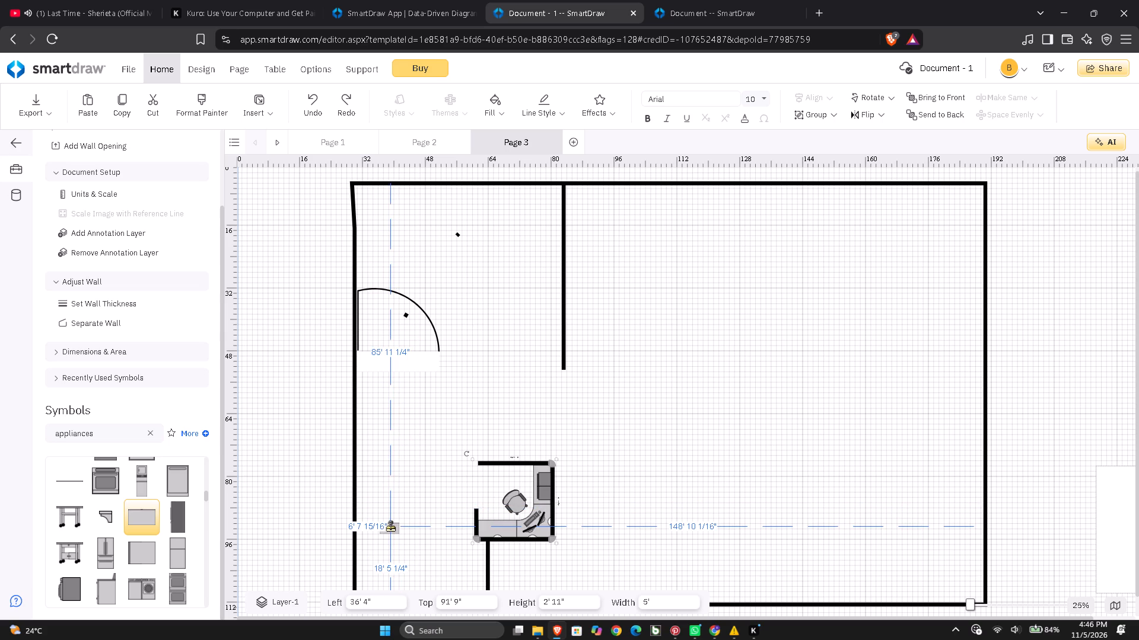
drag(390, 527, 390, 526)
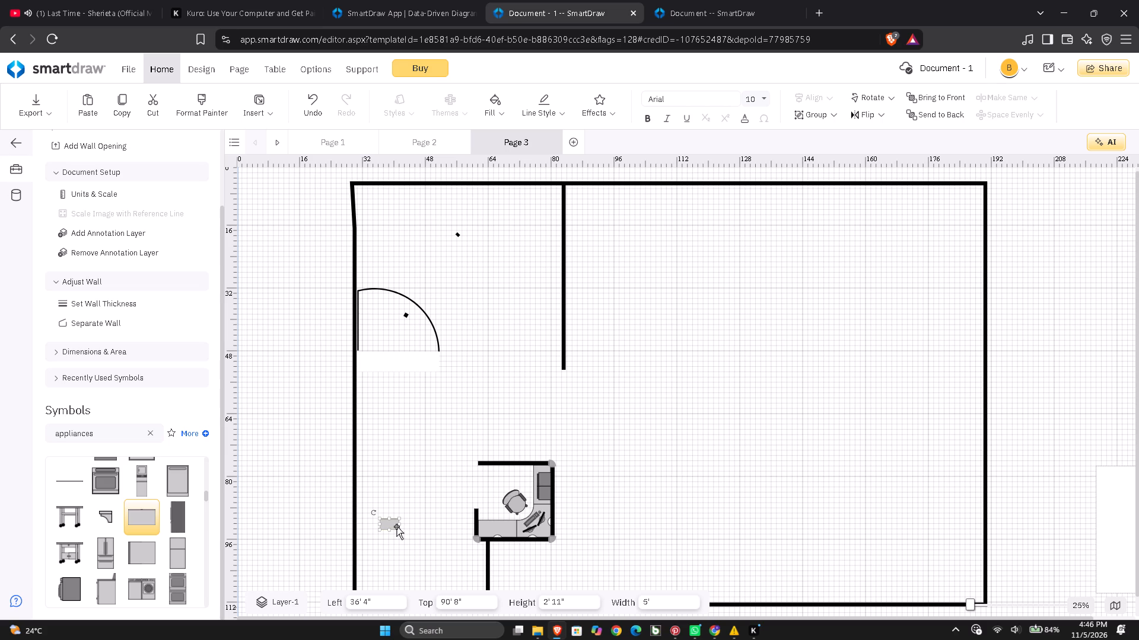
Enlarge the chest freezer to about 26' 8" wide and 8' high, extending it to the left outer wall.
drag(397, 519, 428, 520)
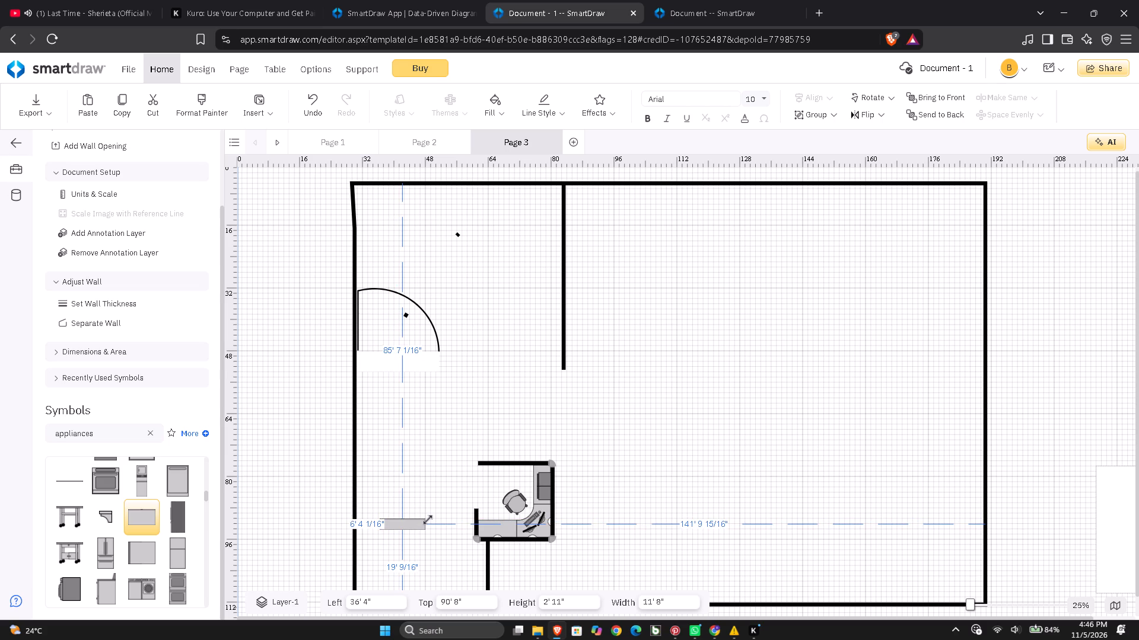
drag(428, 520, 441, 507)
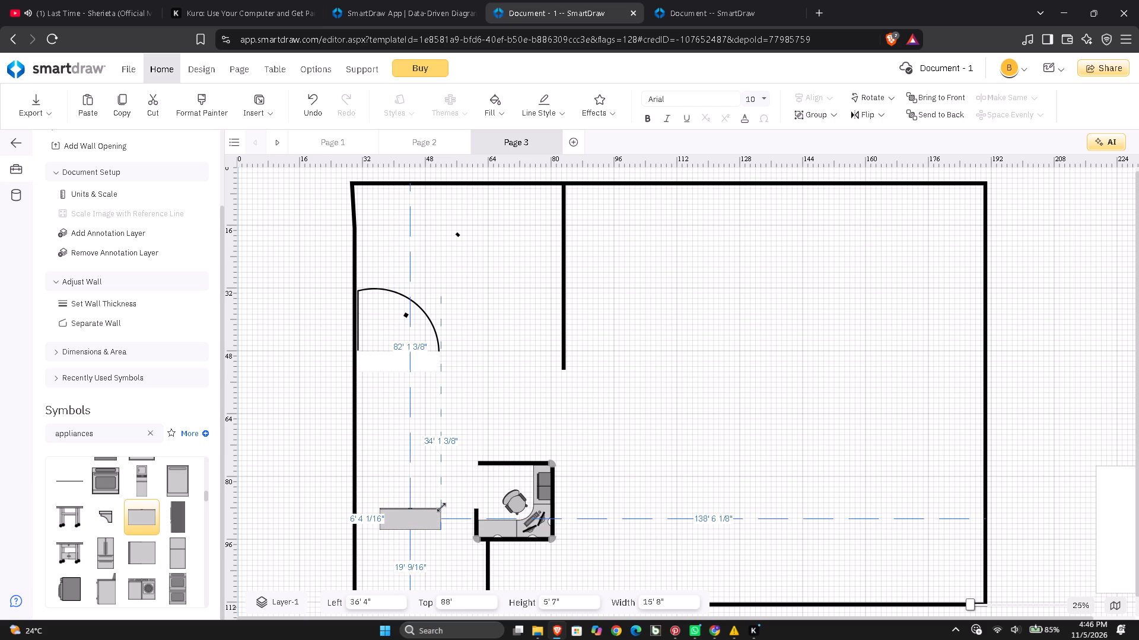
drag(441, 507, 443, 514)
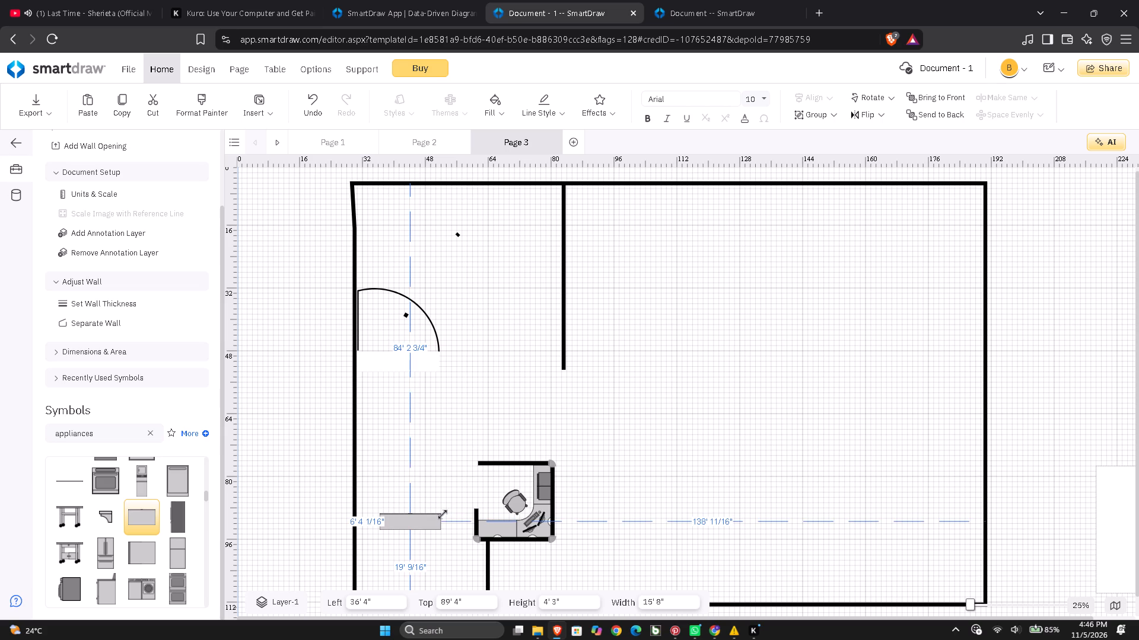
drag(443, 514, 444, 519)
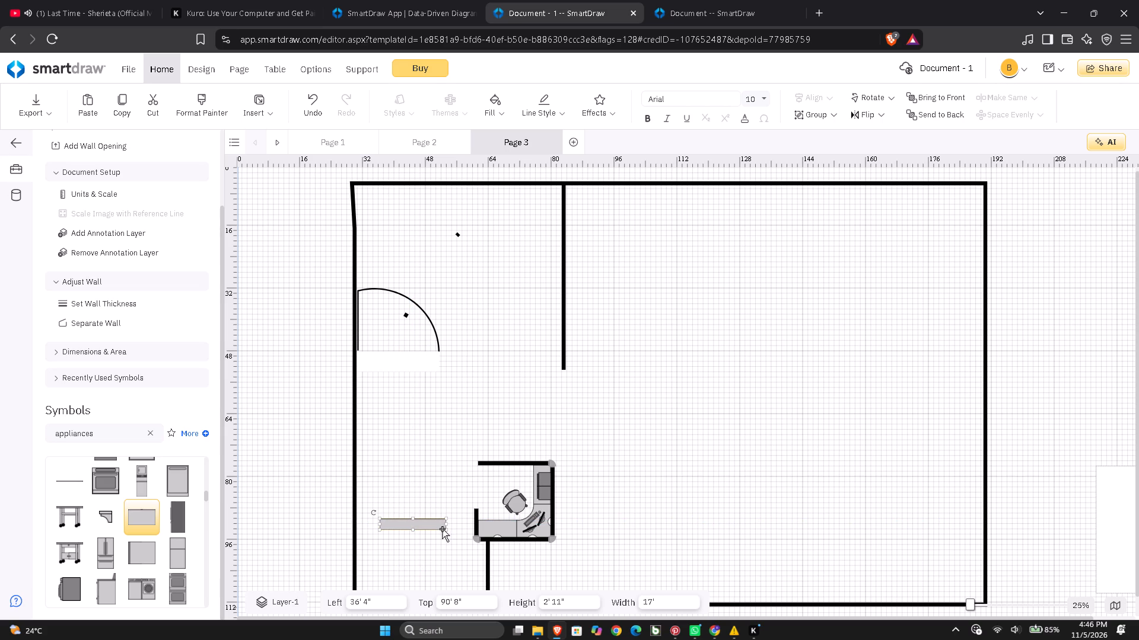
click(446, 527)
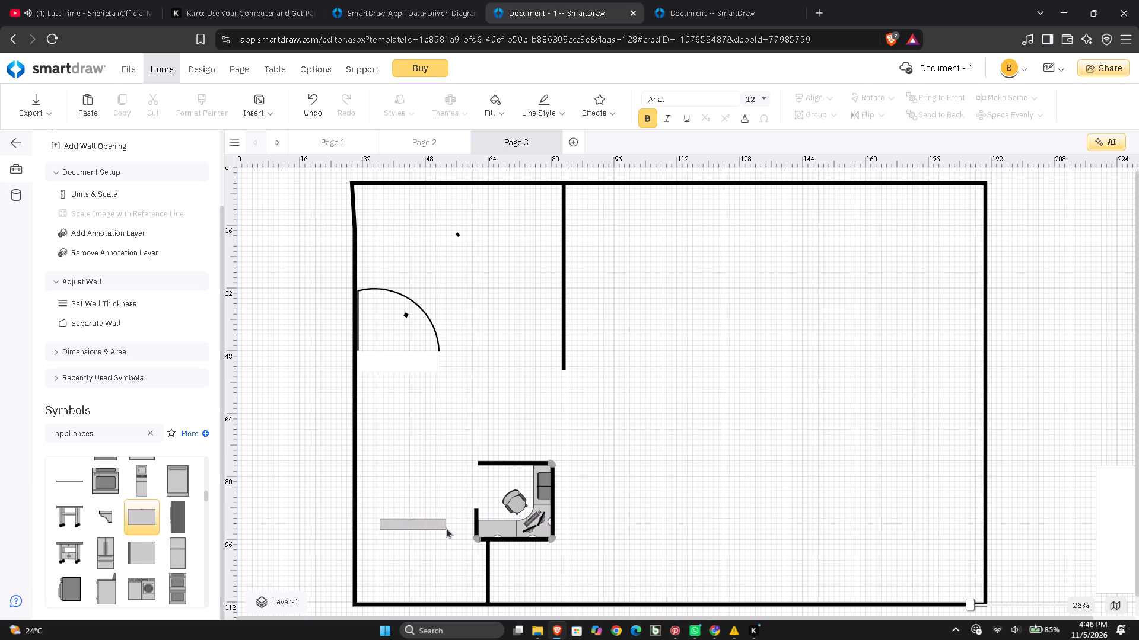
click(440, 526)
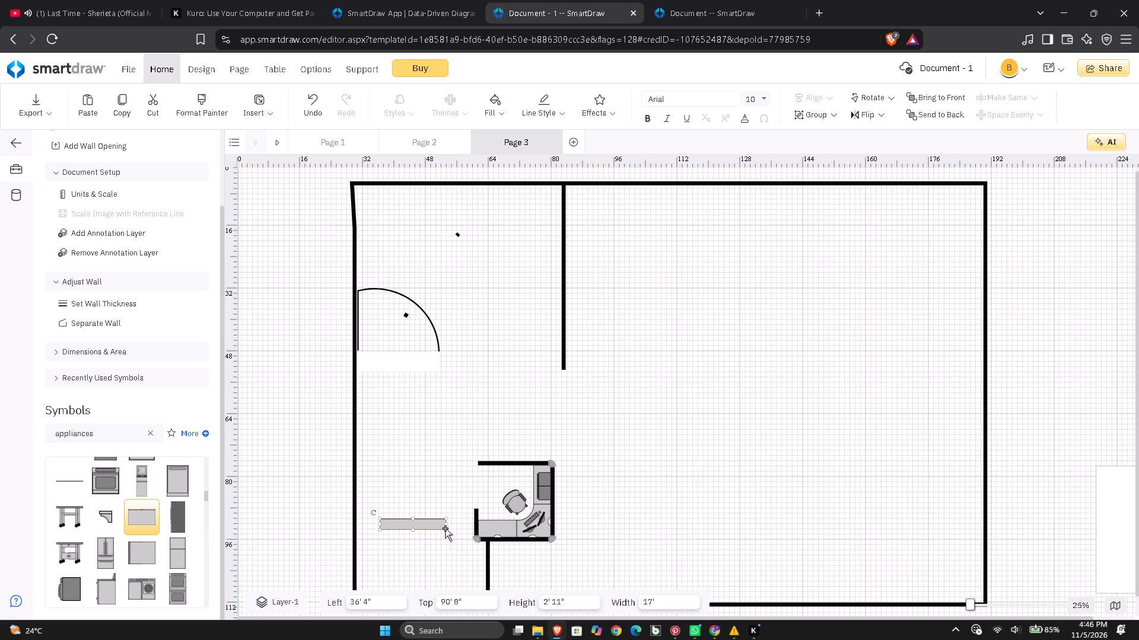
drag(445, 530, 457, 542)
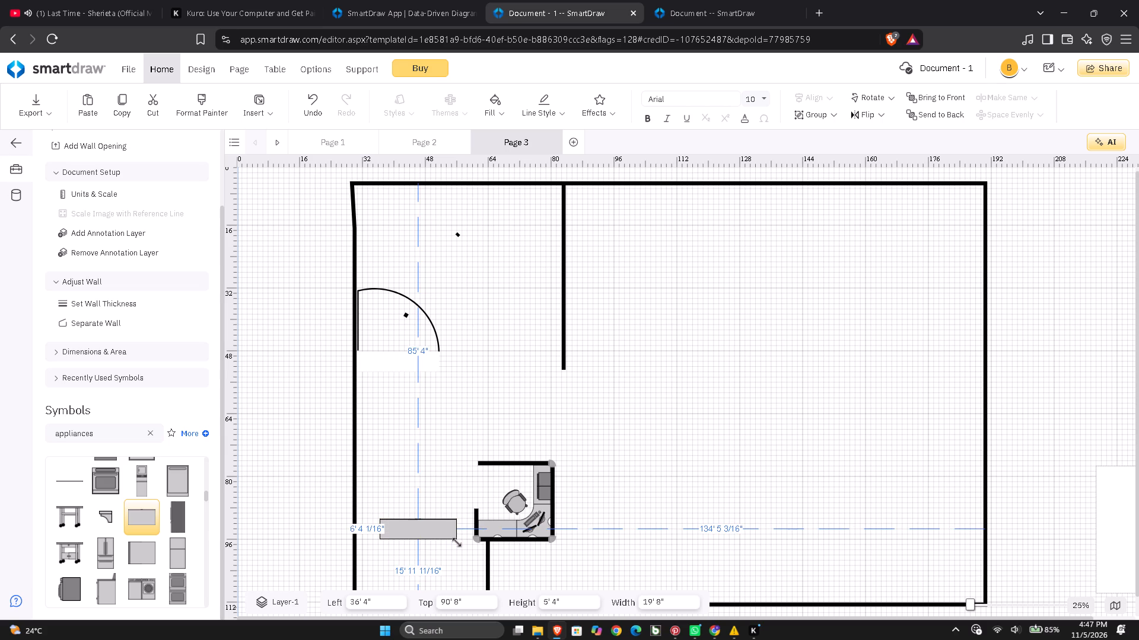
drag(457, 542, 459, 544)
drag(459, 544, 462, 548)
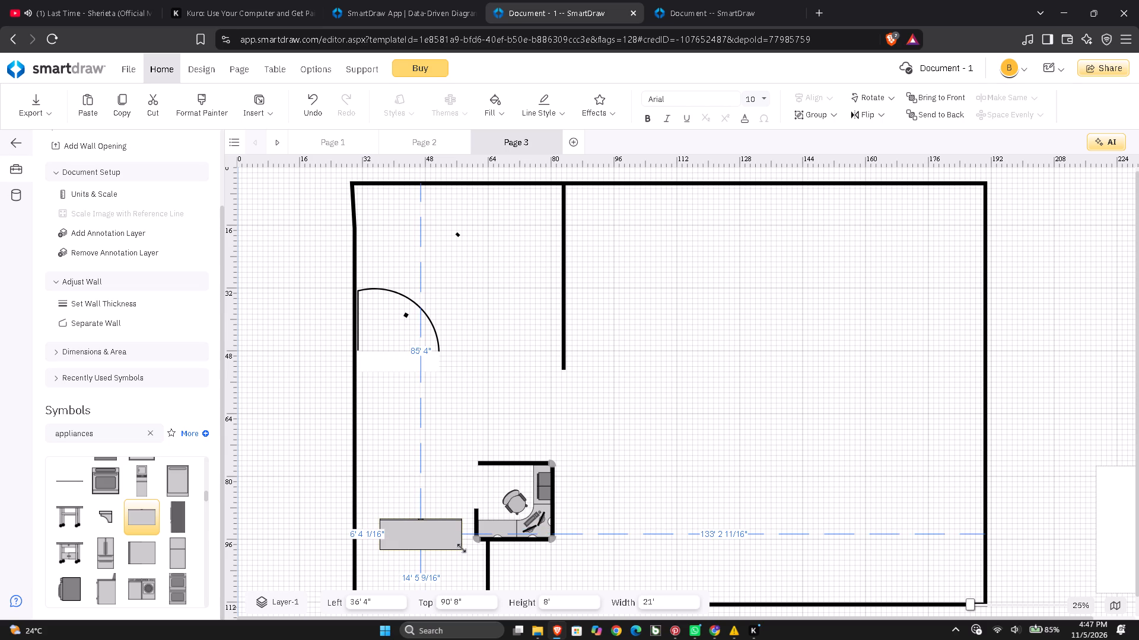
drag(462, 548, 462, 548)
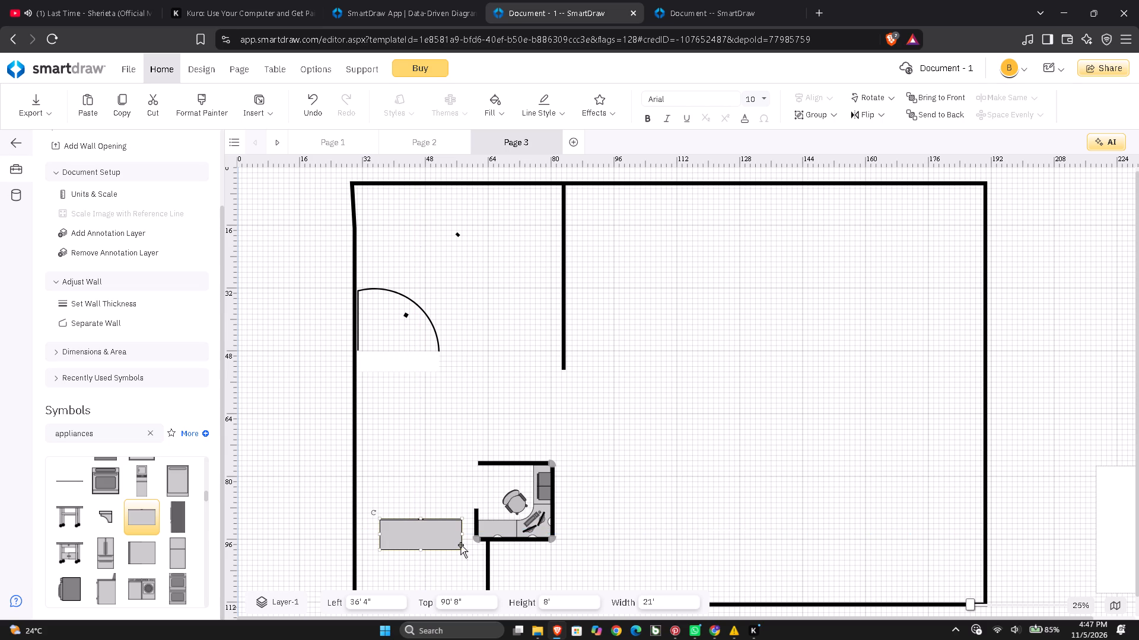
click(379, 533)
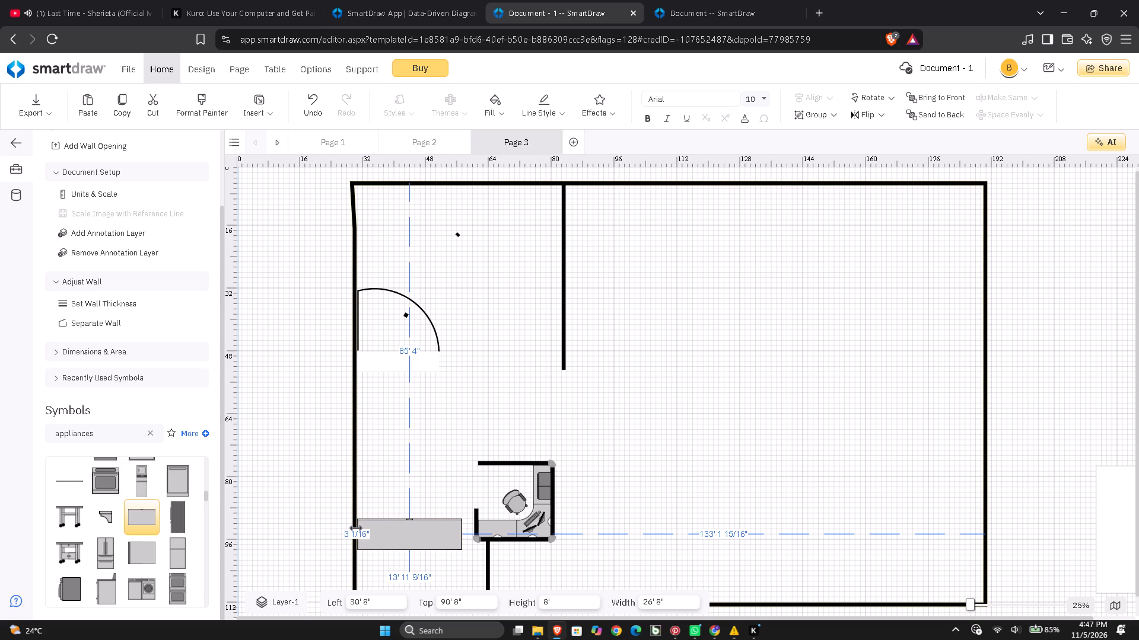
click(401, 434)
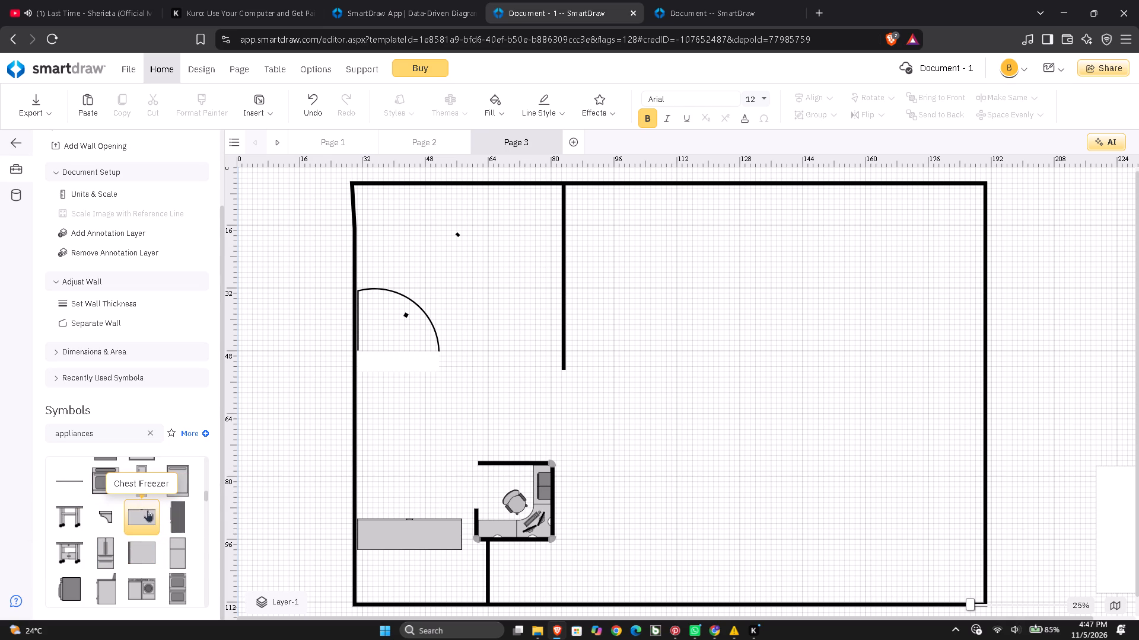
Place a second Chest Freezer symbol just below the enlarged one, at about 33' 4" left and 101' 4" top.
click(146, 510)
drag(146, 510, 147, 510)
drag(147, 510, 370, 577)
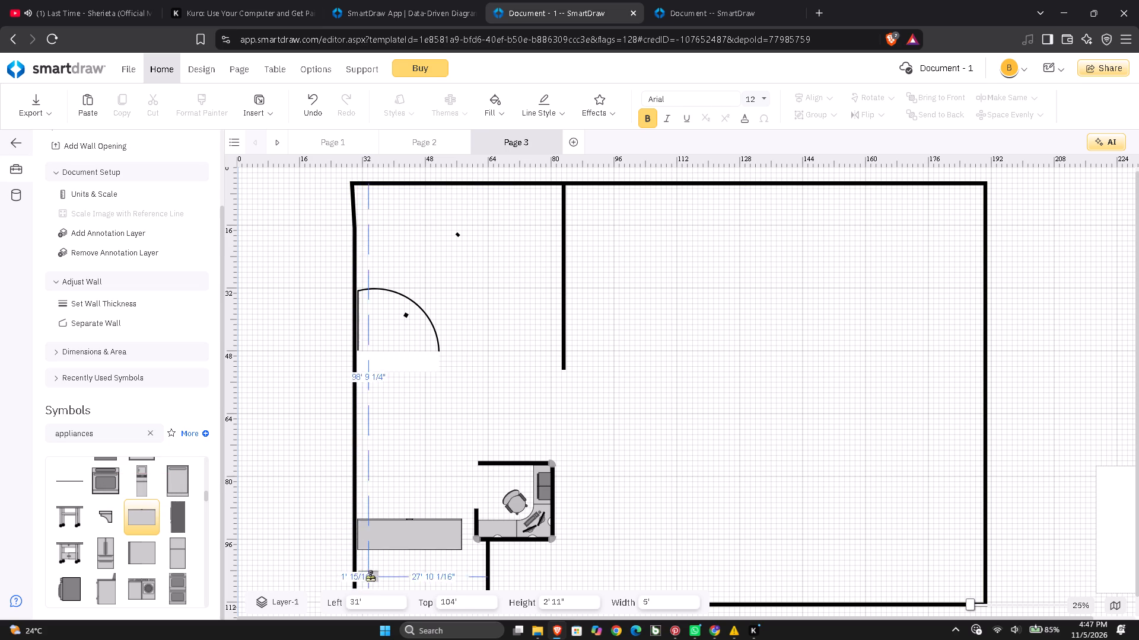
drag(370, 577, 378, 568)
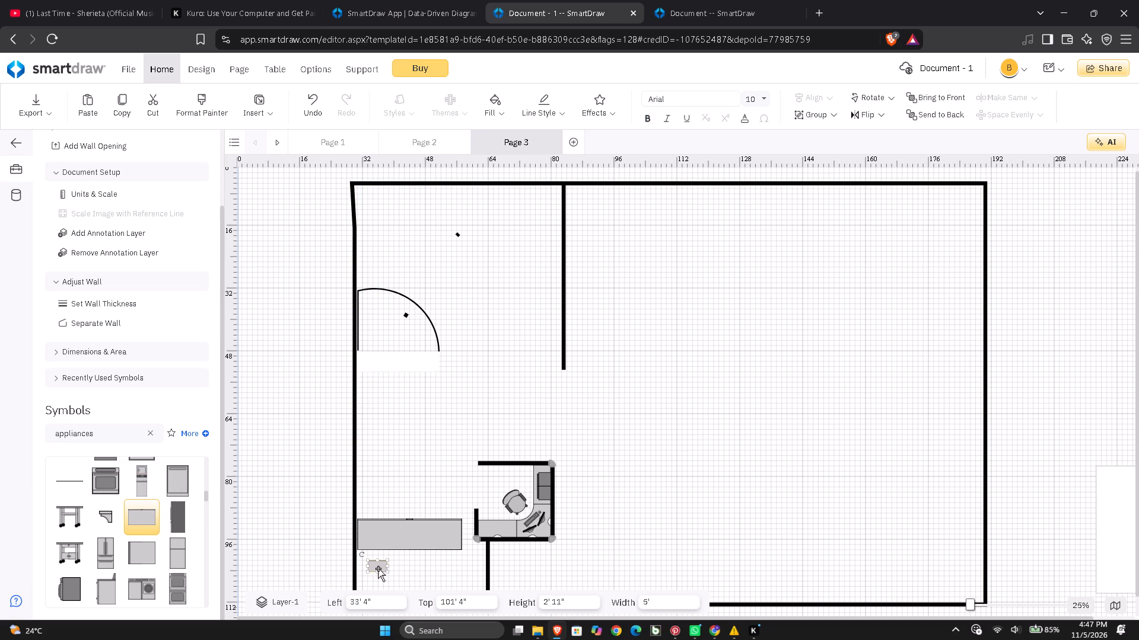
Rotate the small chest freezer upright and move it beside the left outer wall, below the long freezer.
drag(362, 555, 363, 555)
drag(363, 555, 395, 548)
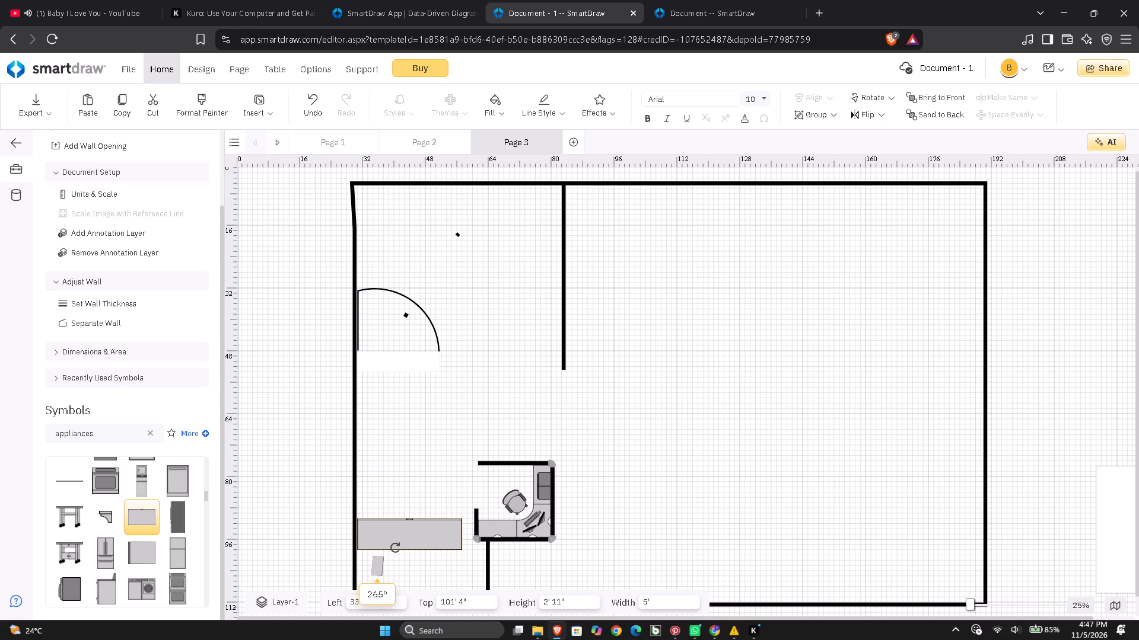
drag(395, 548, 390, 548)
drag(377, 562, 374, 562)
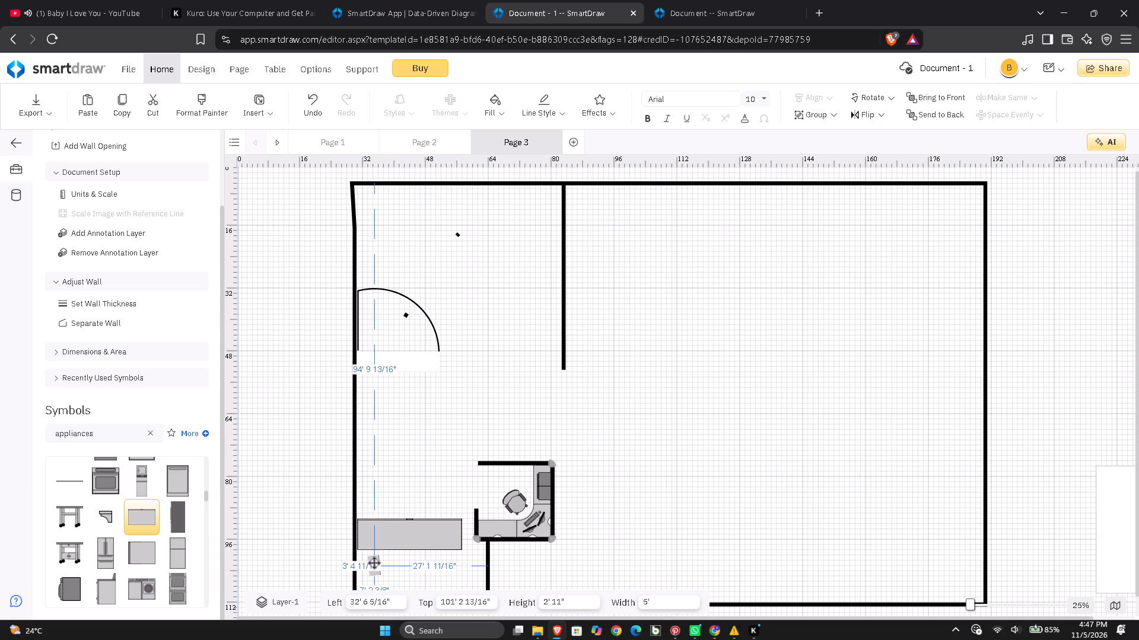
drag(374, 562, 365, 559)
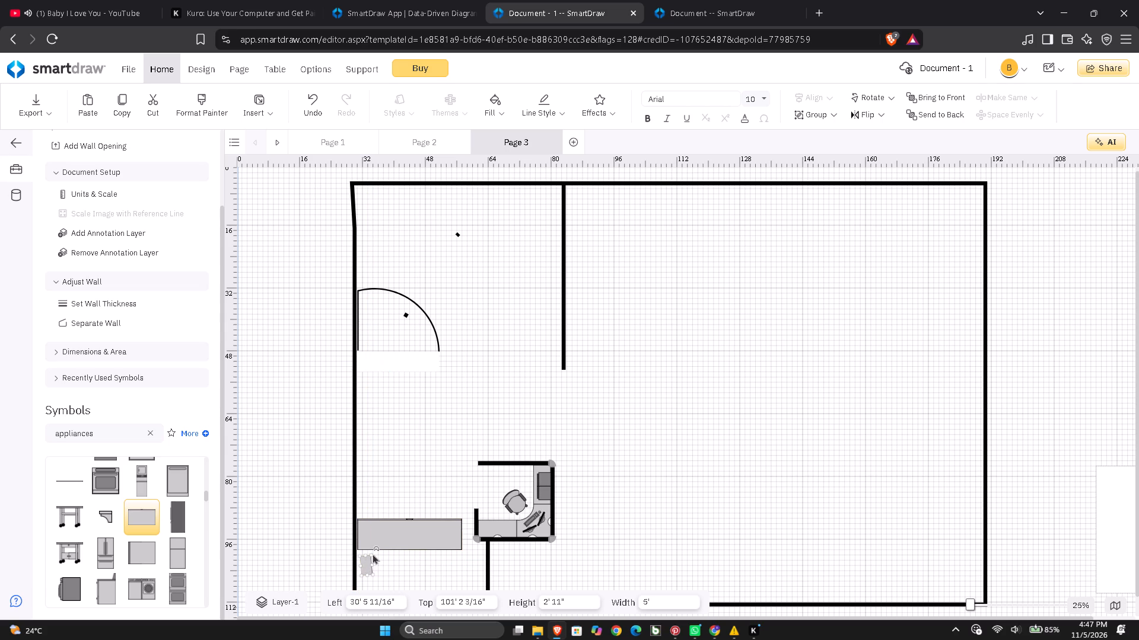
click(376, 548)
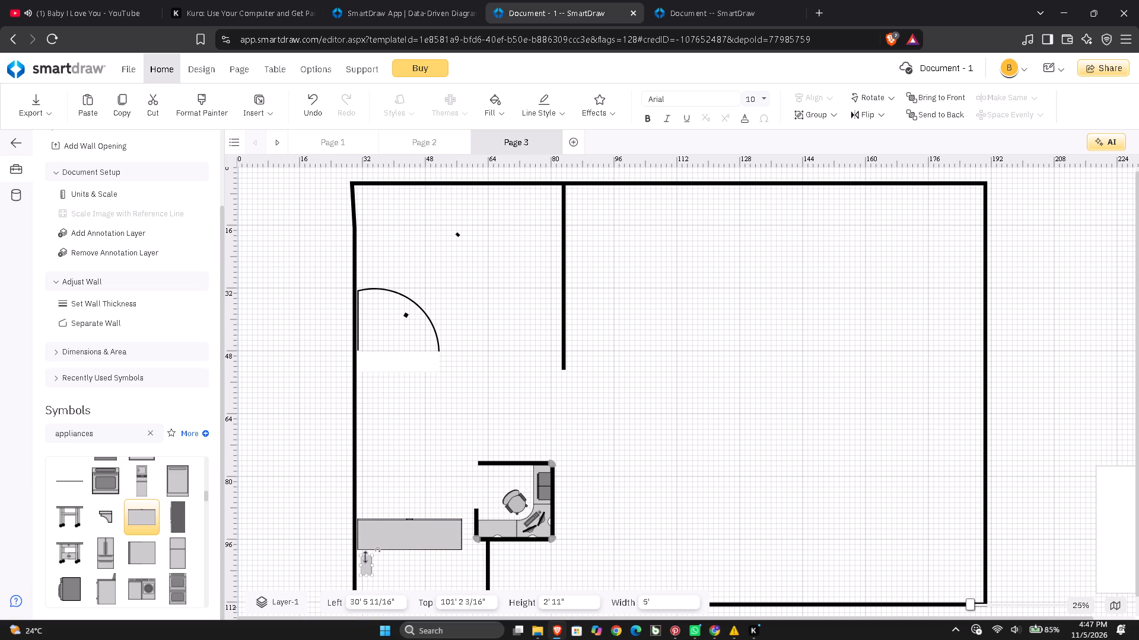
Enlarge the small upright chest freezer beside the left outer wall to about 12' long and 5' 4" deep, below the long freezer.
click(365, 556)
drag(373, 575, 375, 583)
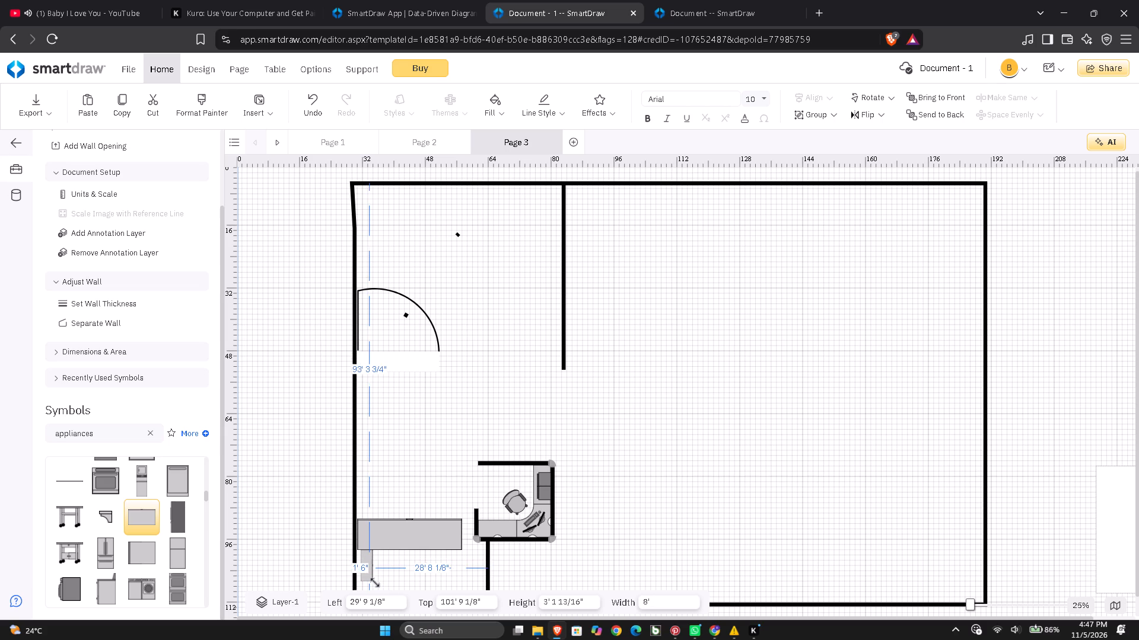
drag(375, 583, 381, 584)
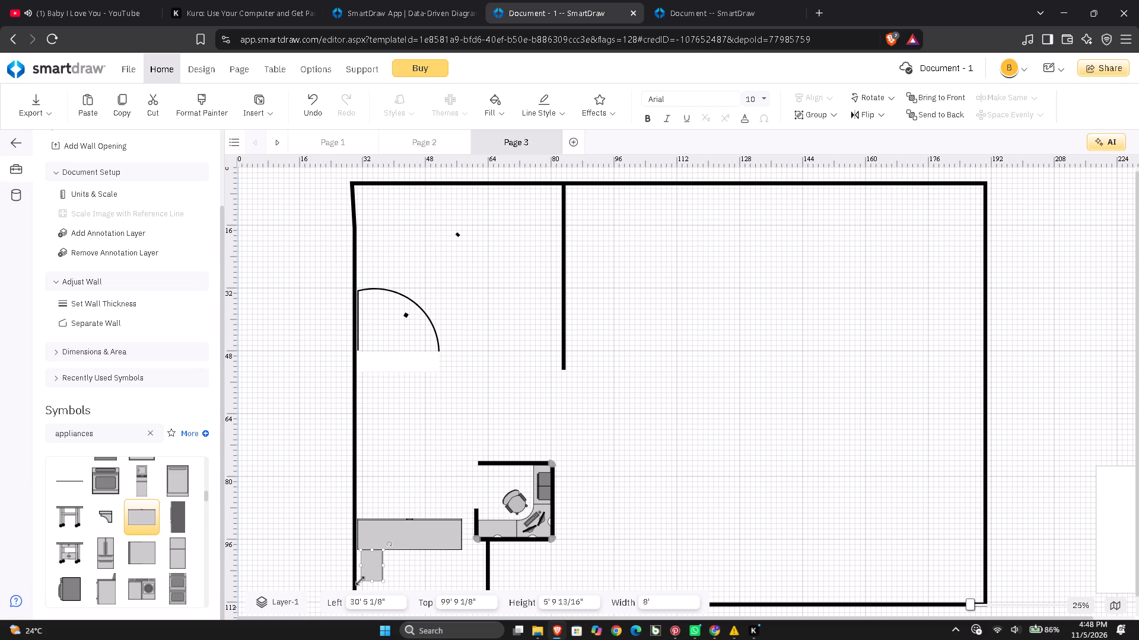
drag(360, 581, 360, 591)
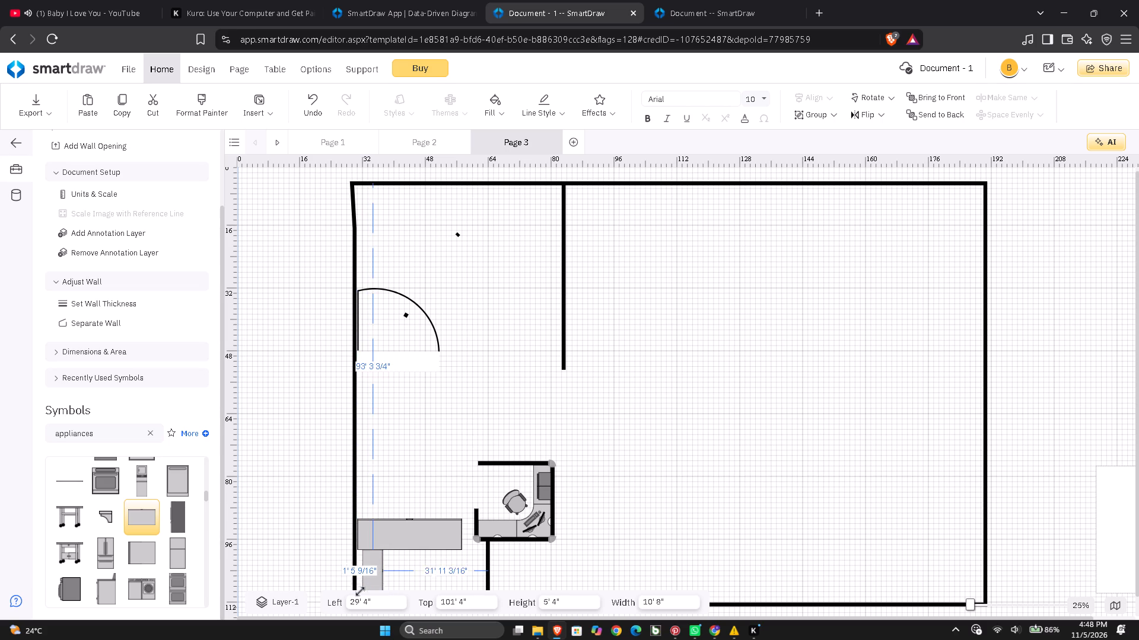
drag(360, 591, 359, 596)
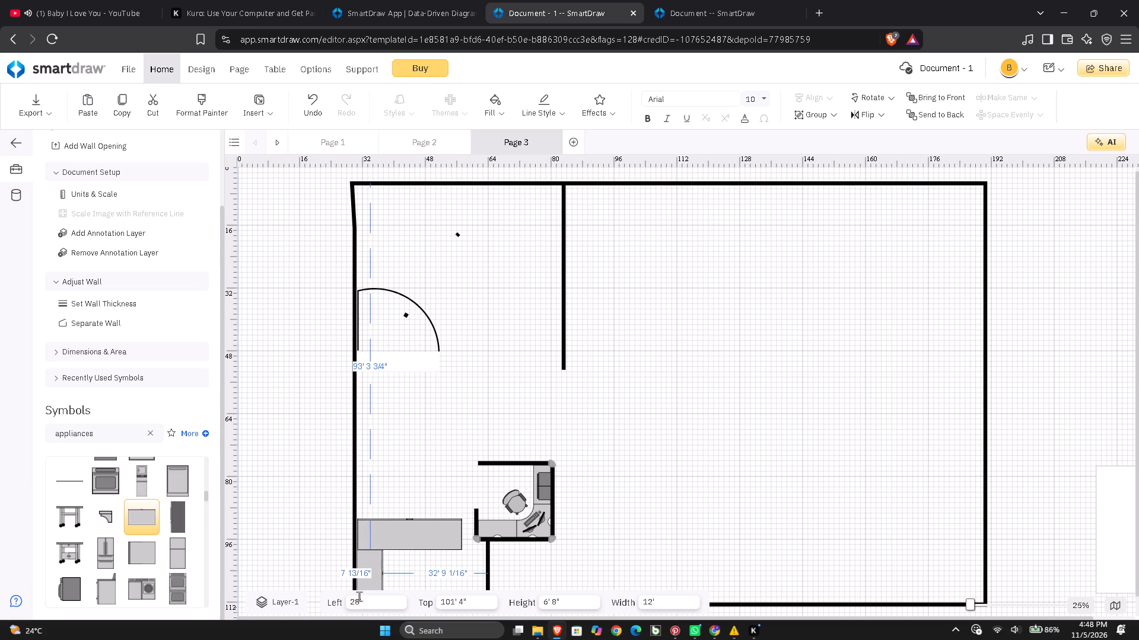
drag(359, 596, 358, 596)
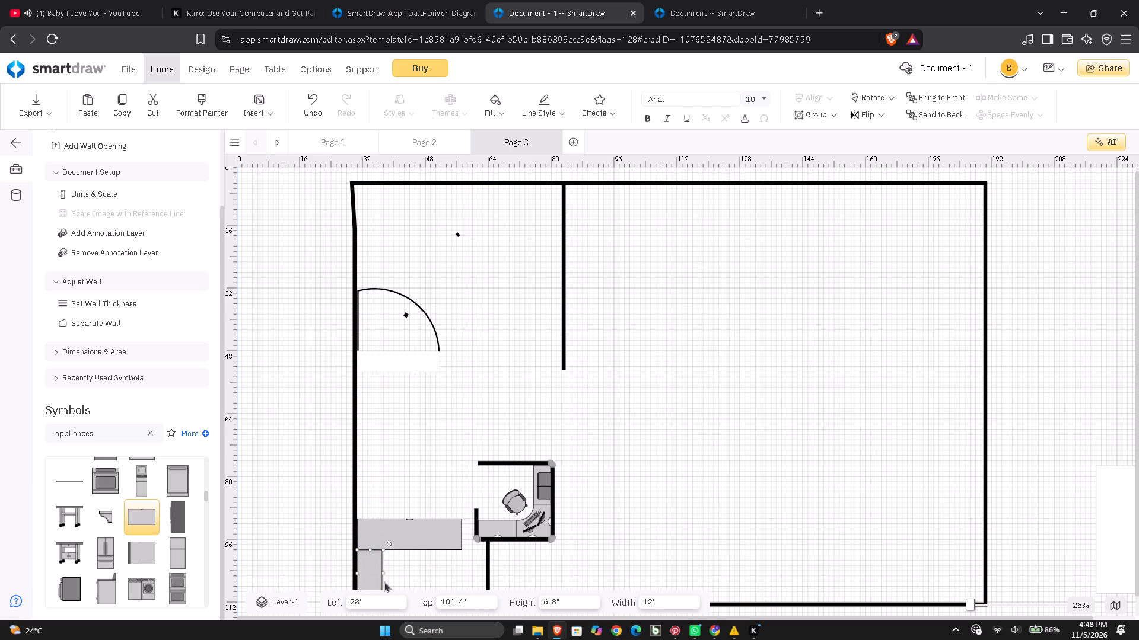
click(383, 572)
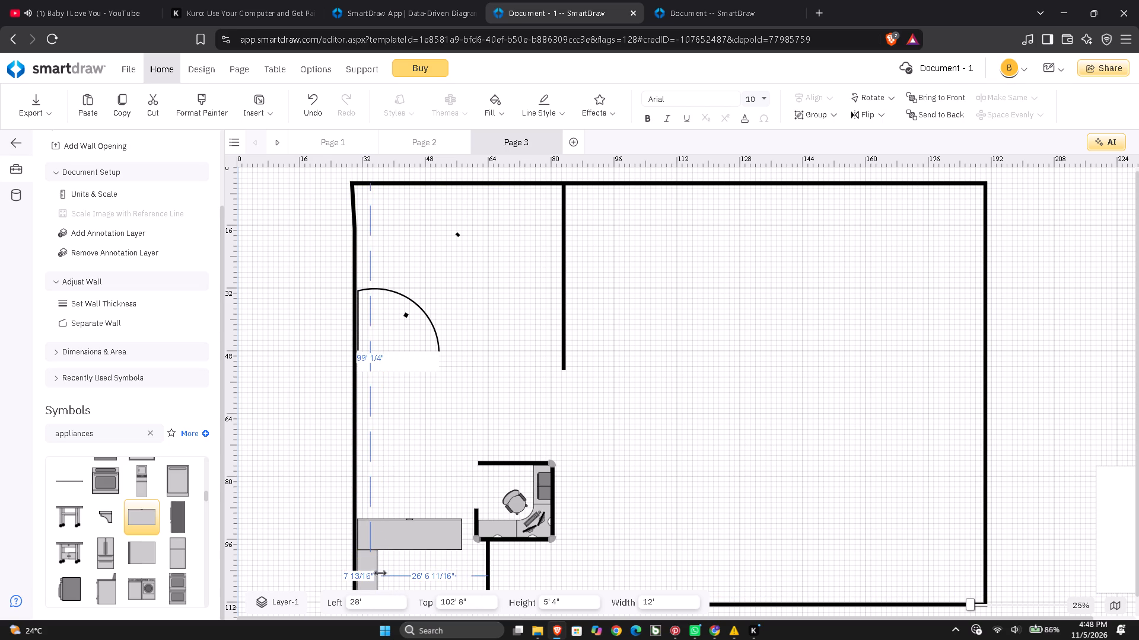
click(414, 571)
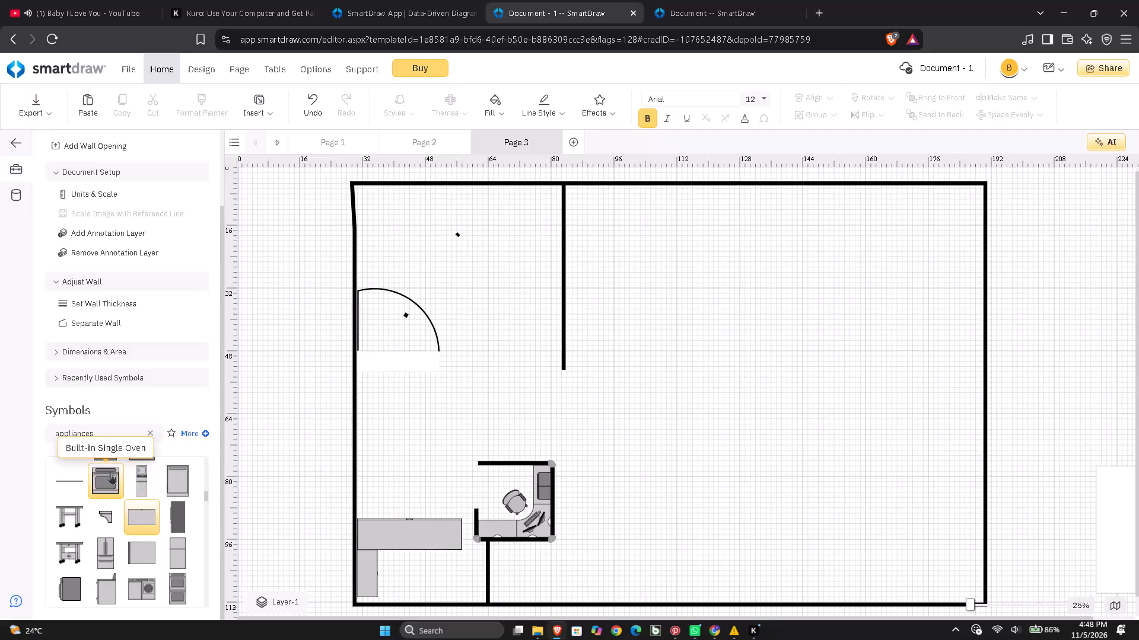
Clear the symbol search and search the symbol library for "appliances" again.
click(110, 437)
key(BackSpace)
key(BackSpace)
key(BackSpace)
key(BackSpace)
key(BackSpace)
key(BackSpace)
key(BackSpace)
key(BackSpace)
key(BackSpace)
key(BackSpace)
key(BackSpace)
key(BackSpace)
key(BackSpace)
key(BackSpace)
key(BackSpace)
key(BackSpace)
key(BackSpace)
key(BackSpace)
key(BackSpace)
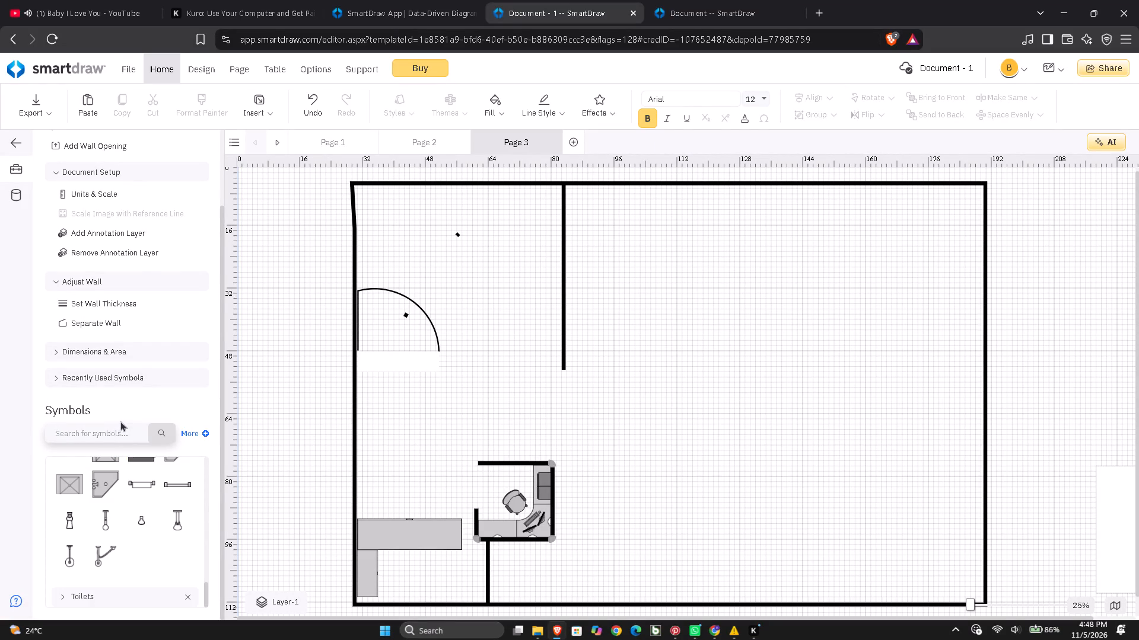
key(a)
key(p)
key(p)
text(li)
key(a)
key(n)
key(c)
text(es)
key(Return)
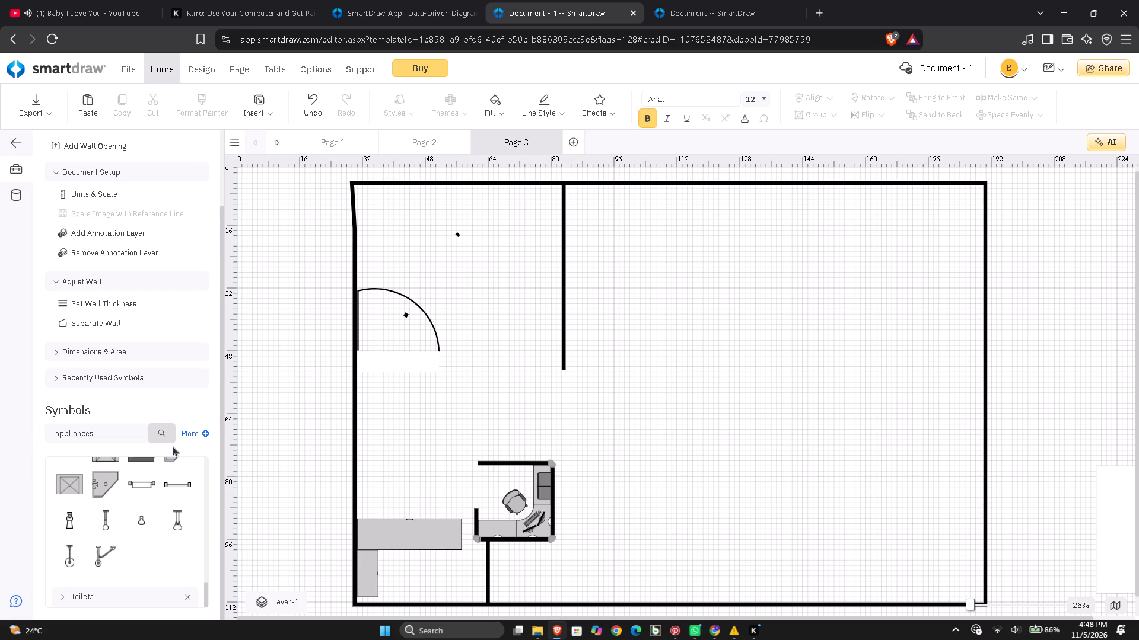
click(161, 430)
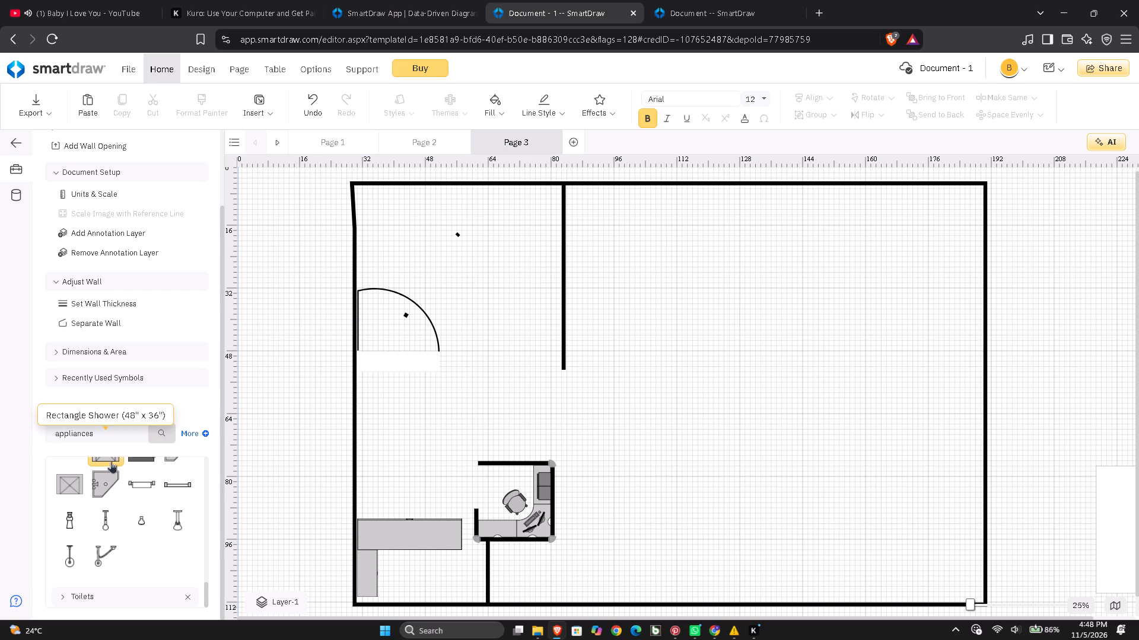
Browse the Appliances and Household Appliances & Kitchen symbols for a suitable furnishing, and clear the search.
scroll(101, 480, up, 2)
scroll(93, 533, down, 2)
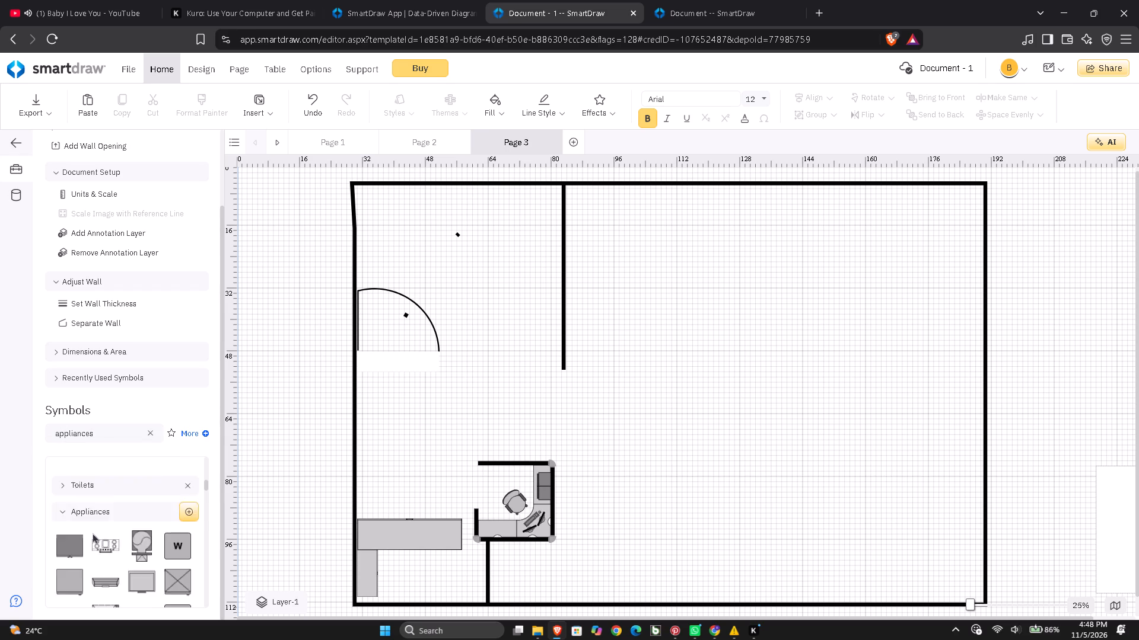
scroll(93, 532, down, 1)
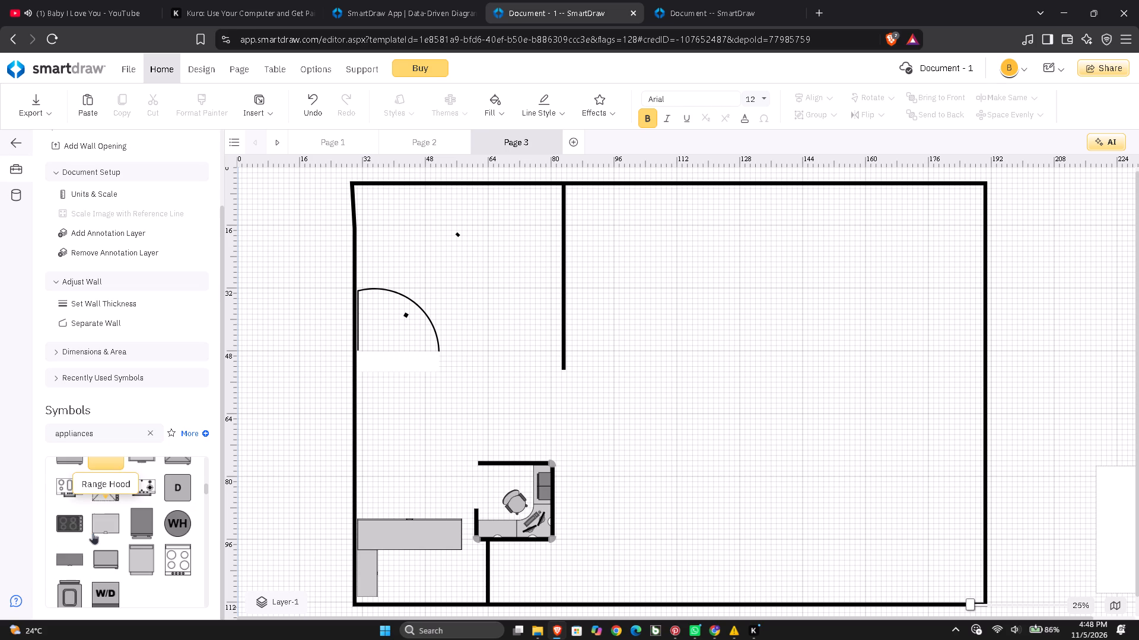
scroll(93, 532, down, 2)
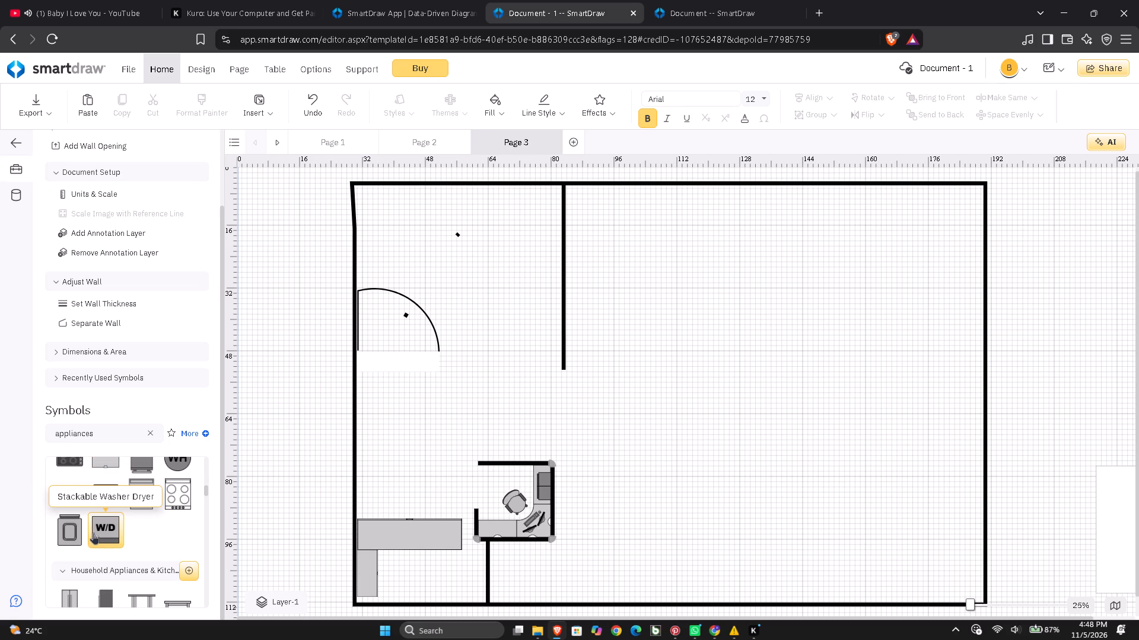
scroll(94, 532, down, 2)
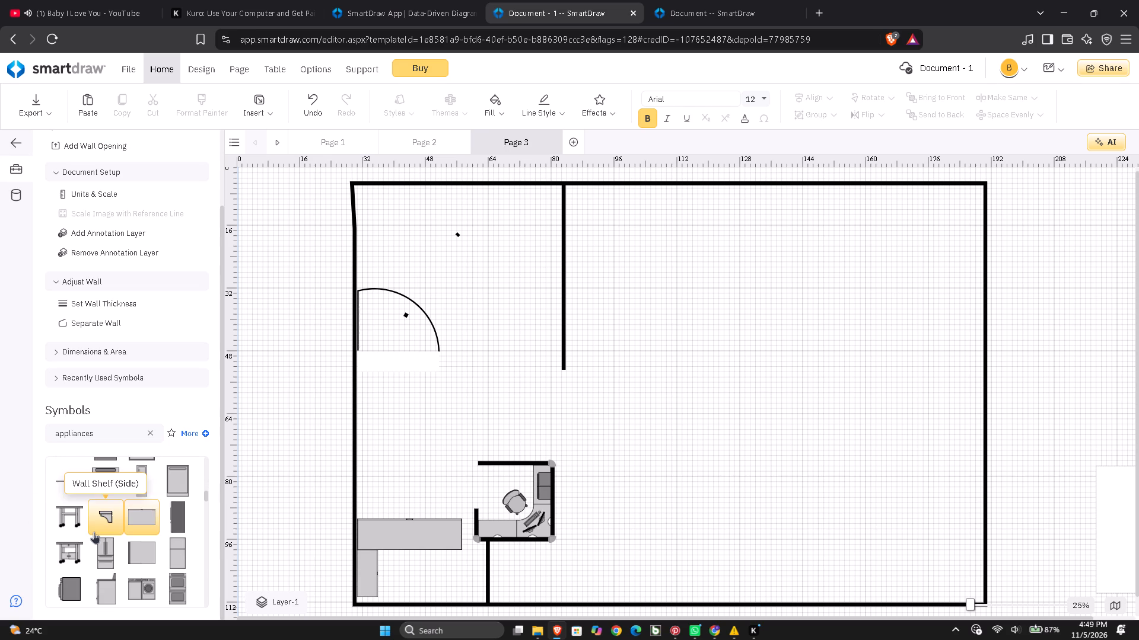
scroll(94, 531, down, 3)
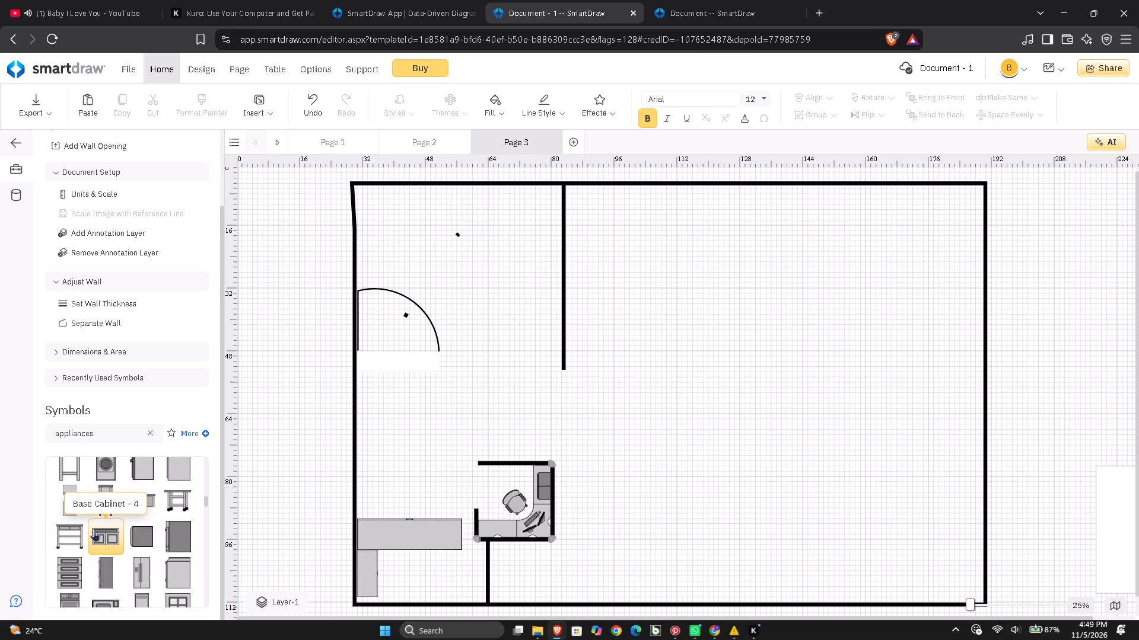
scroll(94, 529, down, 2)
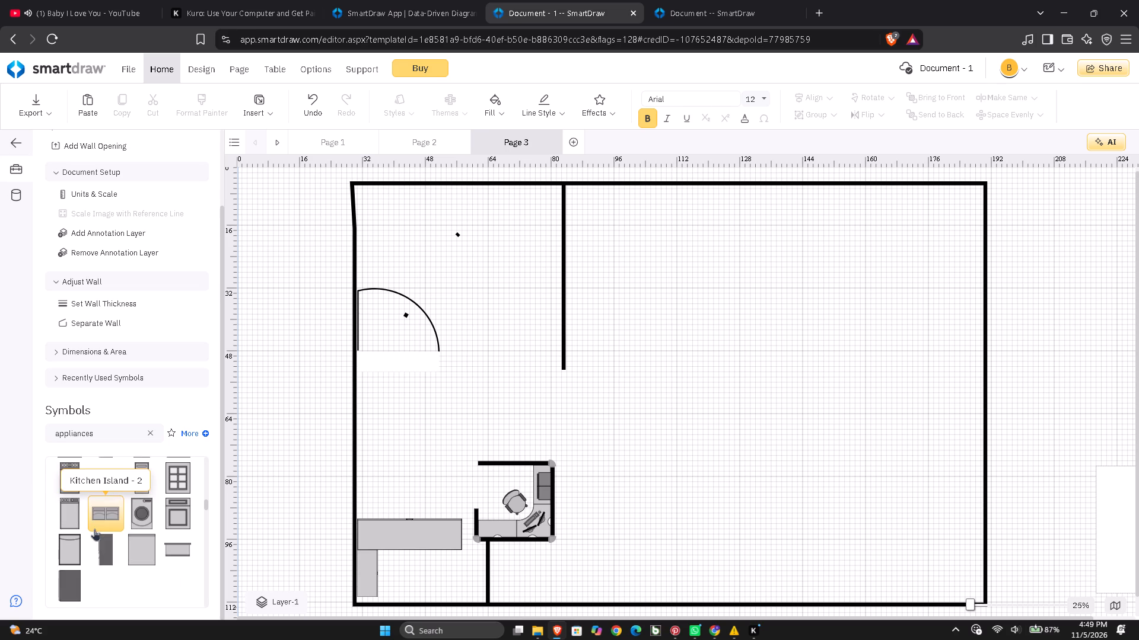
scroll(94, 529, down, 1)
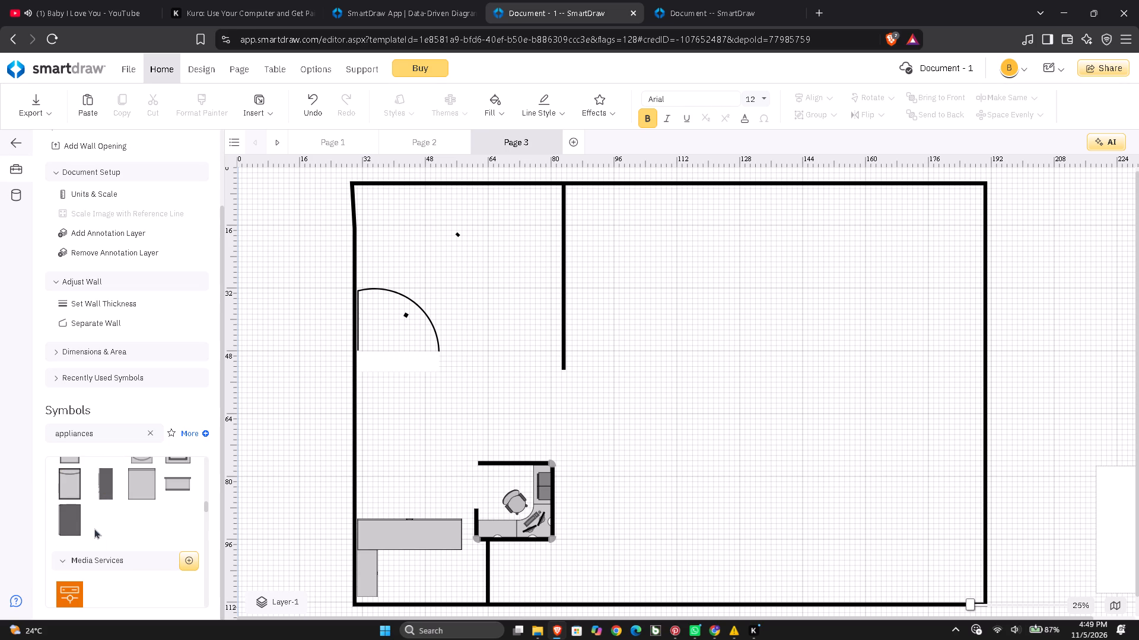
scroll(94, 528, down, 1)
scroll(96, 526, up, 2)
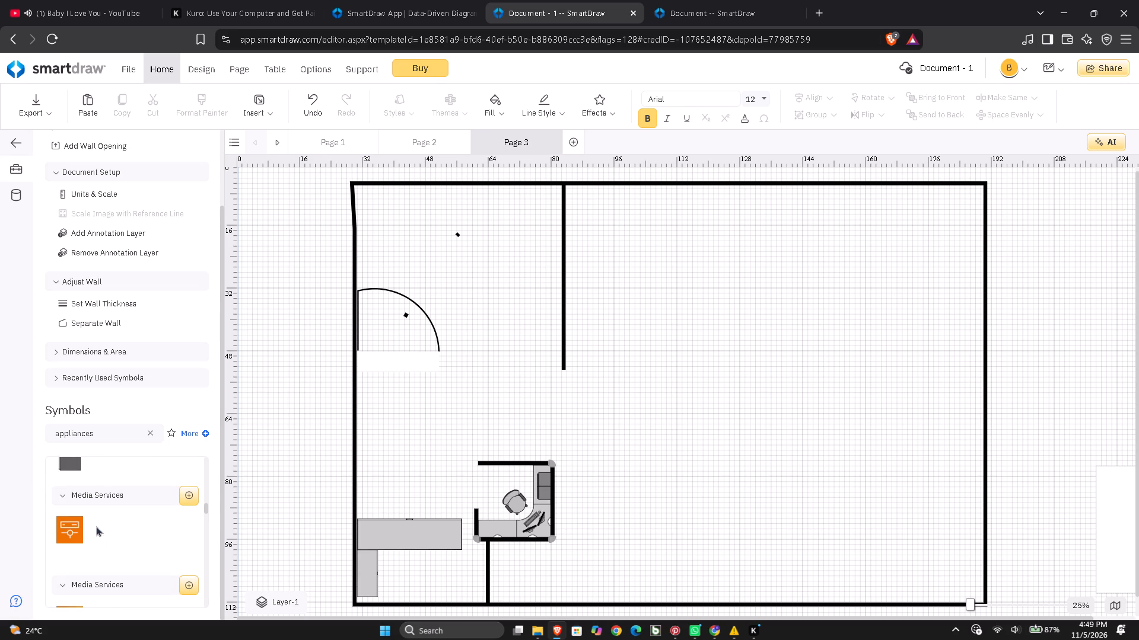
scroll(96, 525, up, 2)
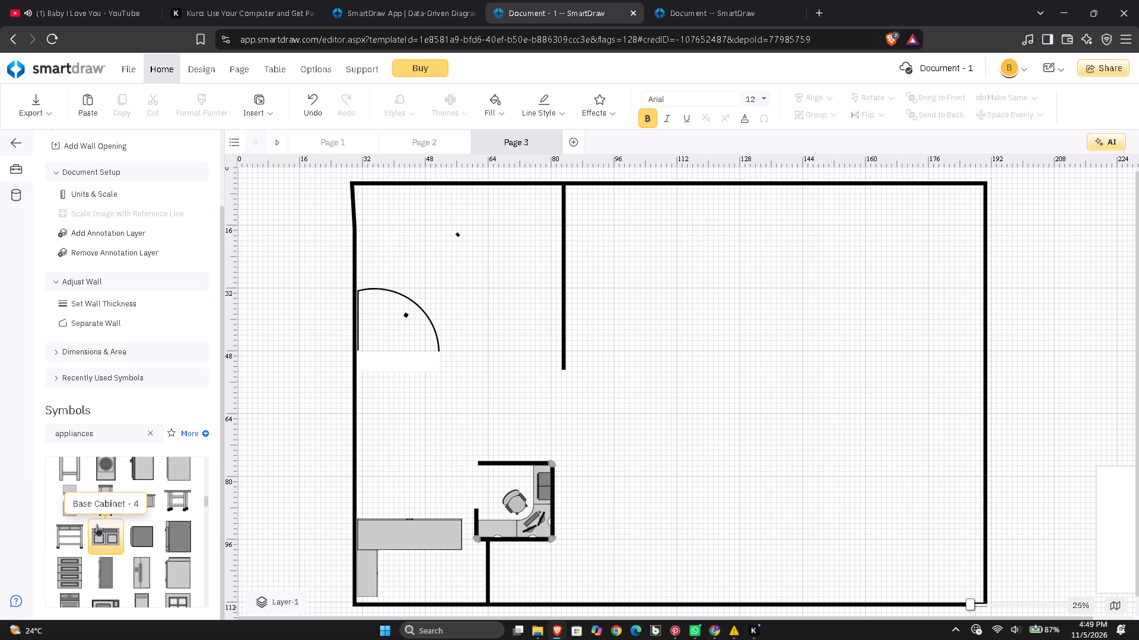
scroll(97, 523, up, 2)
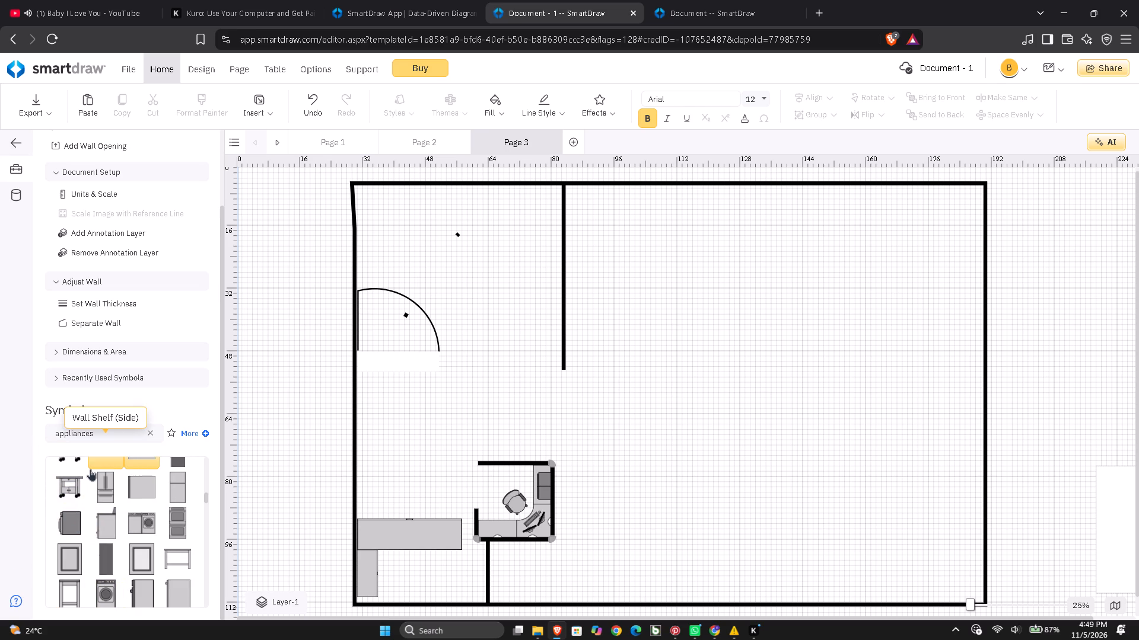
scroll(90, 469, up, 4)
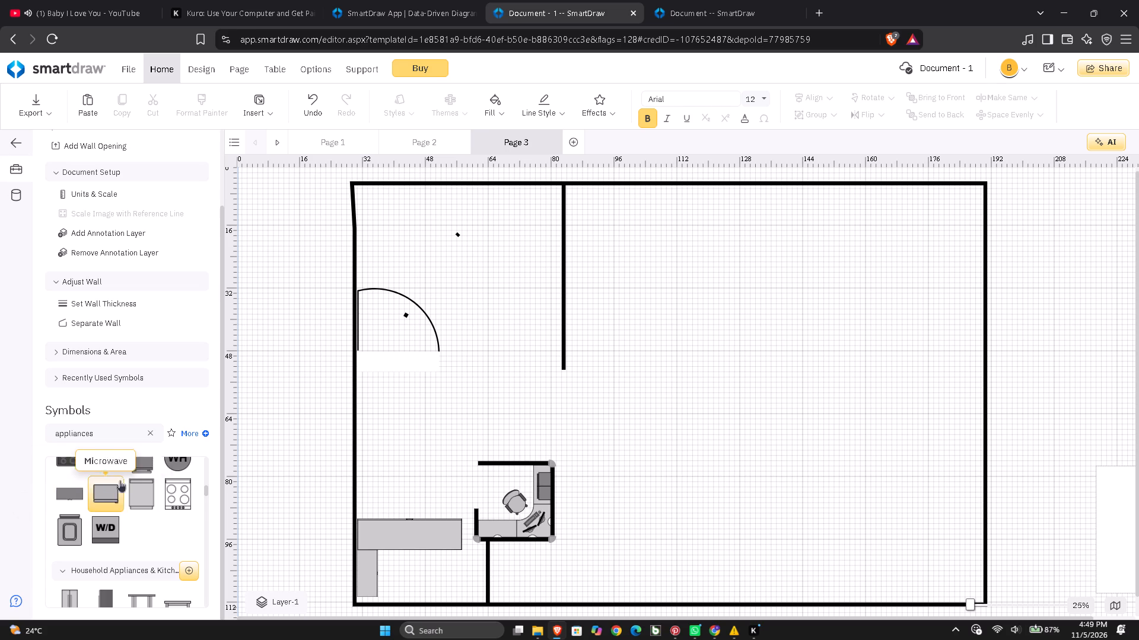
scroll(170, 478, up, 2)
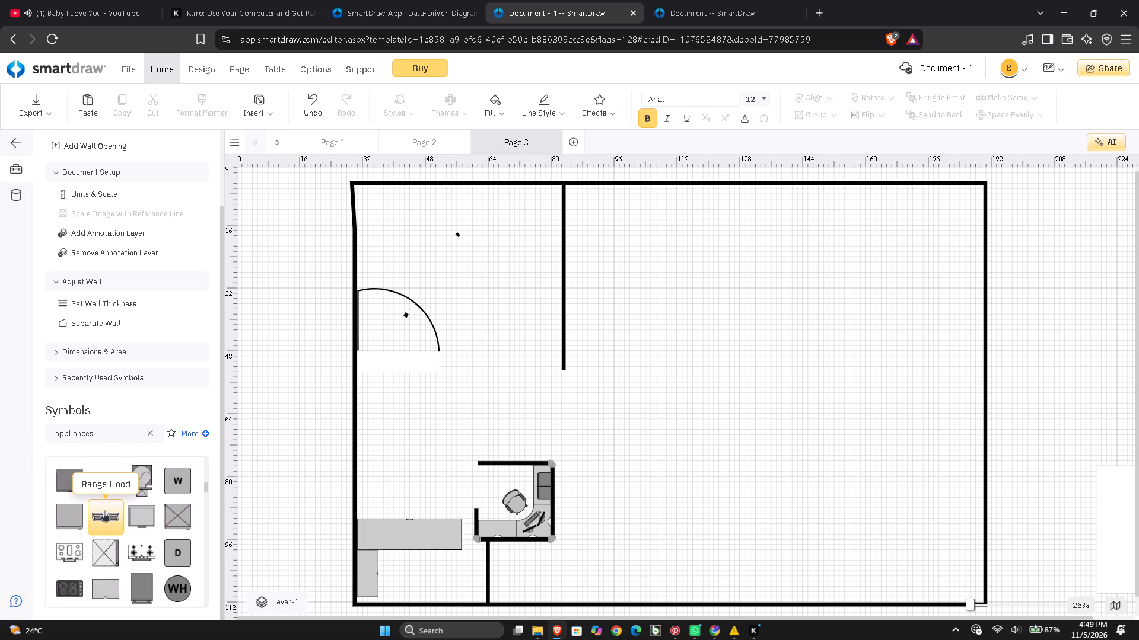
scroll(134, 487, up, 2)
scroll(134, 491, down, 1)
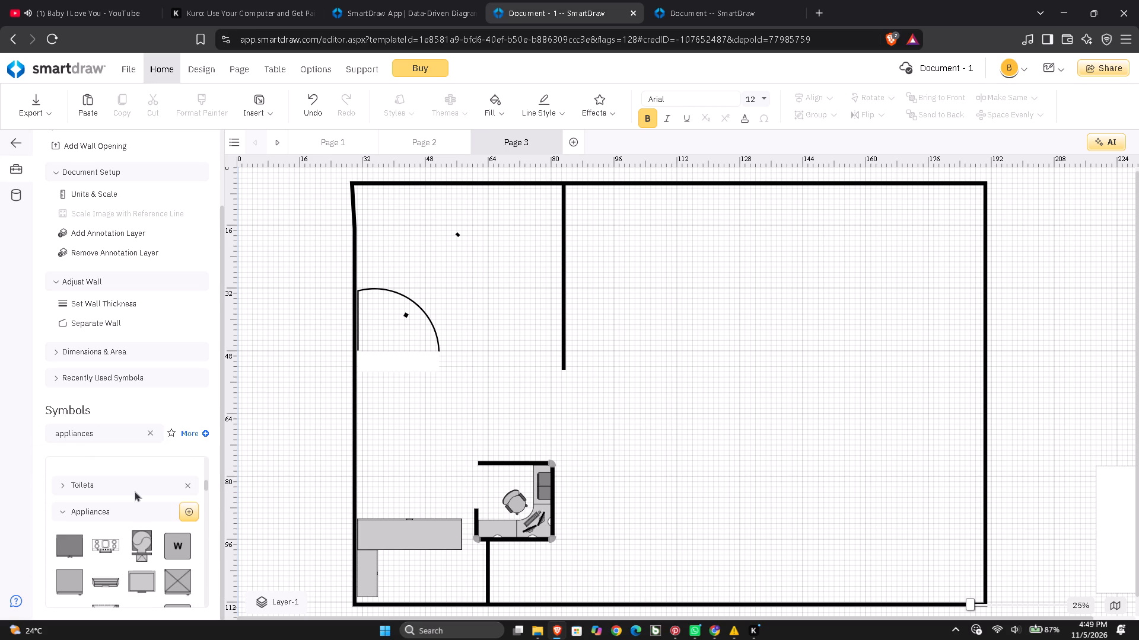
click(147, 517)
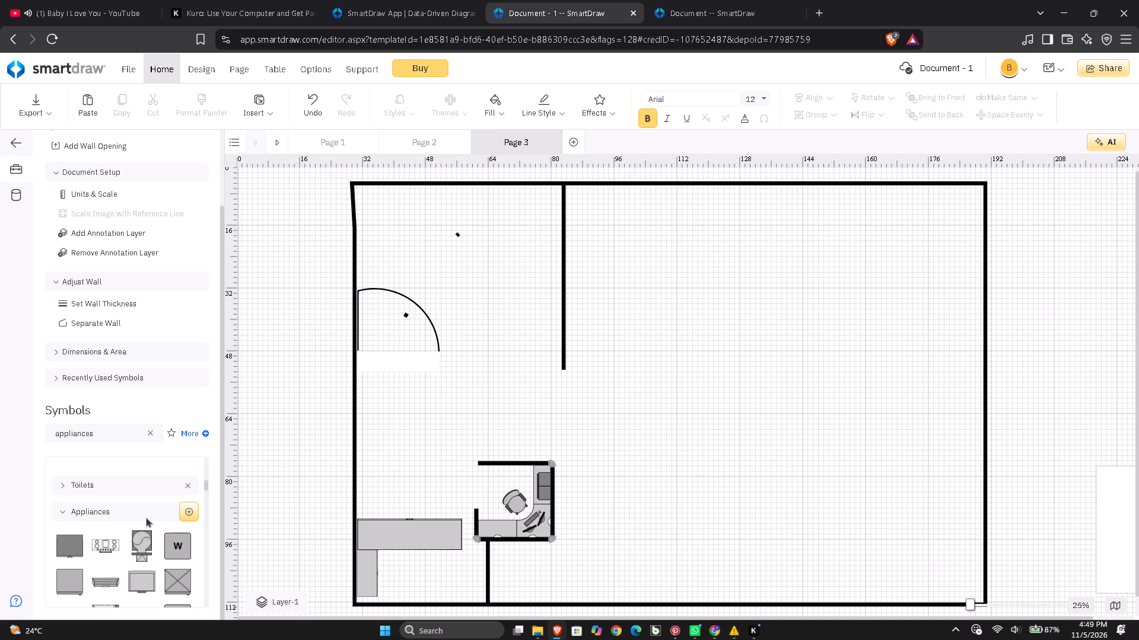
click(146, 517)
double_click(135, 507)
click(129, 508)
click(143, 504)
click(152, 427)
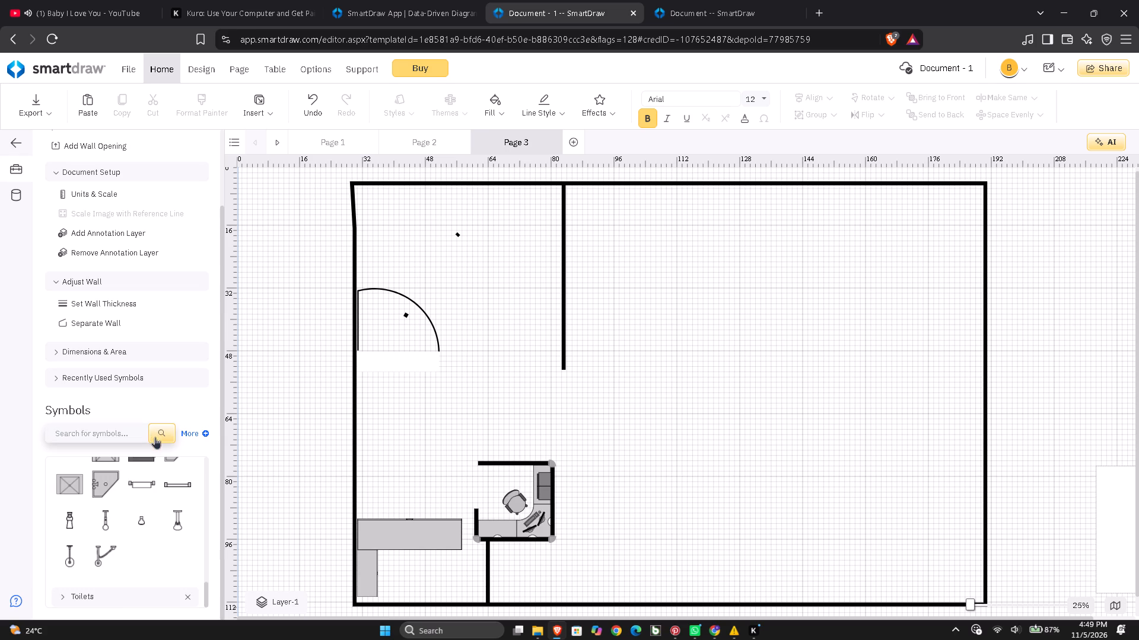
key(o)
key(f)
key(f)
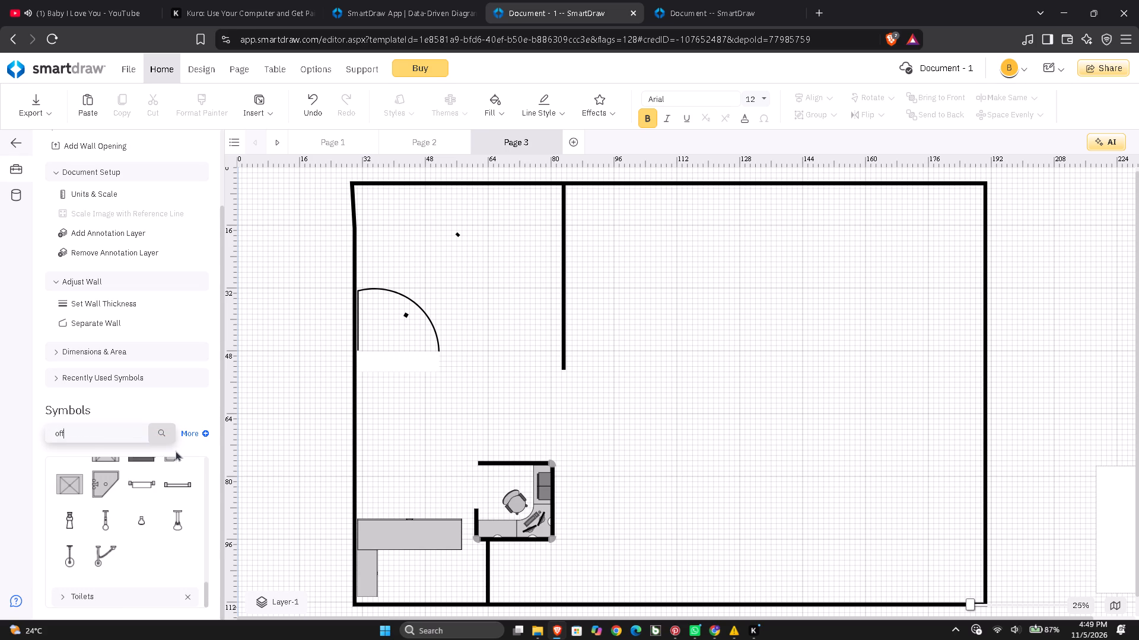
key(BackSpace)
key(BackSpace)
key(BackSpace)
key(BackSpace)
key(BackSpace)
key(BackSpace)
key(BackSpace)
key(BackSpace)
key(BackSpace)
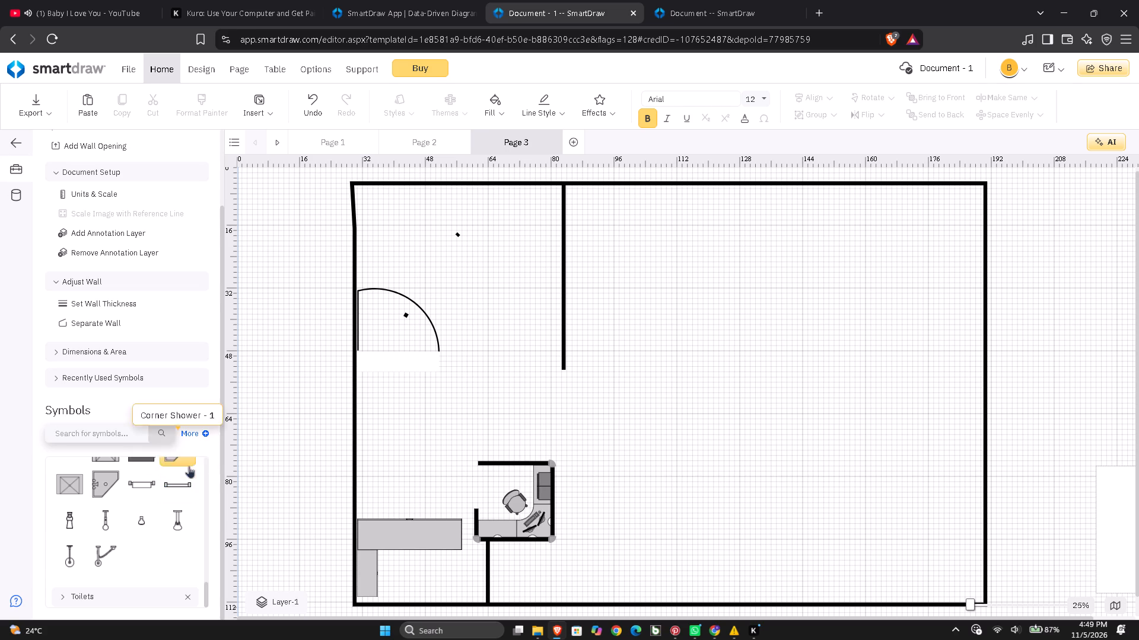
Search the symbol library for "work ofice" and clear the search.
key(w)
key(o)
text(rk)
key(space)
key(o)
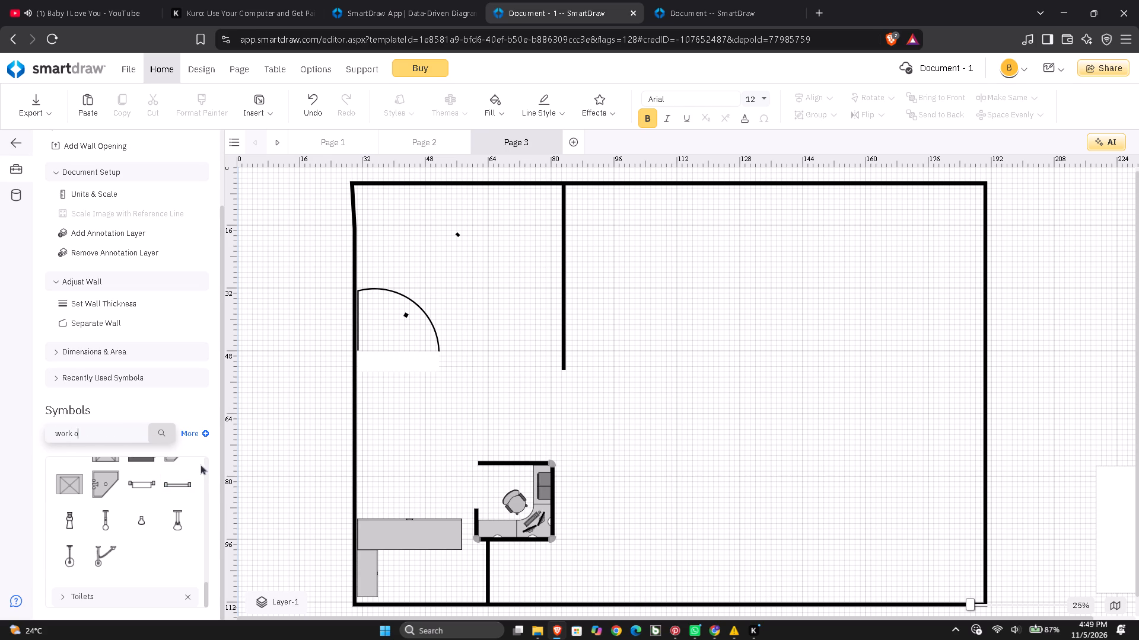
key(f)
key(i)
key(c)
key(e)
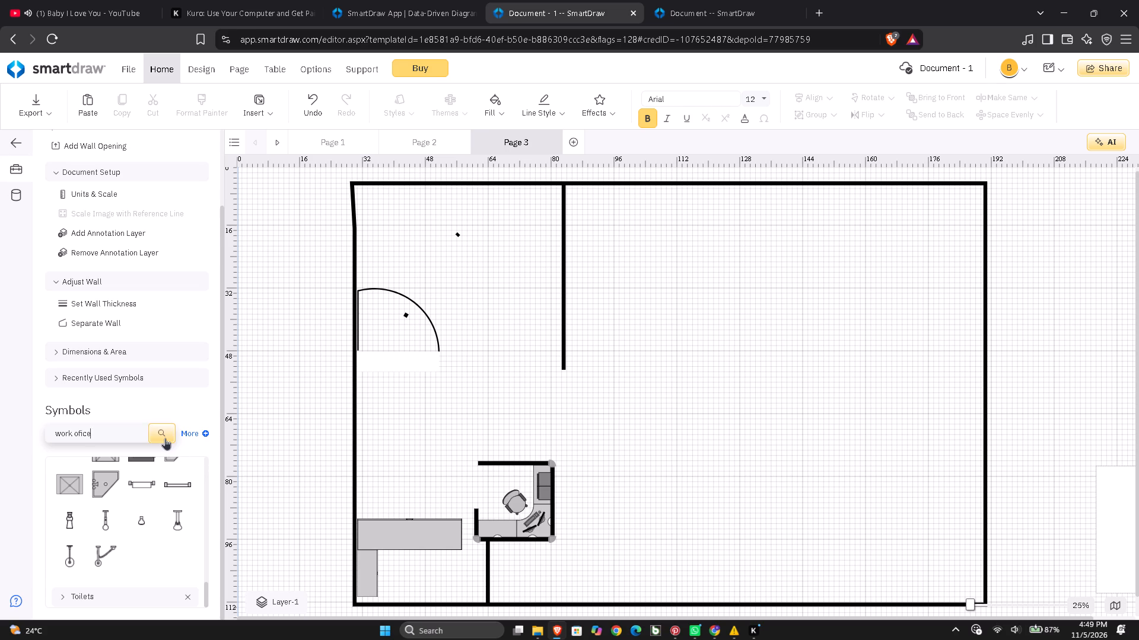
click(165, 438)
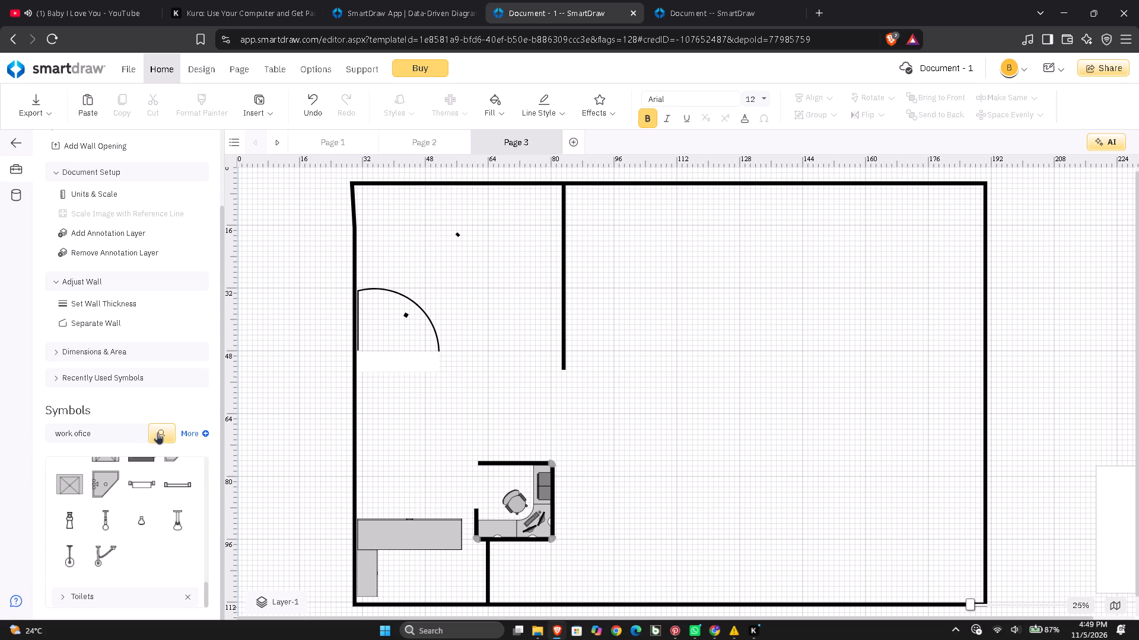
click(157, 432)
click(157, 429)
Search the symbol library for "work office".
key(w)
key(w)
click(93, 430)
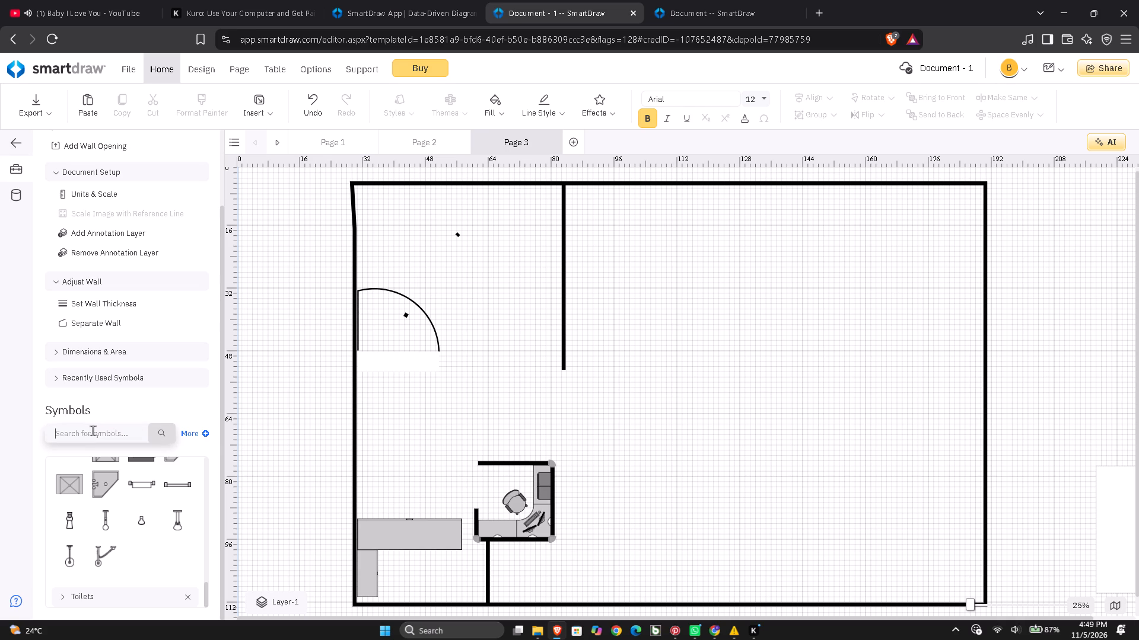
key(w)
key(o)
key(r)
key(k)
key(space)
text(off)
text(ice)
click(168, 430)
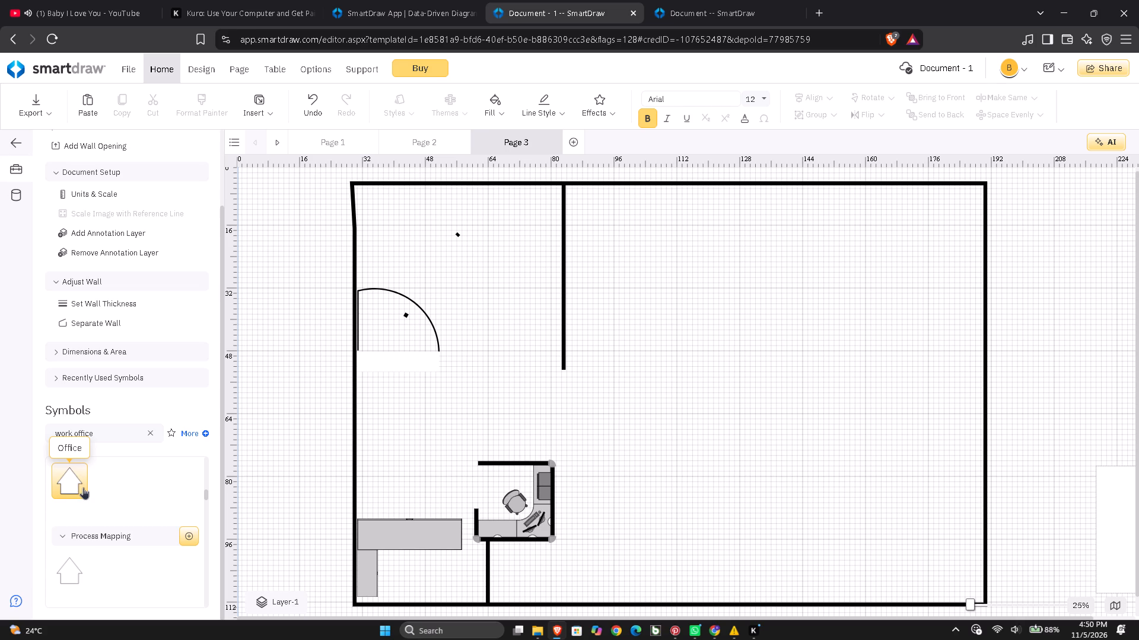
Find the Modern Office Chair among the Chairs symbols and place it in the small room below the long freezer.
scroll(107, 479, down, 1)
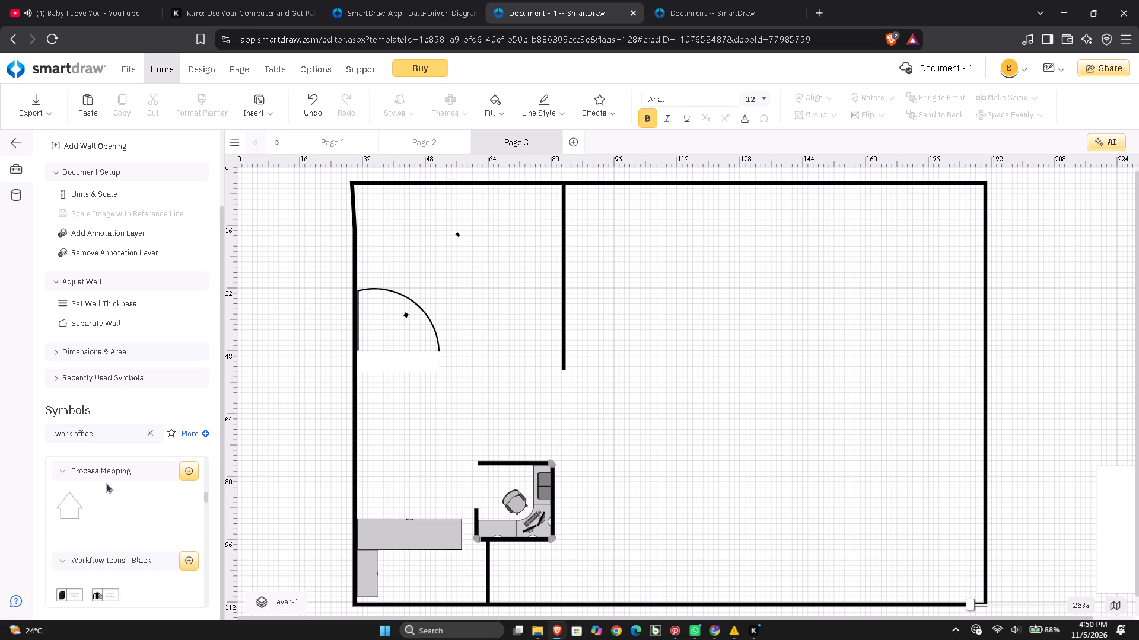
scroll(106, 482, down, 1)
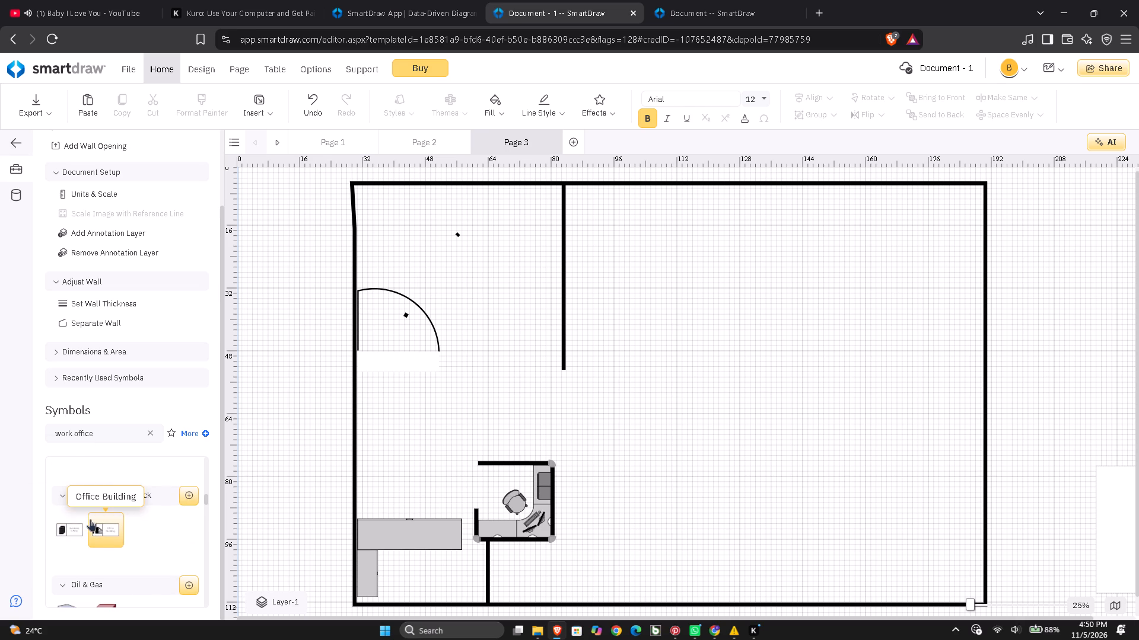
scroll(90, 519, down, 3)
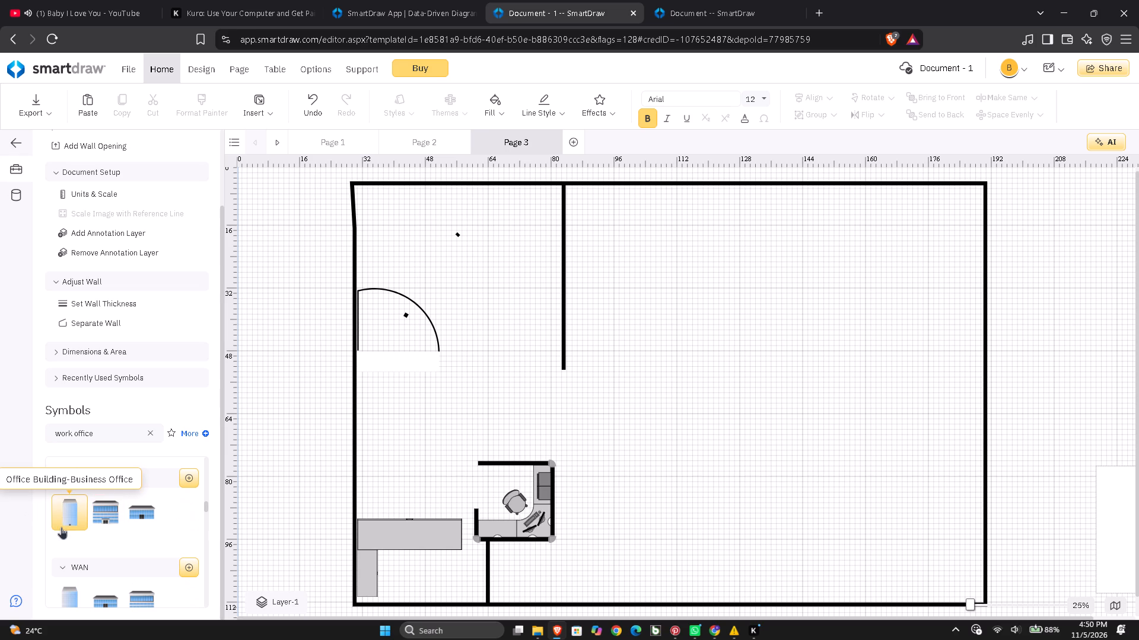
scroll(136, 505, down, 3)
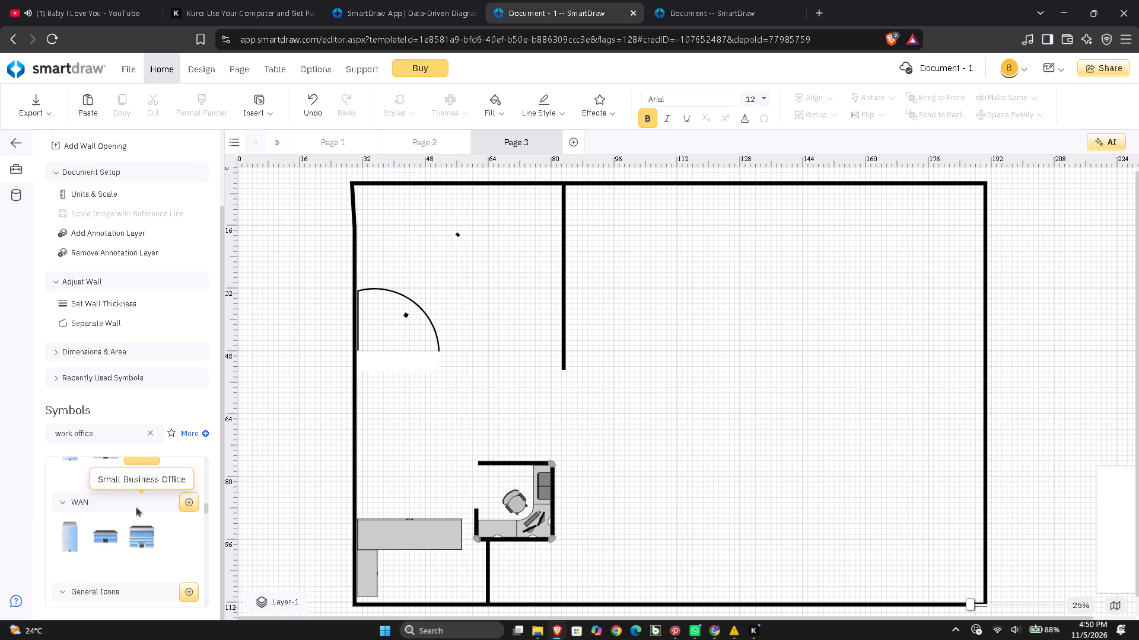
scroll(69, 498, down, 3)
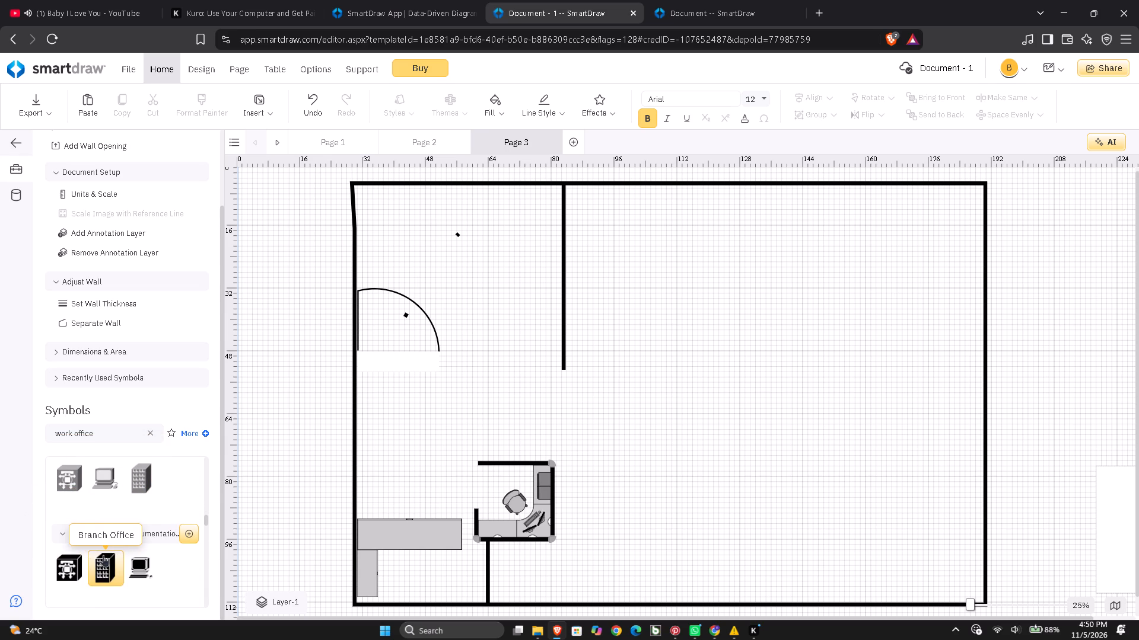
scroll(140, 558, down, 7)
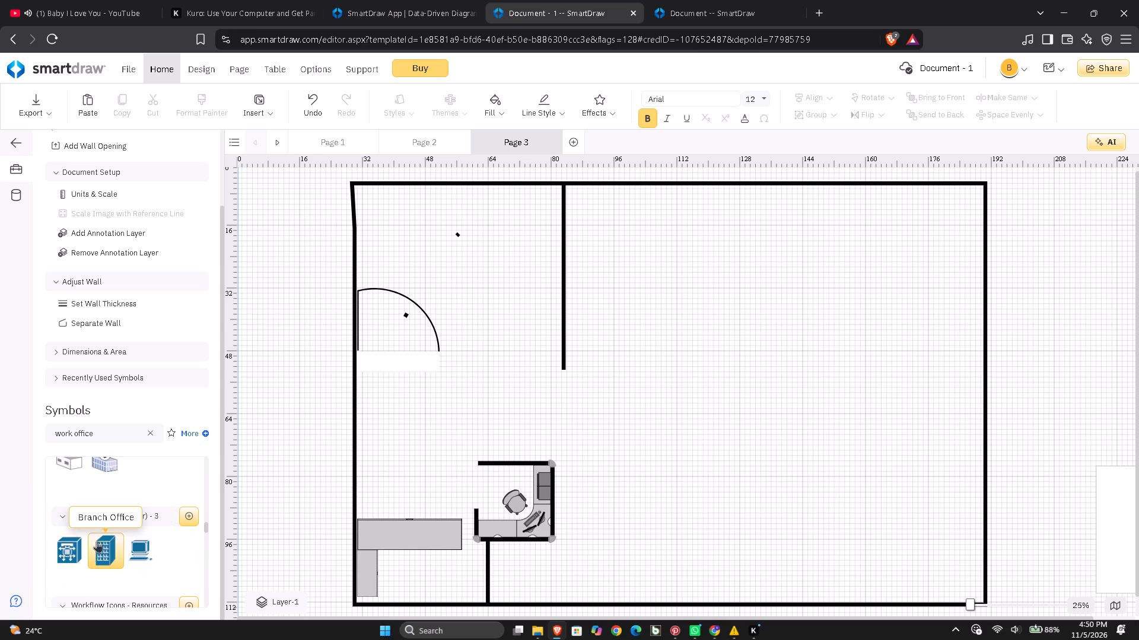
scroll(97, 540, down, 3)
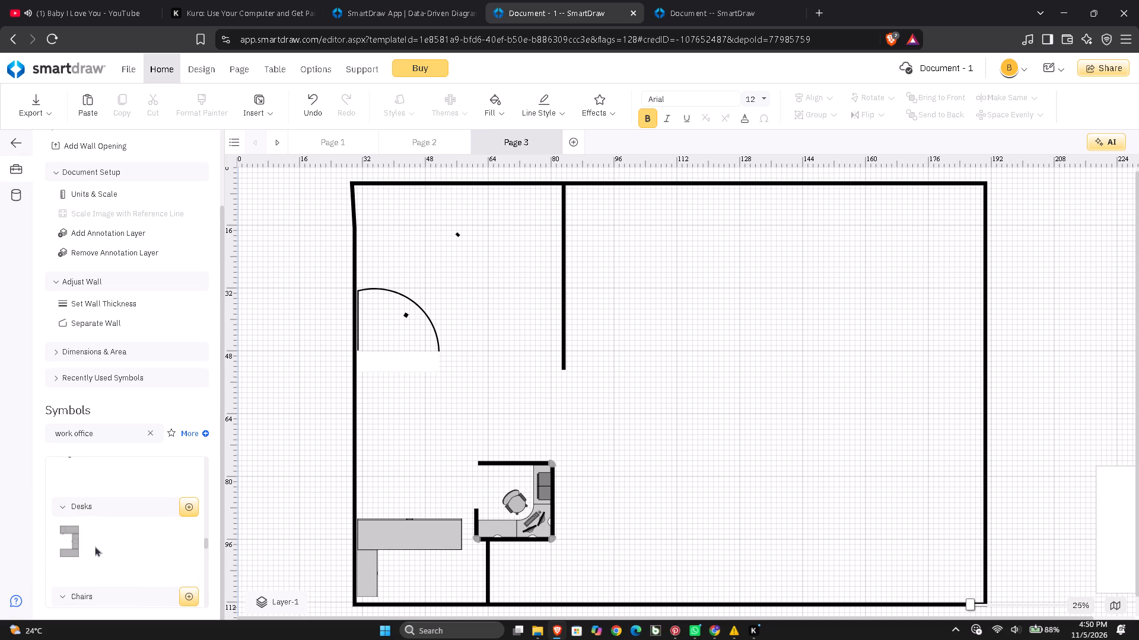
scroll(76, 529, up, 1)
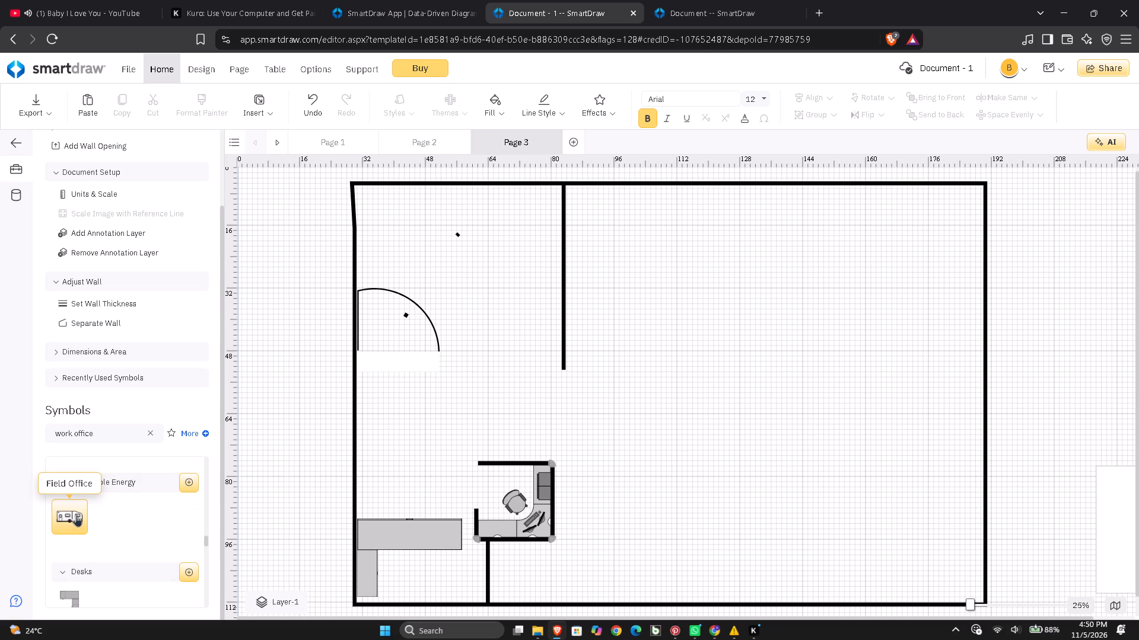
scroll(76, 516, down, 1)
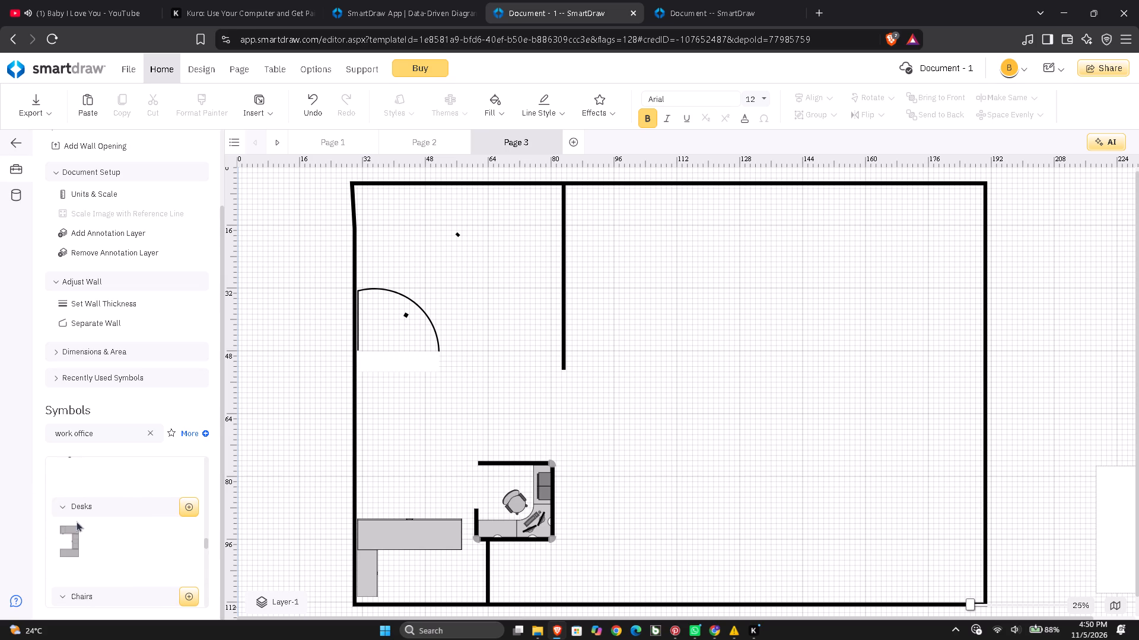
scroll(76, 524, down, 1)
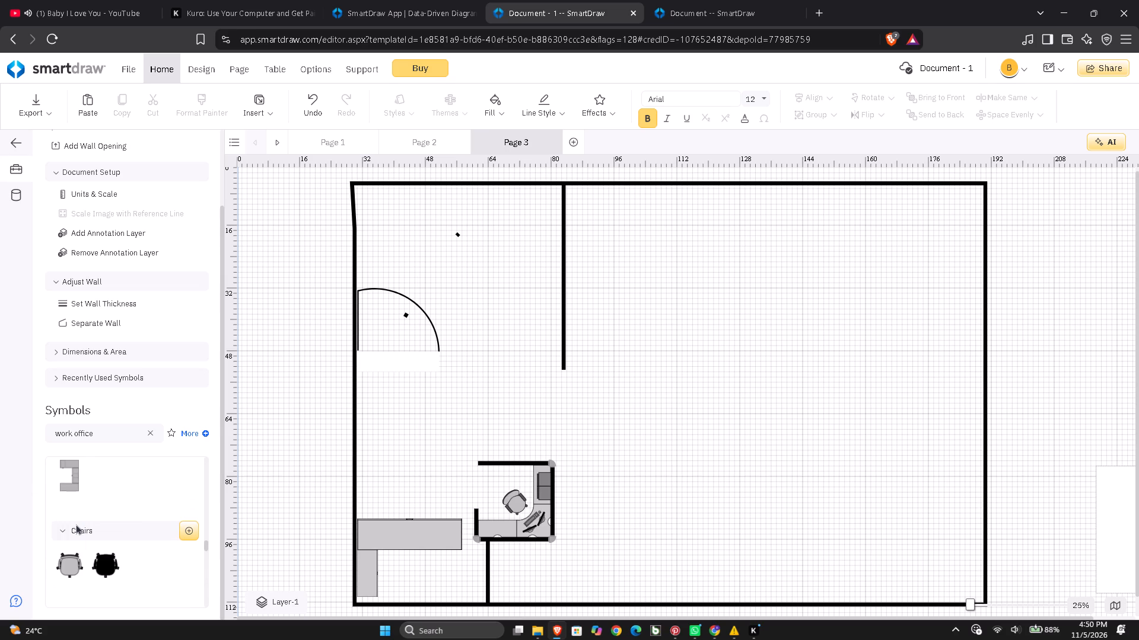
scroll(76, 524, down, 1)
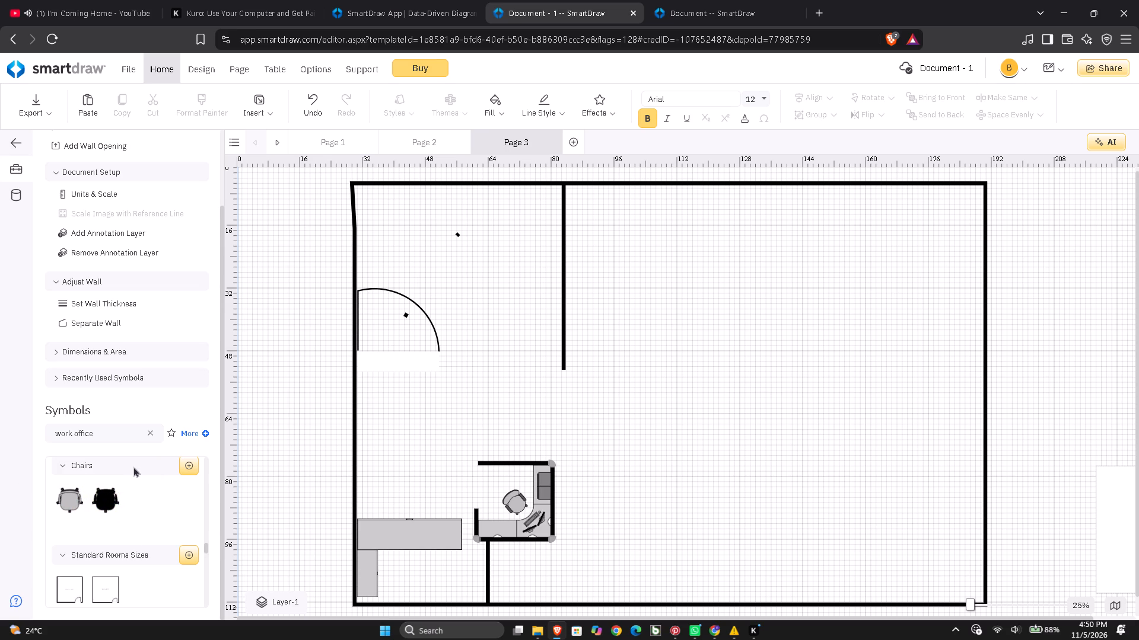
click(109, 500)
drag(109, 500, 395, 551)
drag(103, 498, 199, 514)
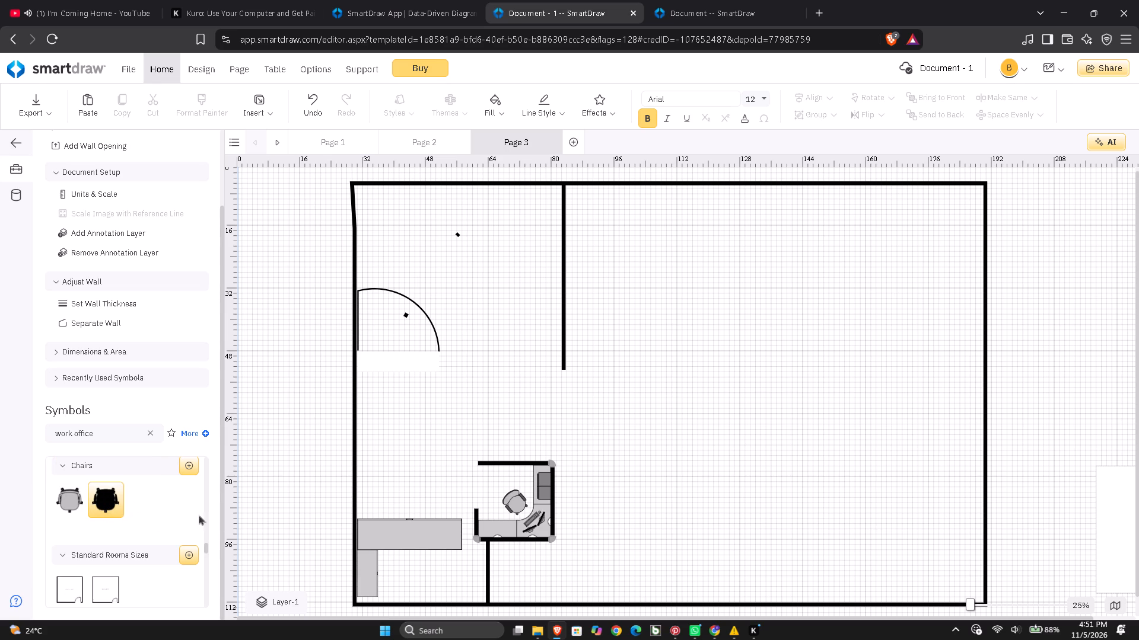
drag(199, 514, 425, 565)
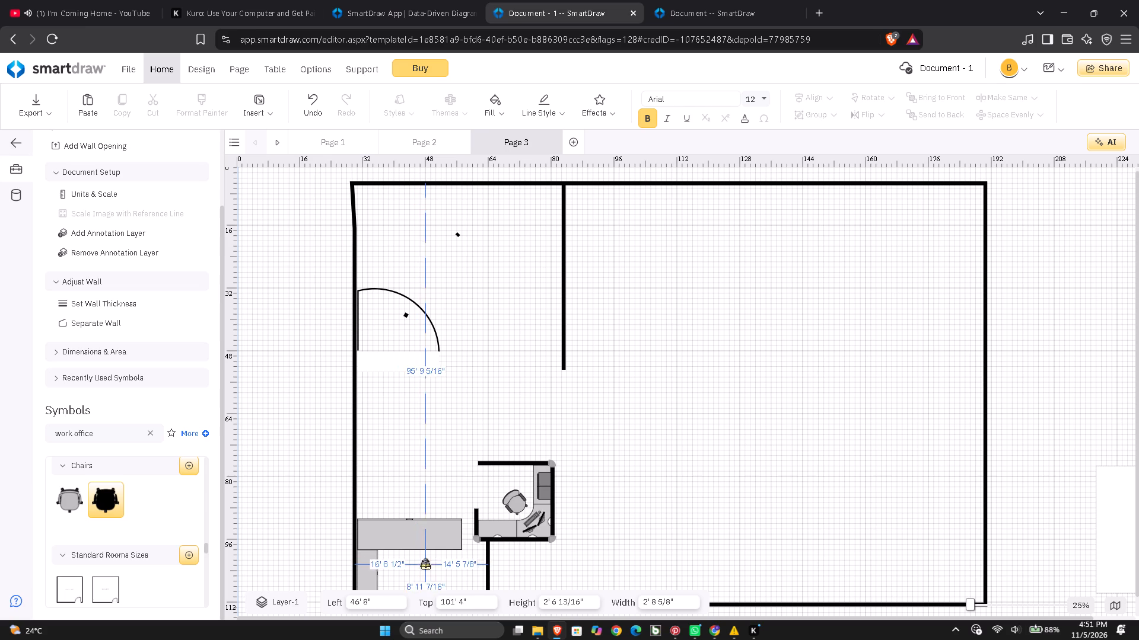
drag(425, 565, 424, 569)
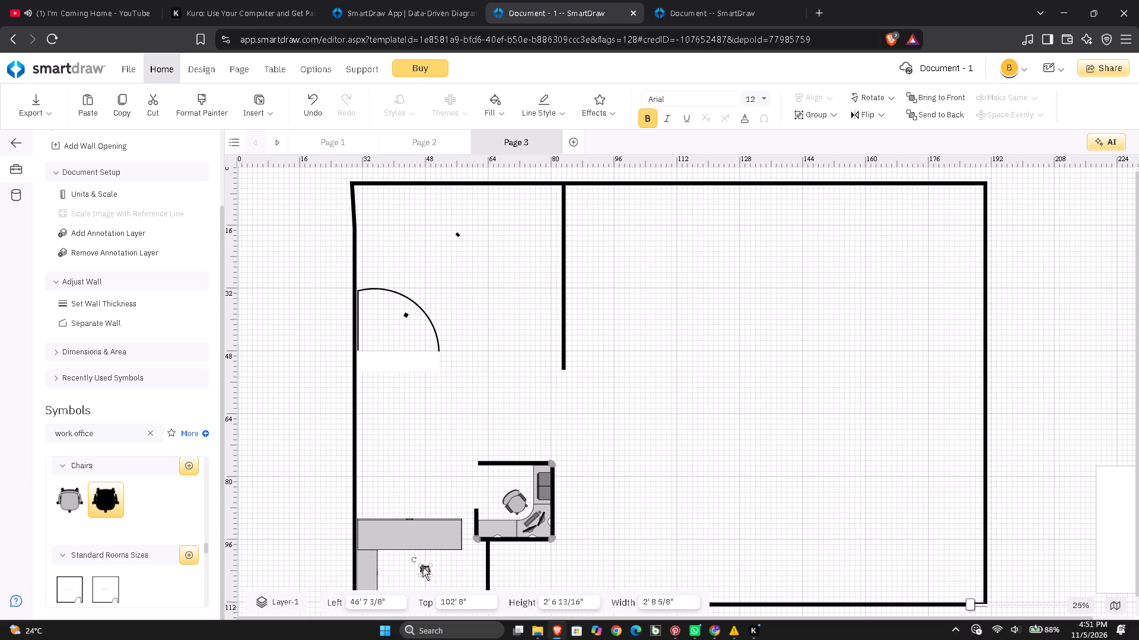
Enlarge the new office chair to about 9' 5" wide and 8' 10" high.
scroll(686, 425, down, 3)
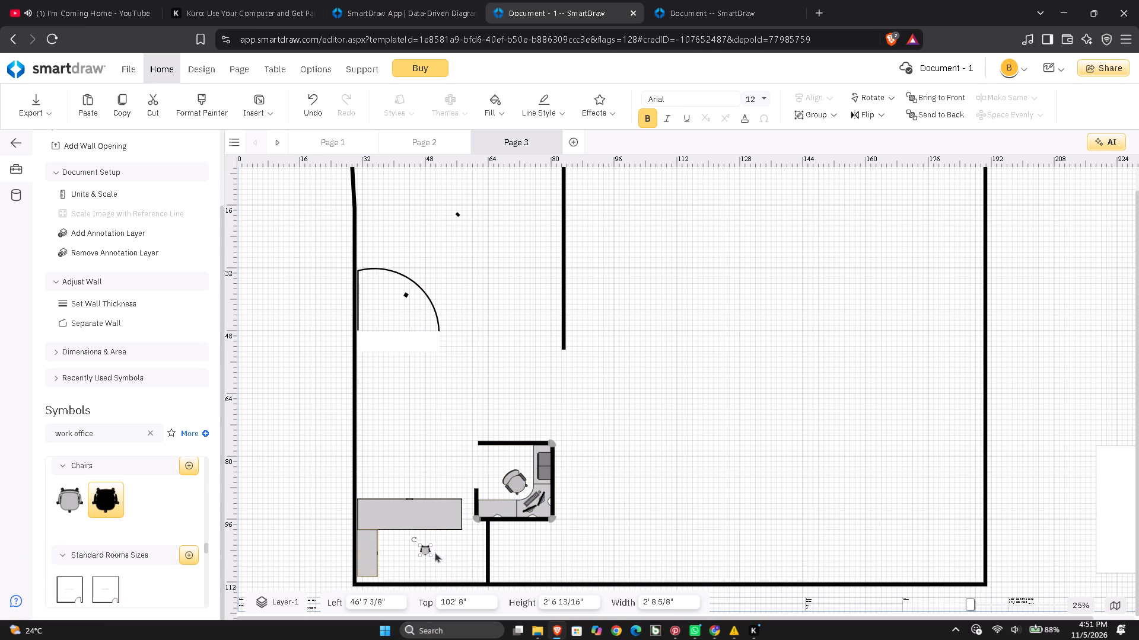
drag(432, 556, 432, 558)
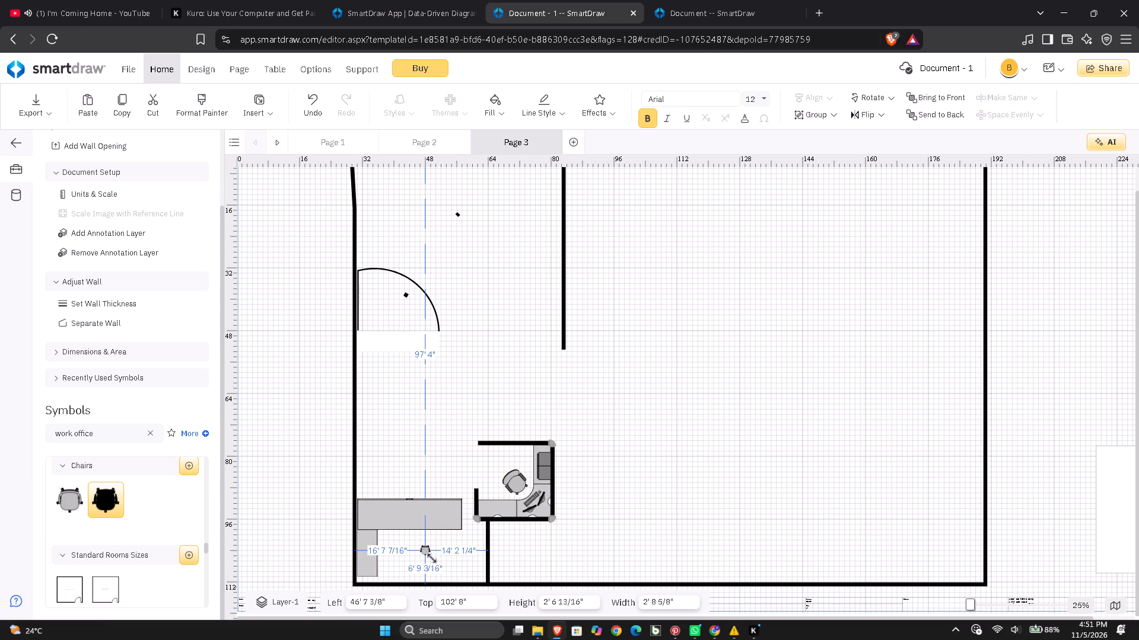
drag(432, 558, 461, 570)
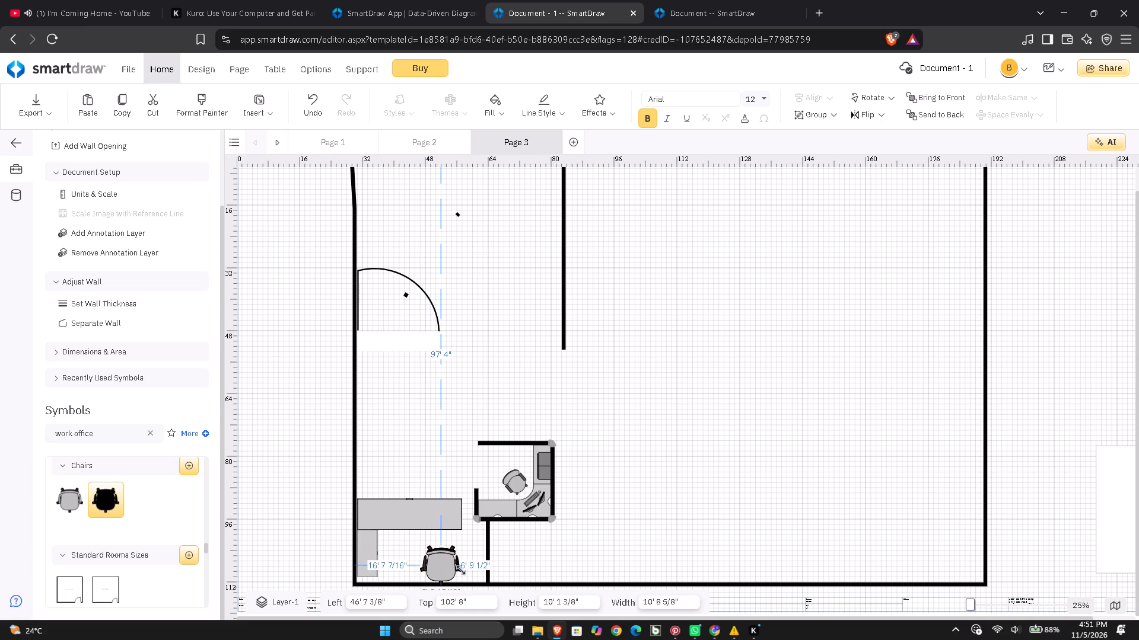
drag(461, 570, 461, 568)
drag(461, 568, 459, 564)
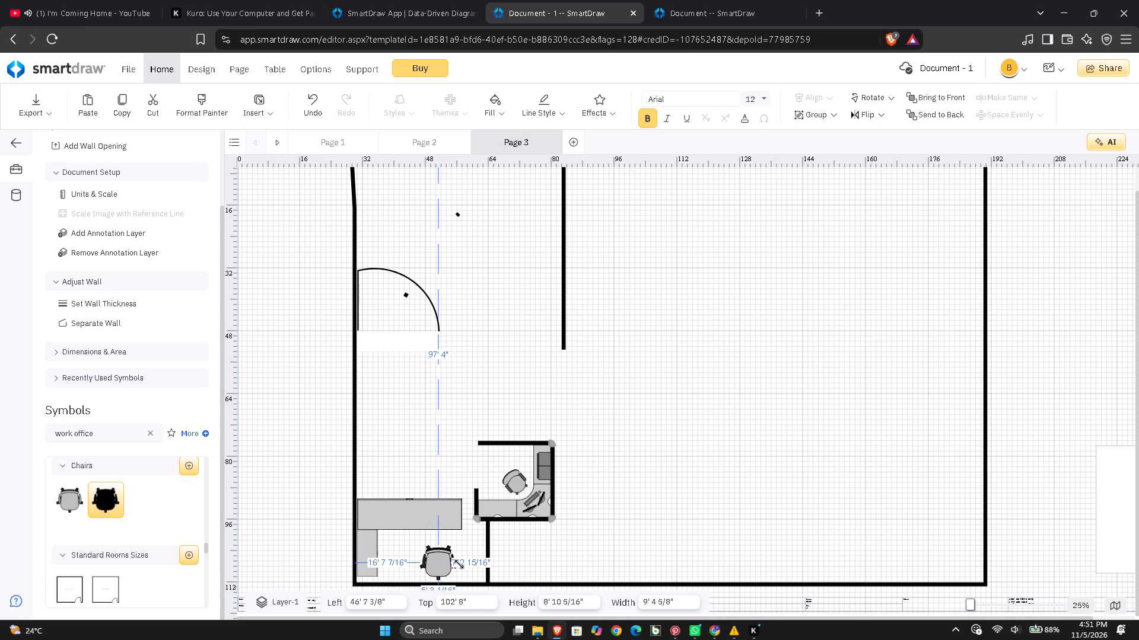
Move the office chair close beneath the long freezer, to about 40' from the left and 99' 2" from the top, and deselect it.
drag(433, 556, 429, 553)
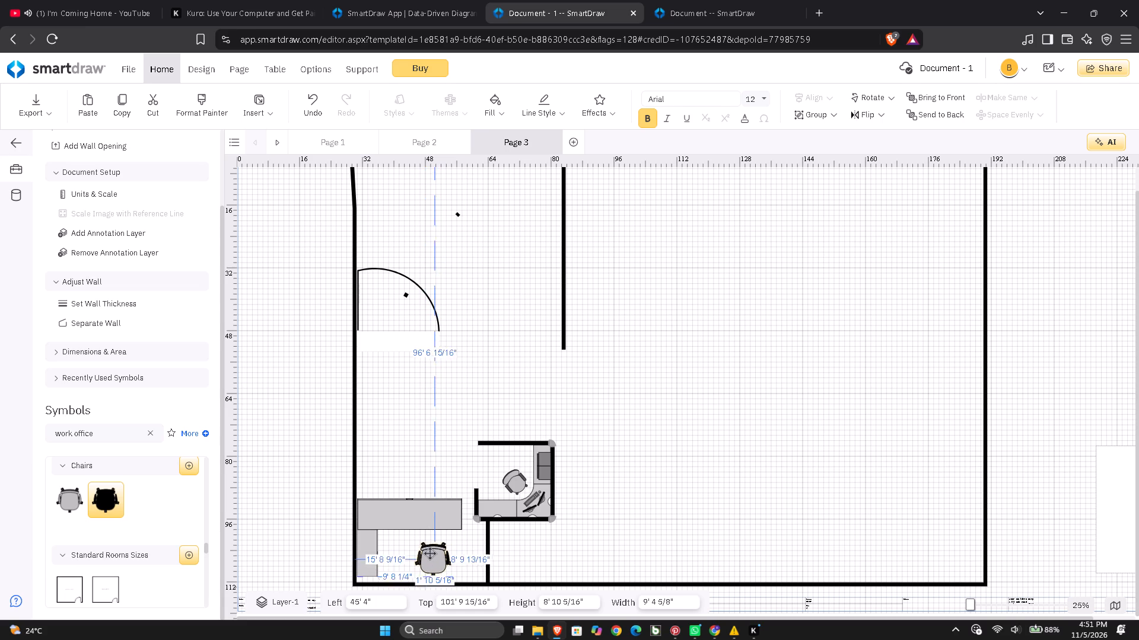
drag(429, 553, 417, 545)
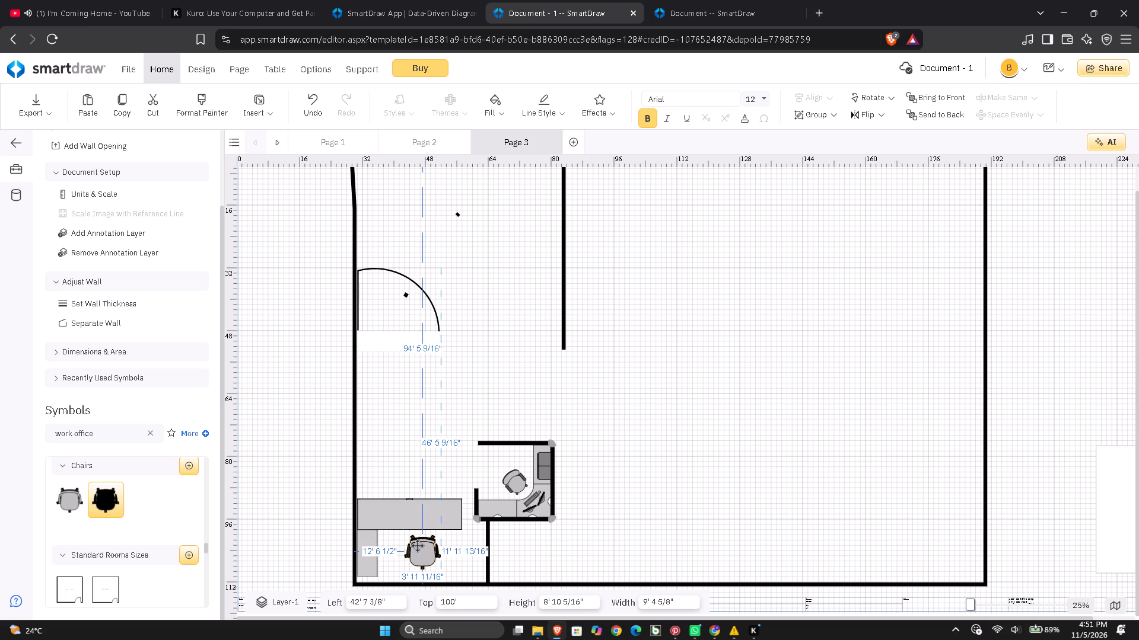
drag(417, 545, 407, 537)
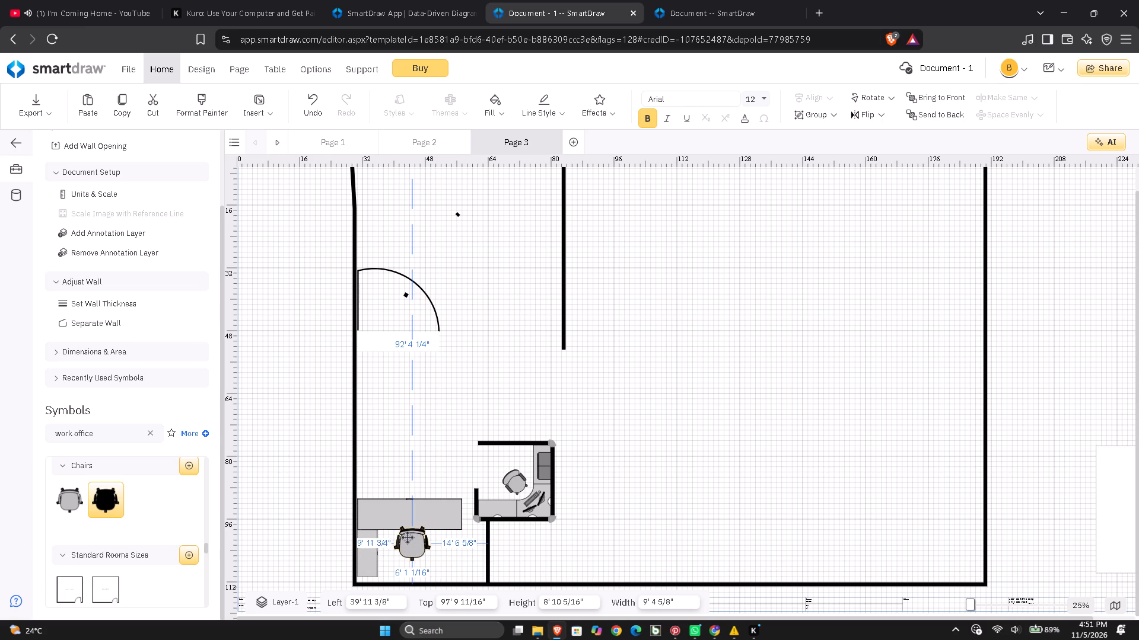
drag(407, 537, 408, 542)
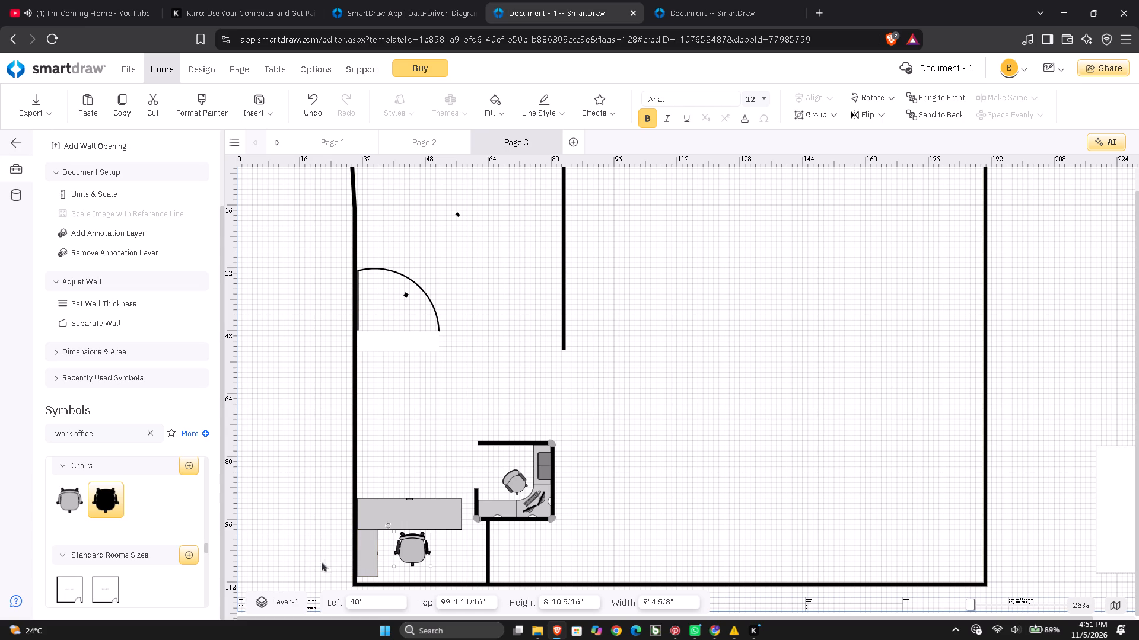
click(409, 553)
click(424, 443)
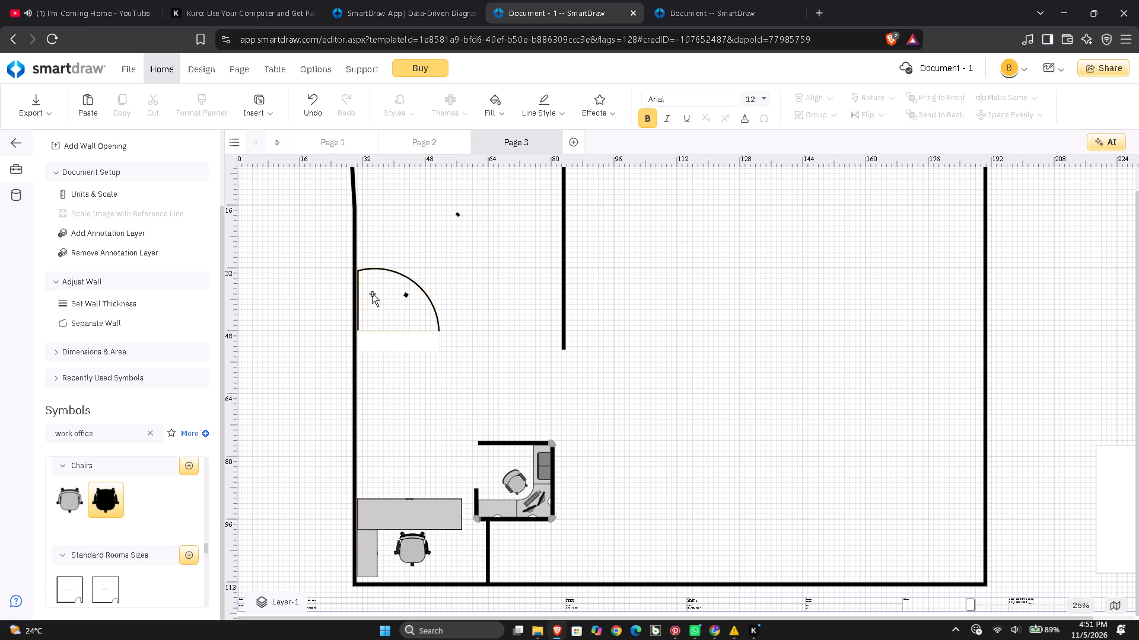
Rotate the large door symbol by roughly half a turn and reposition it inside the left outer wall, about 387" left and 275" top.
click(399, 303)
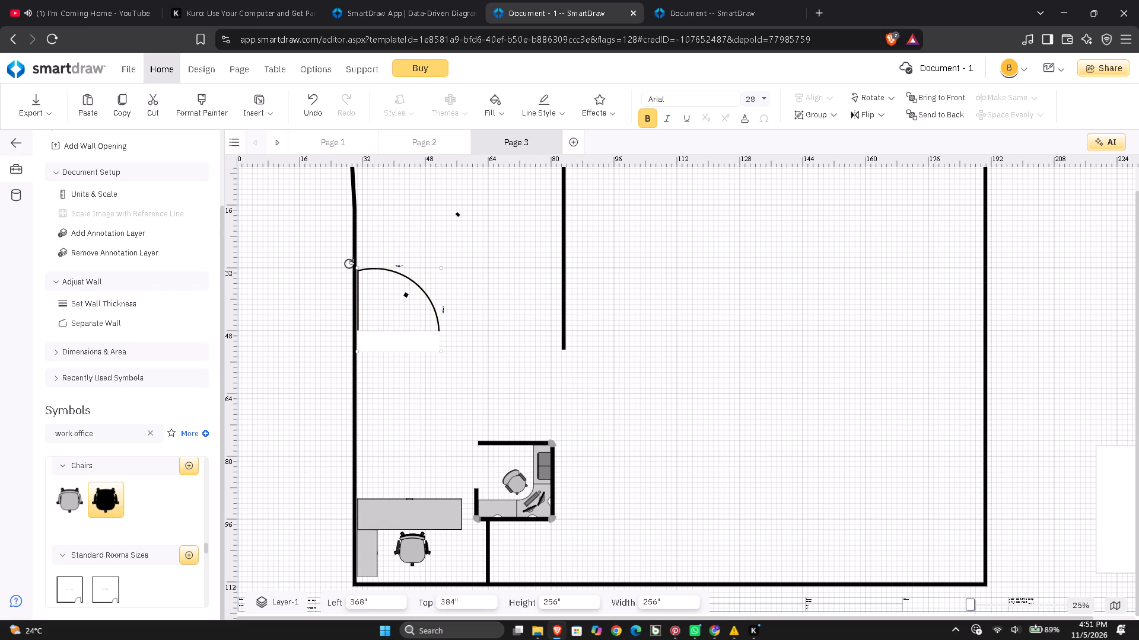
drag(349, 264, 329, 299)
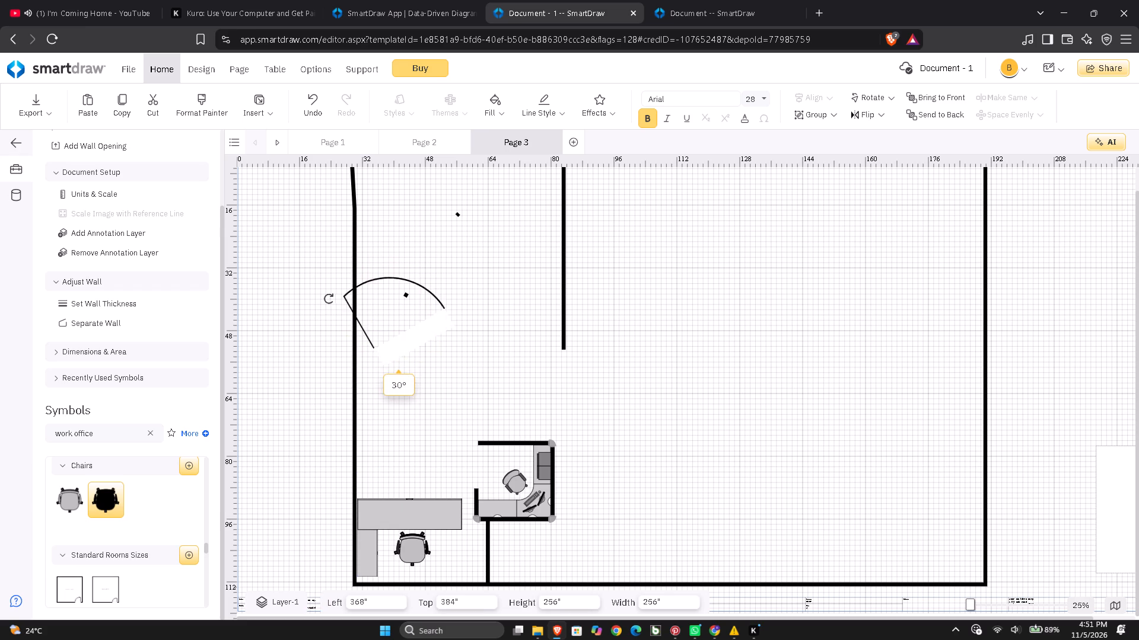
drag(329, 299, 411, 329)
drag(410, 309, 348, 257)
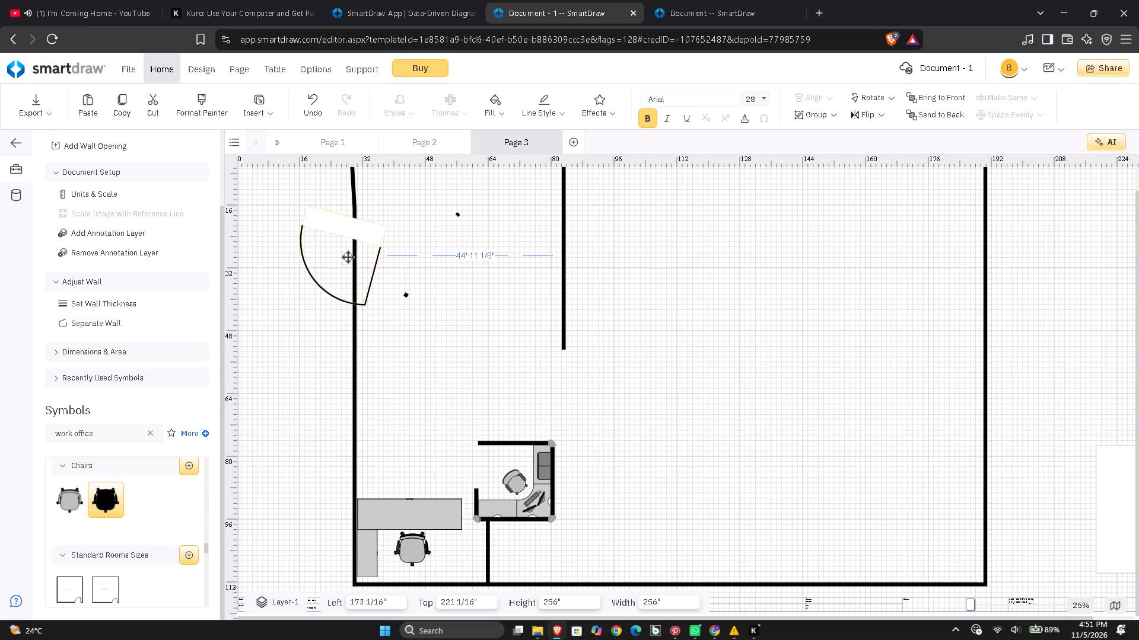
drag(348, 257, 416, 275)
Delete the large rotated door symbol inside the left outer wall.
right_click(415, 280)
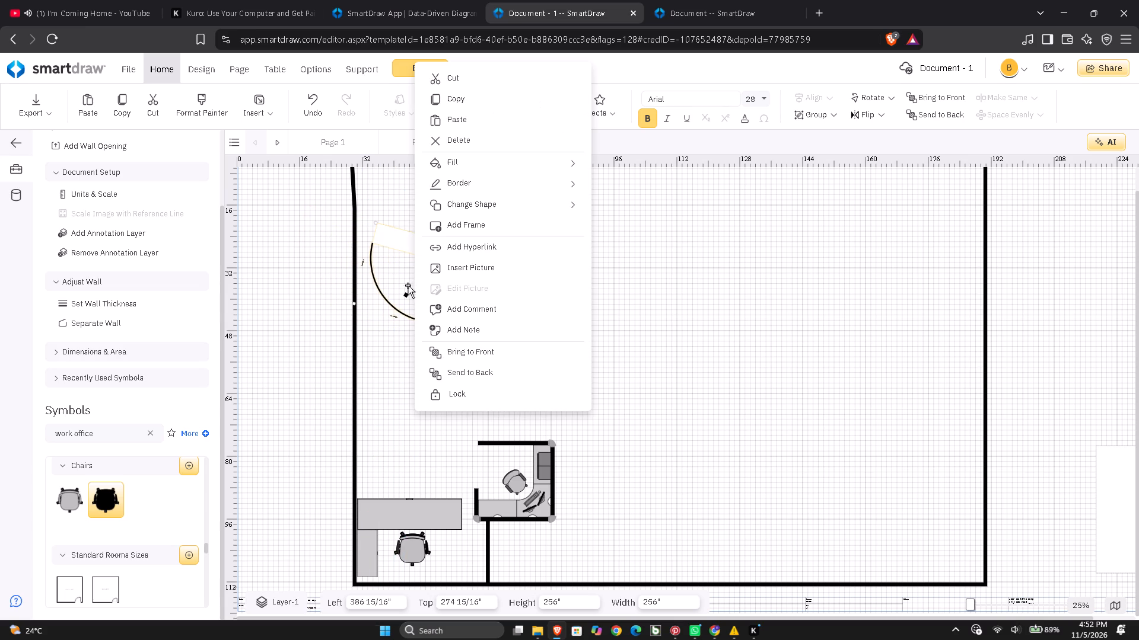
click(451, 143)
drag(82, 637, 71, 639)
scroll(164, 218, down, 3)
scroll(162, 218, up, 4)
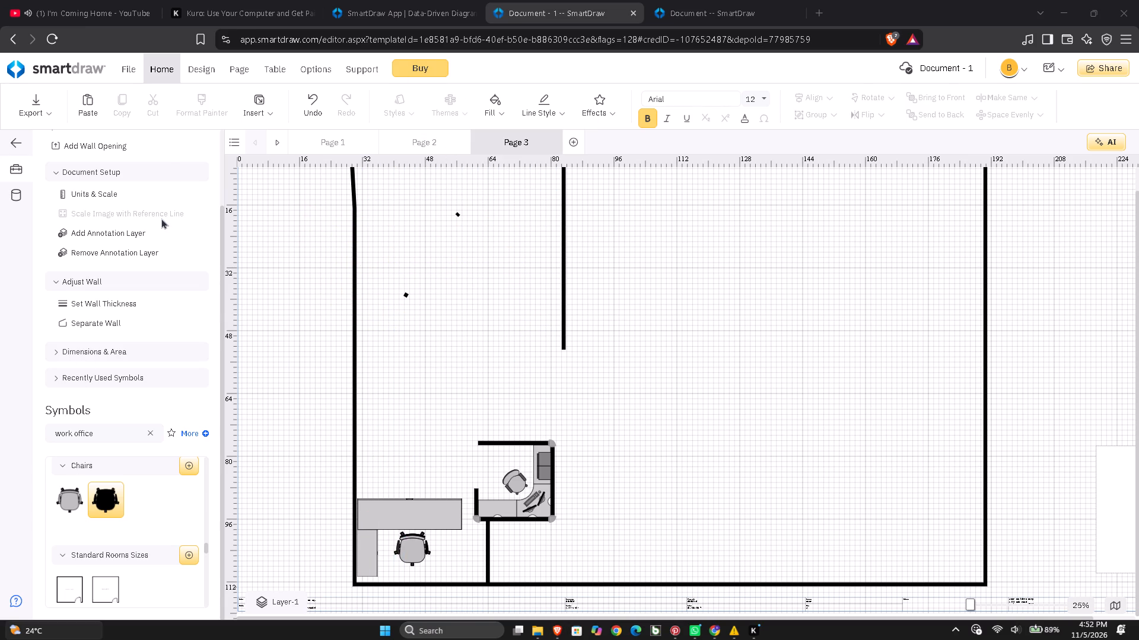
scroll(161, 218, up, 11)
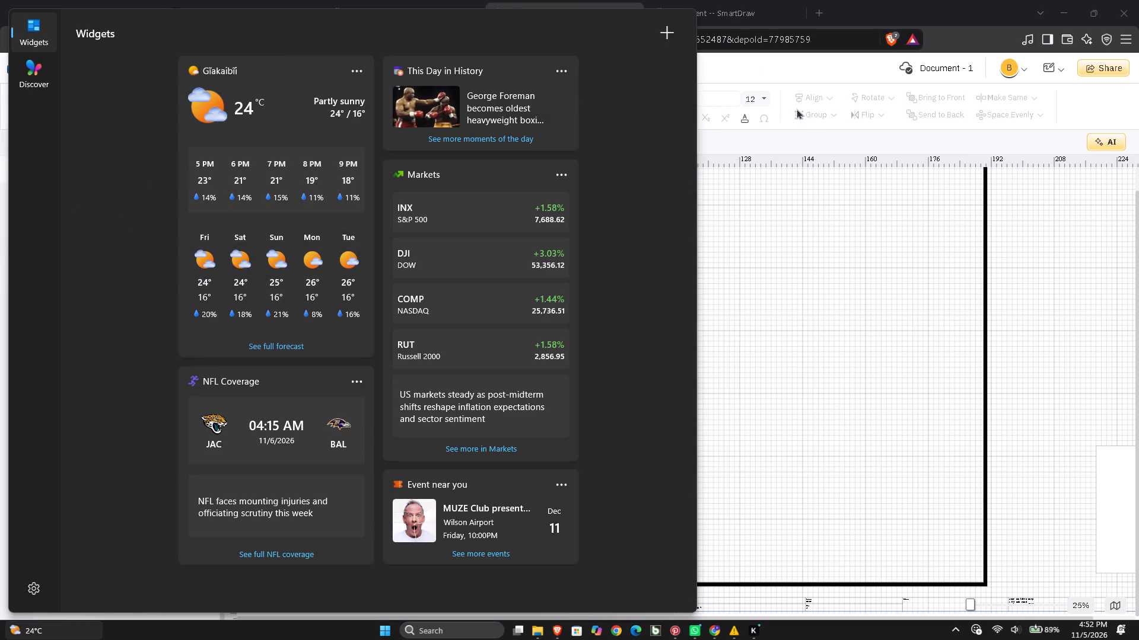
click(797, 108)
Browse the "work office" symbol results, including the Standard Rooms Sizes and Cubicles & Offices groups.
scroll(55, 177, up, 3)
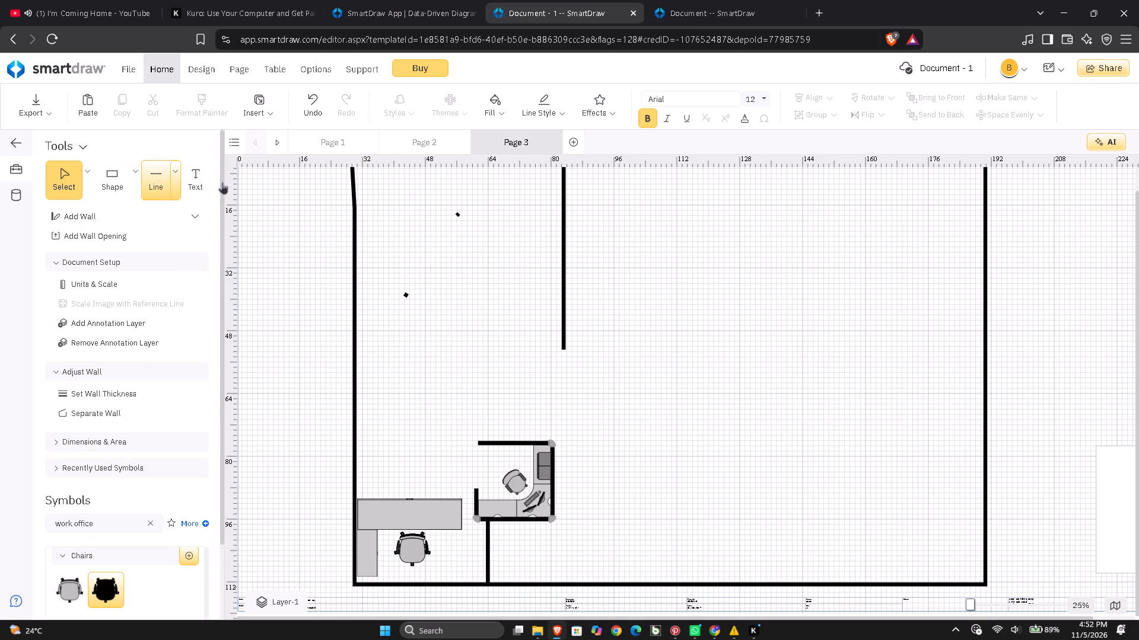
click(78, 146)
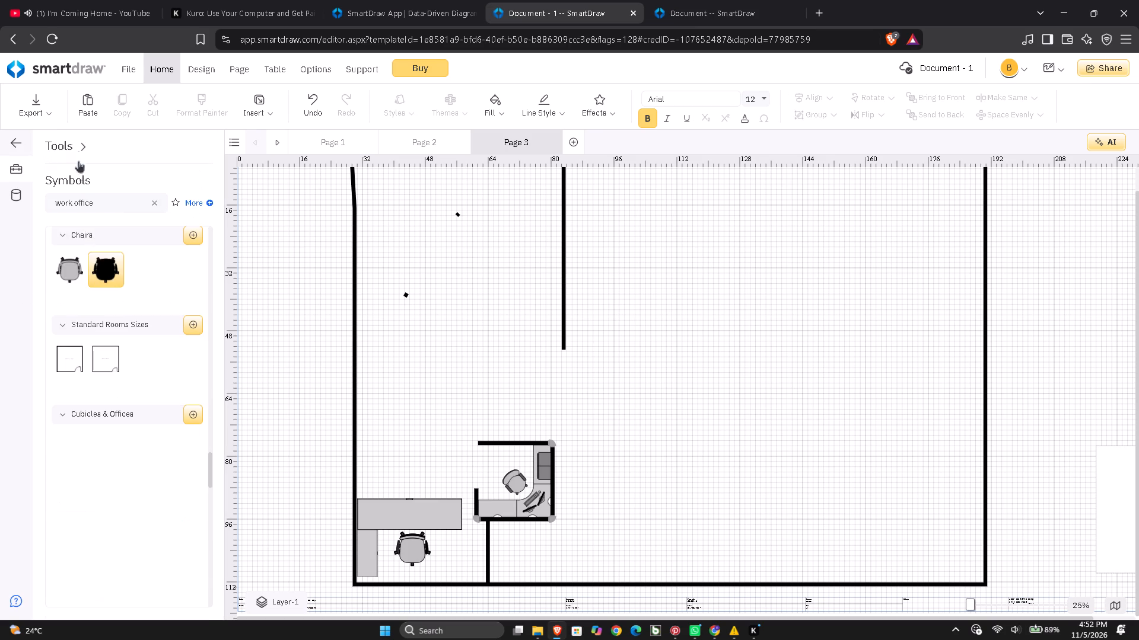
click(77, 149)
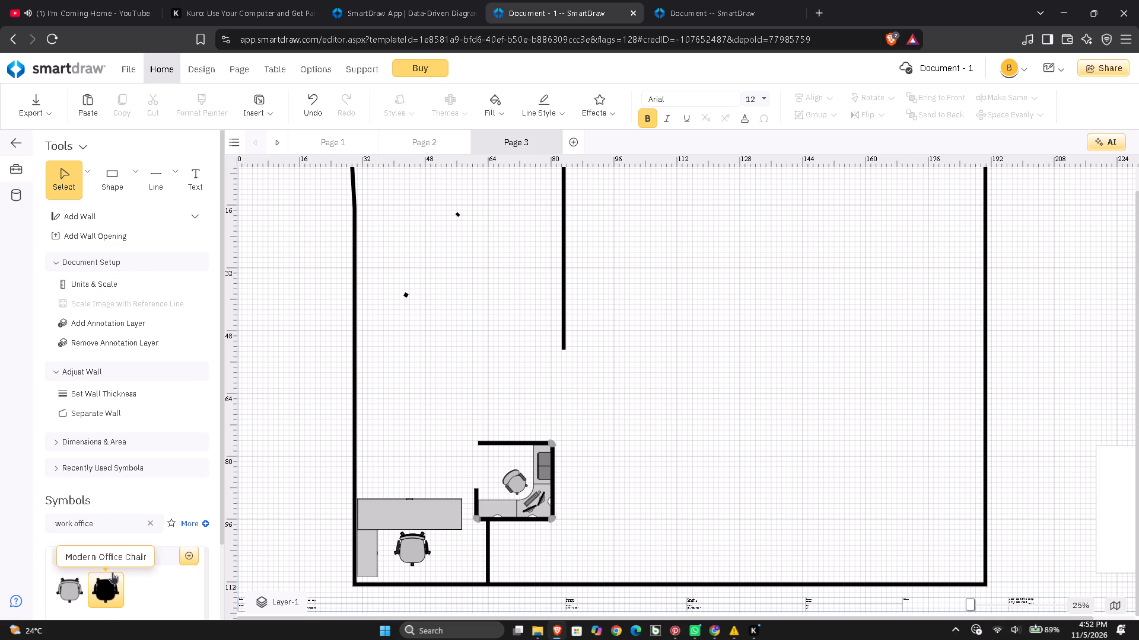
scroll(123, 550, down, 2)
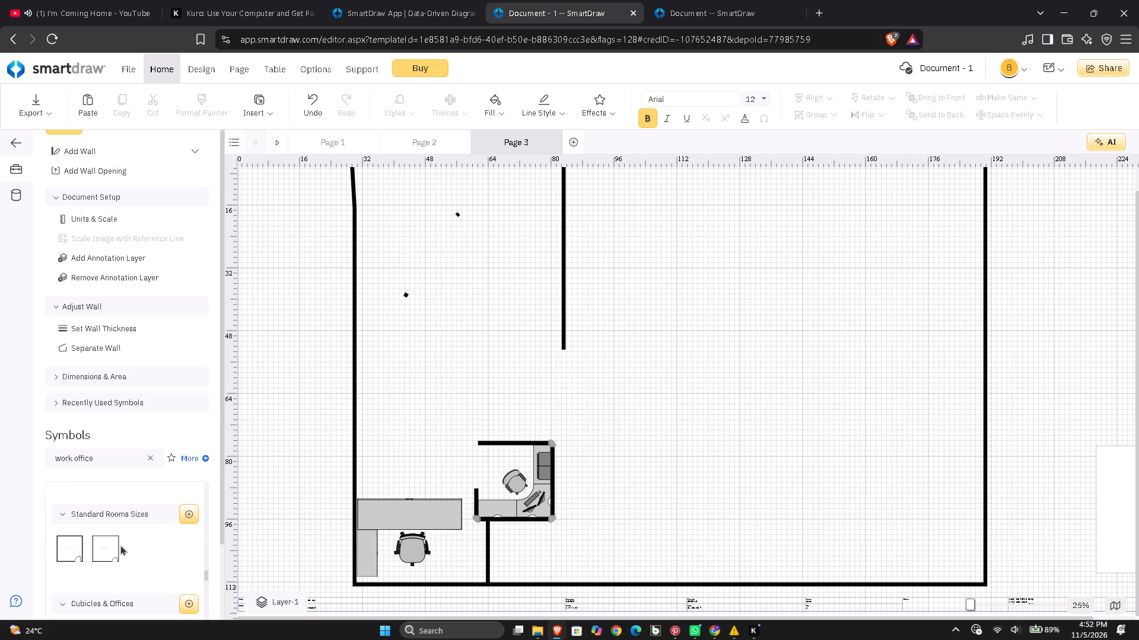
scroll(120, 545, down, 4)
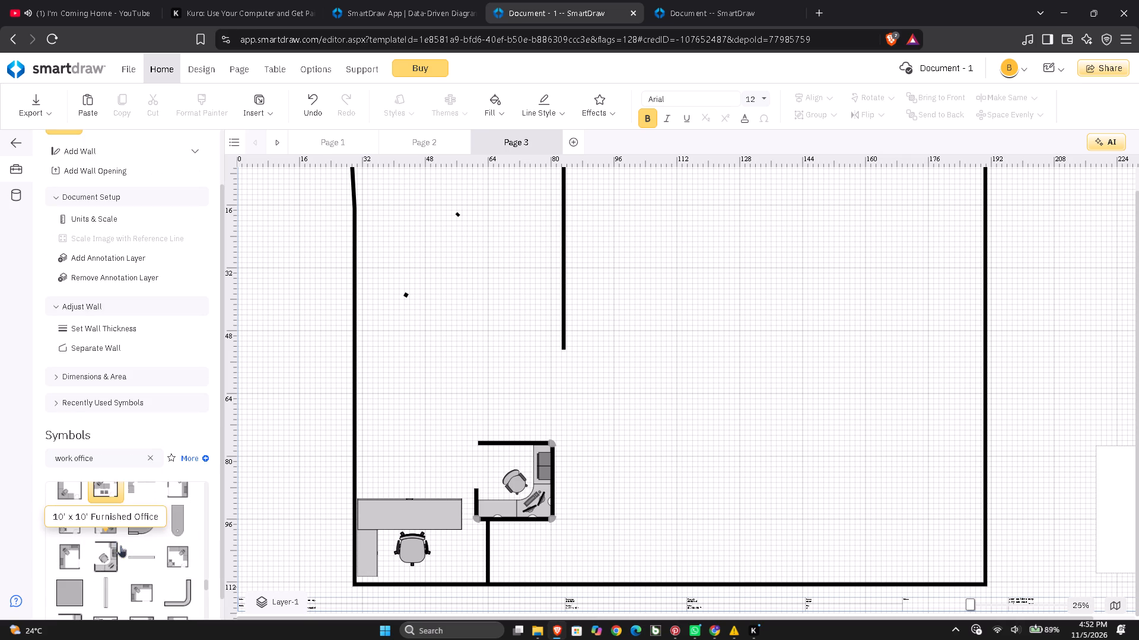
scroll(120, 545, up, 3)
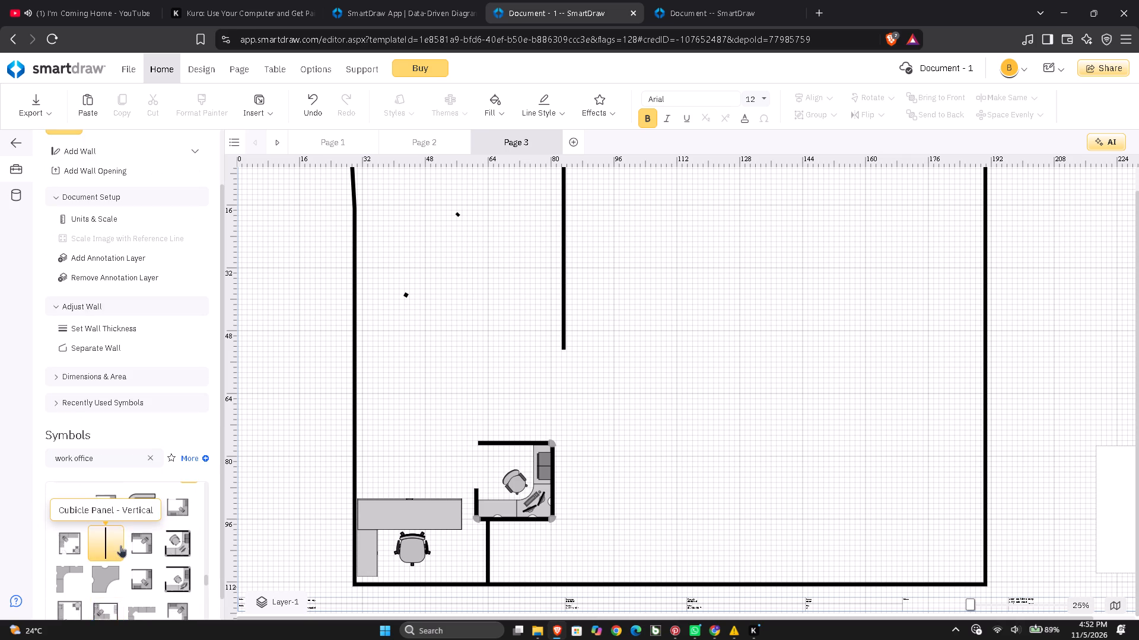
scroll(120, 545, up, 1)
scroll(120, 545, down, 2)
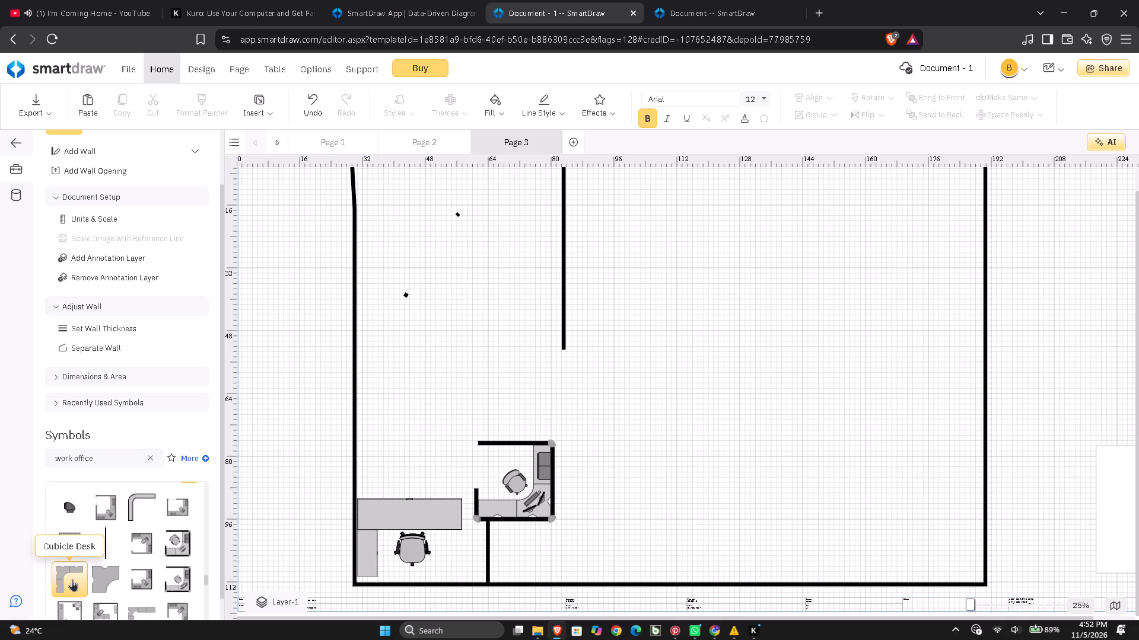
Clear the symbol search and place a Door (28") from Doors & Windows beside the left outer wall, about 368" left and 948" top.
click(153, 459)
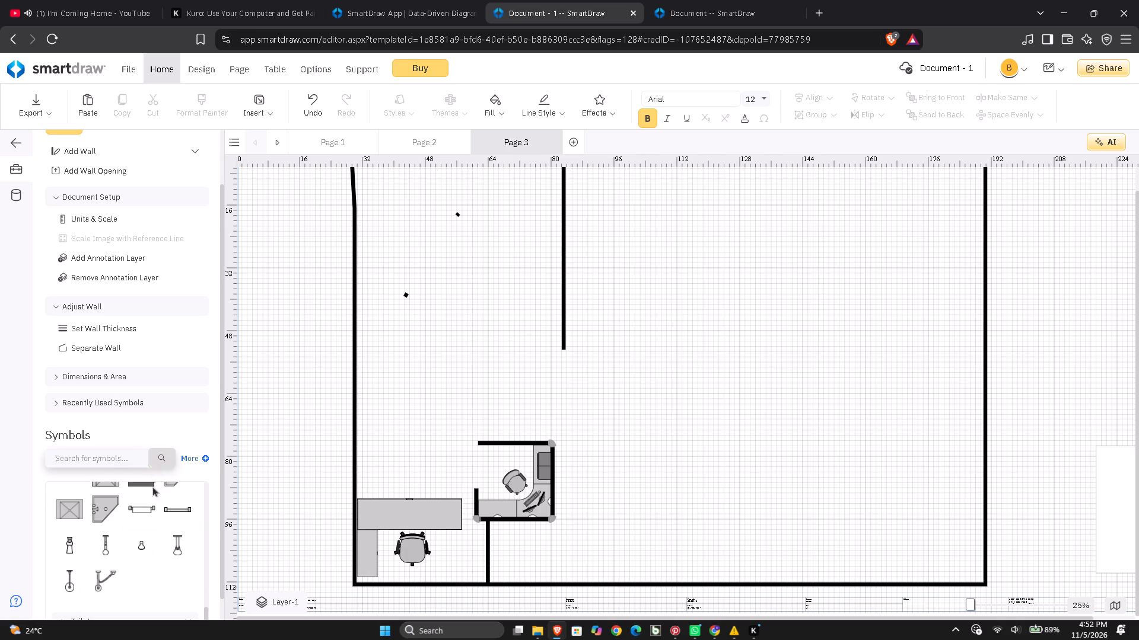
scroll(142, 513, up, 6)
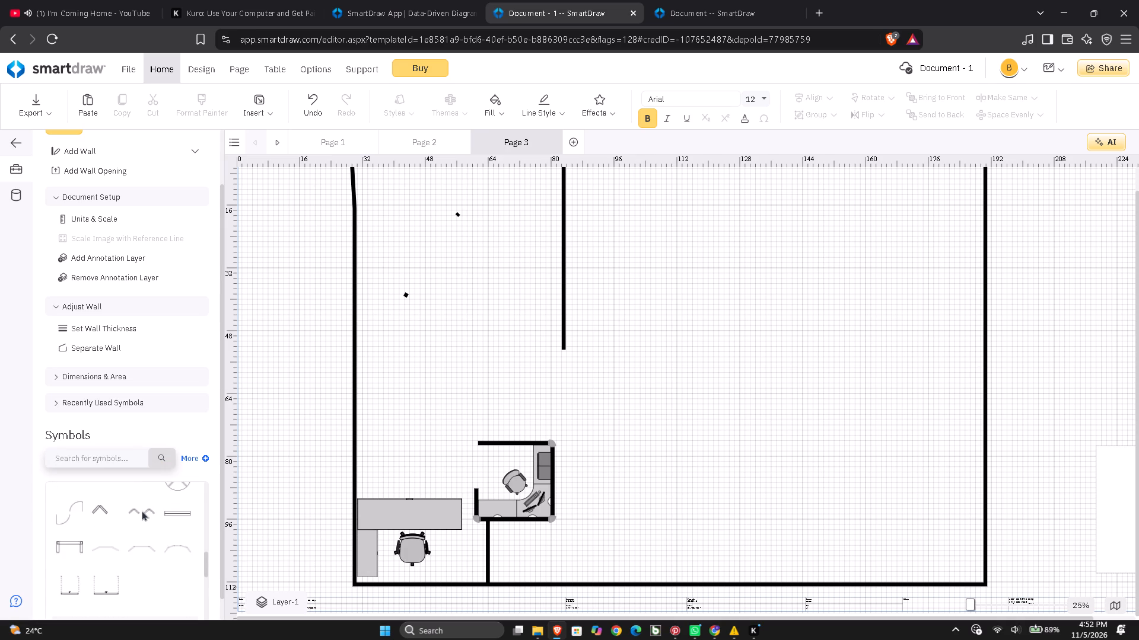
scroll(142, 510, up, 2)
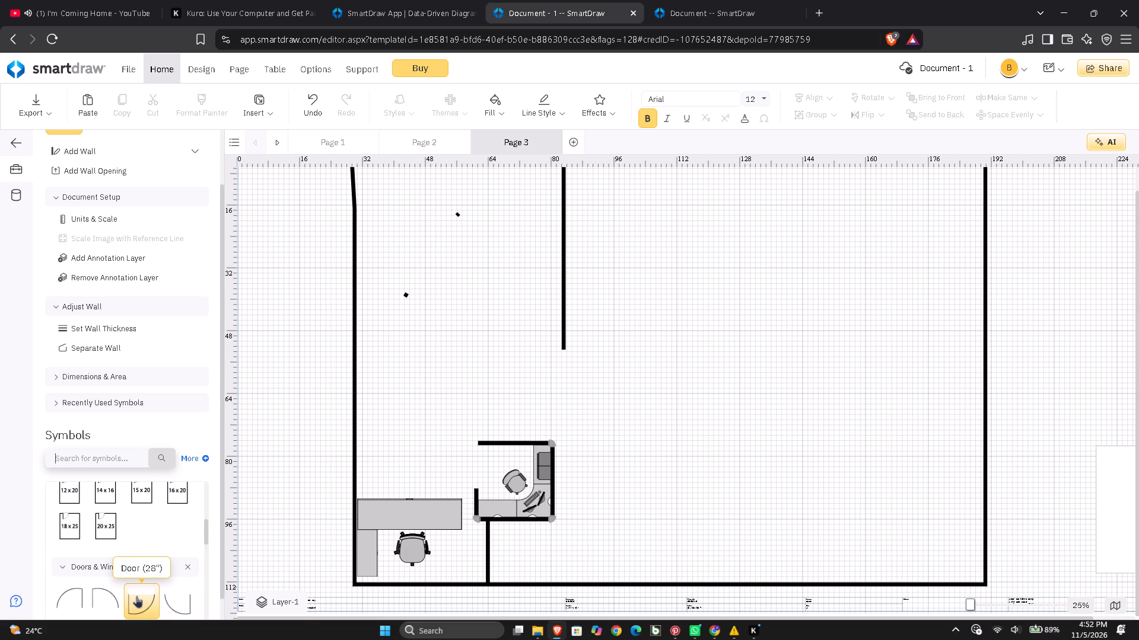
drag(136, 596, 355, 320)
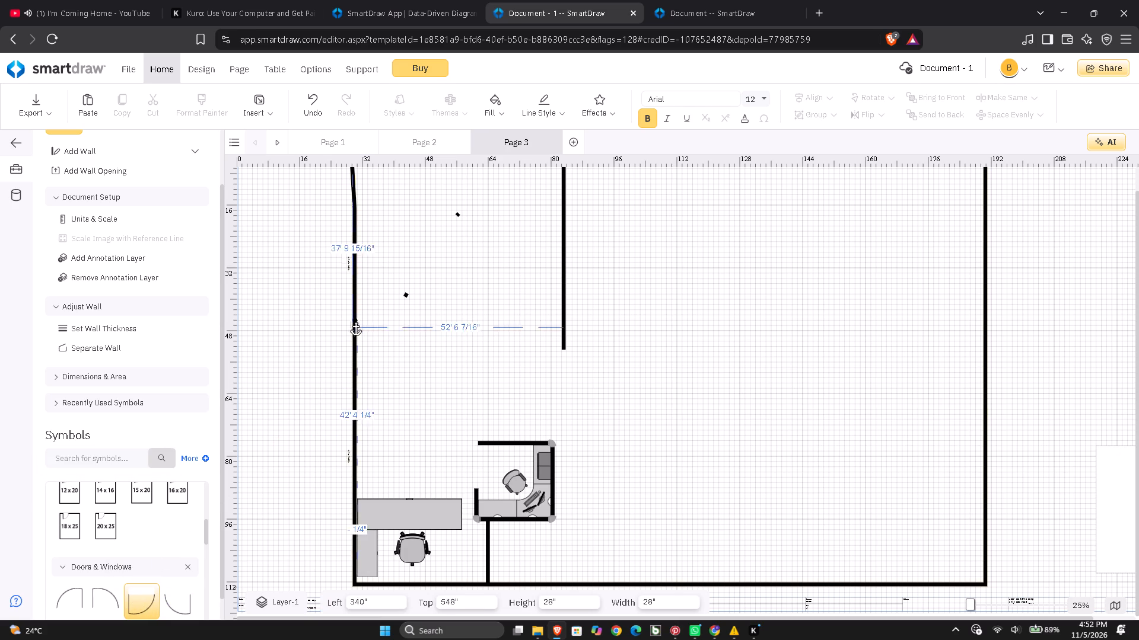
drag(355, 320, 357, 318)
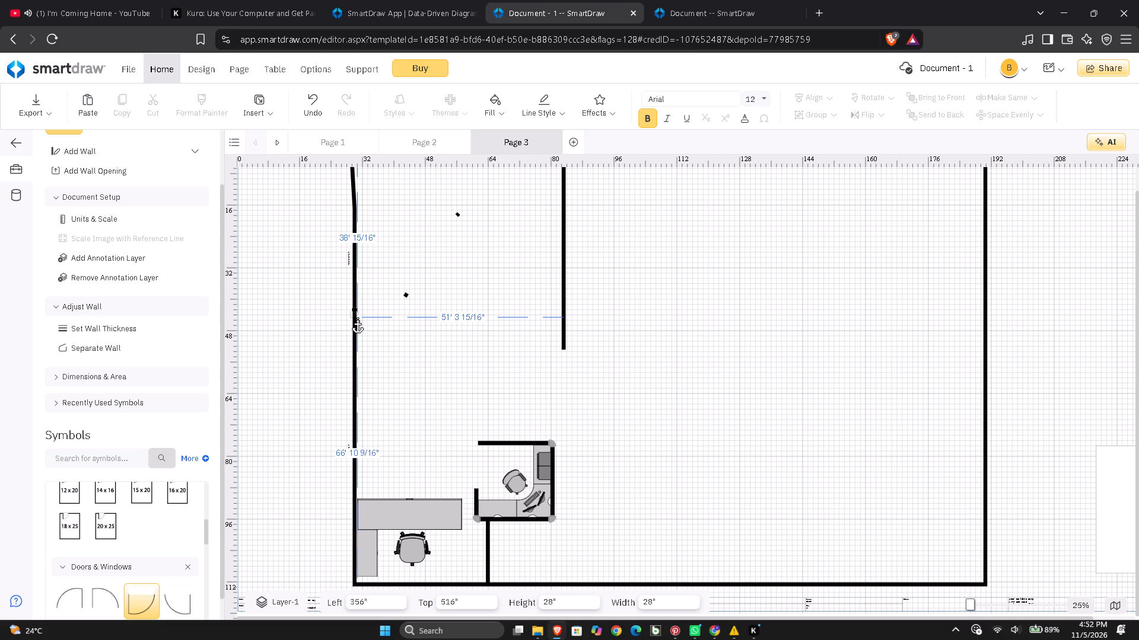
drag(357, 318, 358, 318)
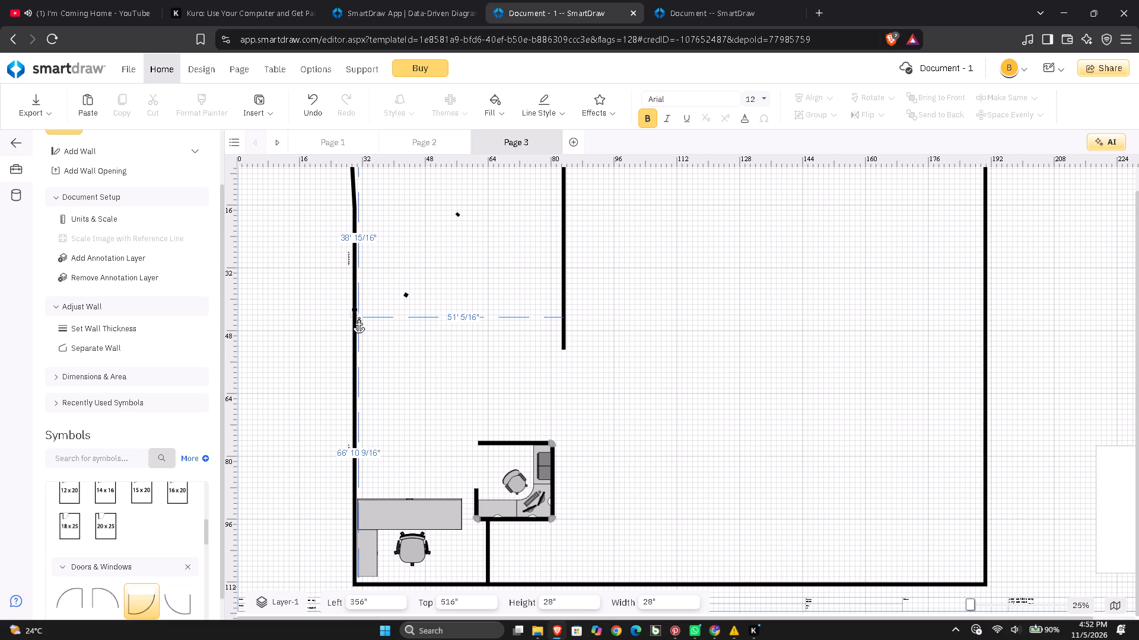
drag(358, 318, 358, 317)
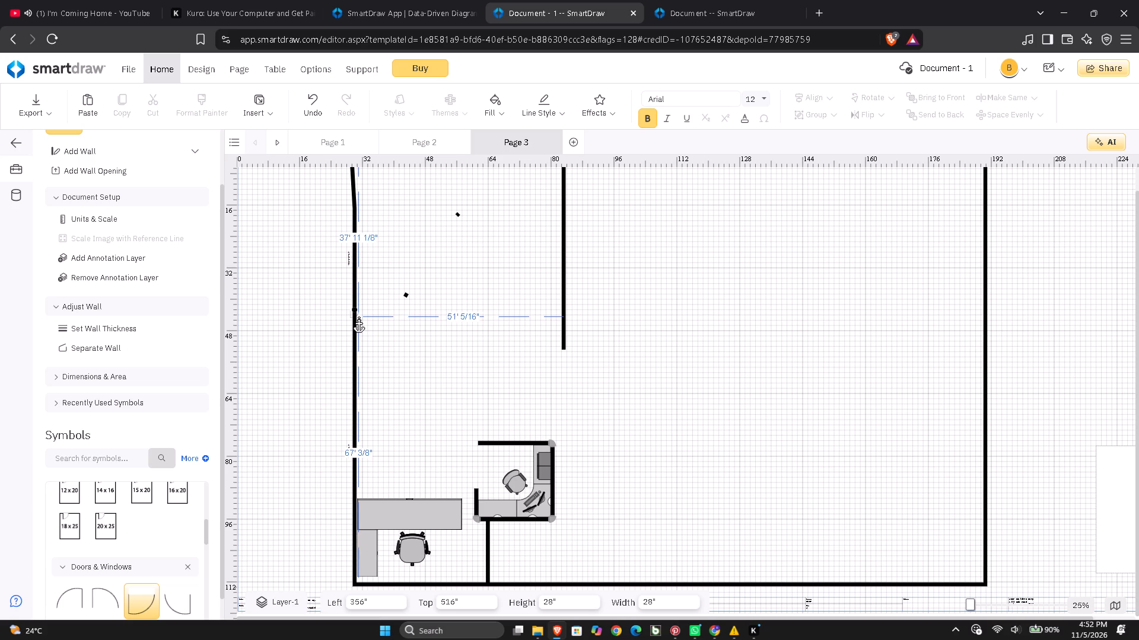
drag(358, 317, 357, 457)
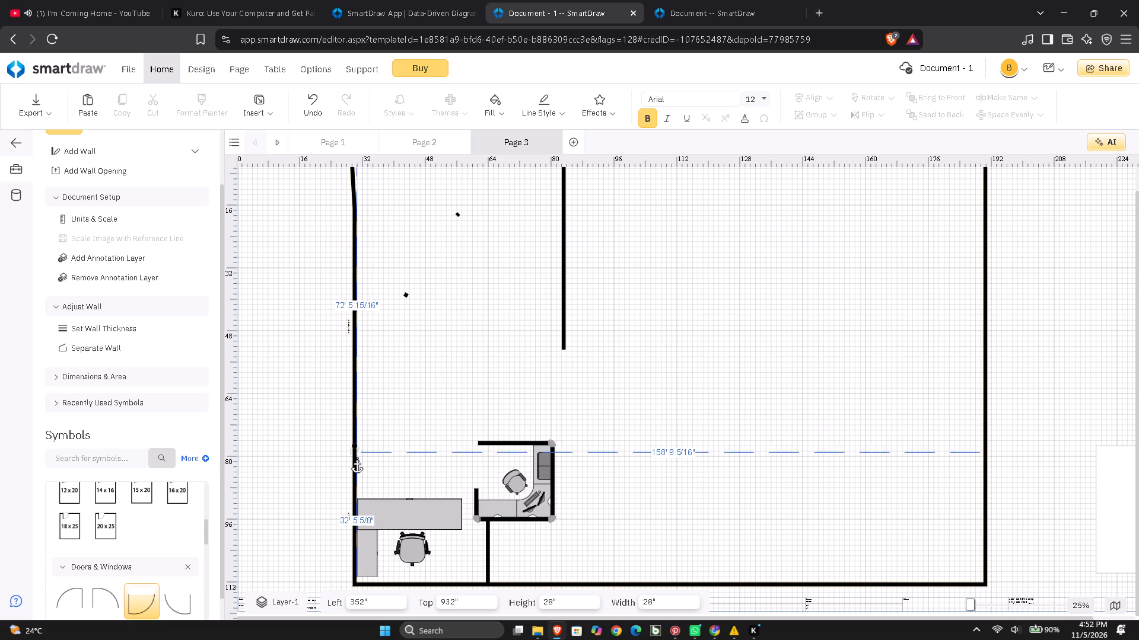
drag(357, 457, 361, 457)
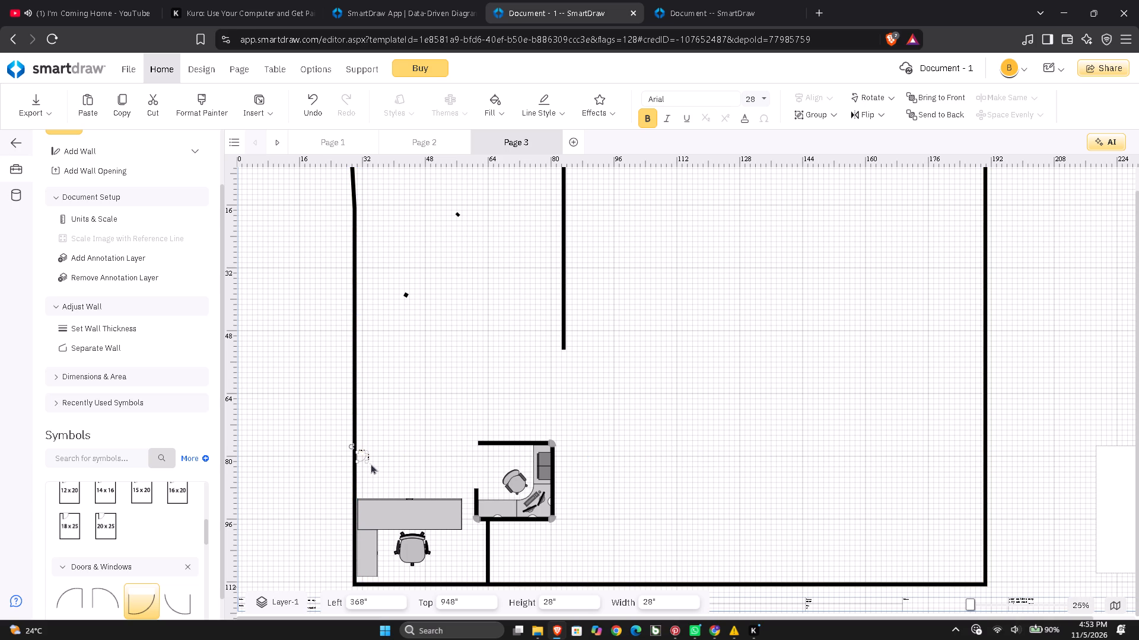
Enlarge the new door to about 225" wide and high.
drag(366, 460, 415, 441)
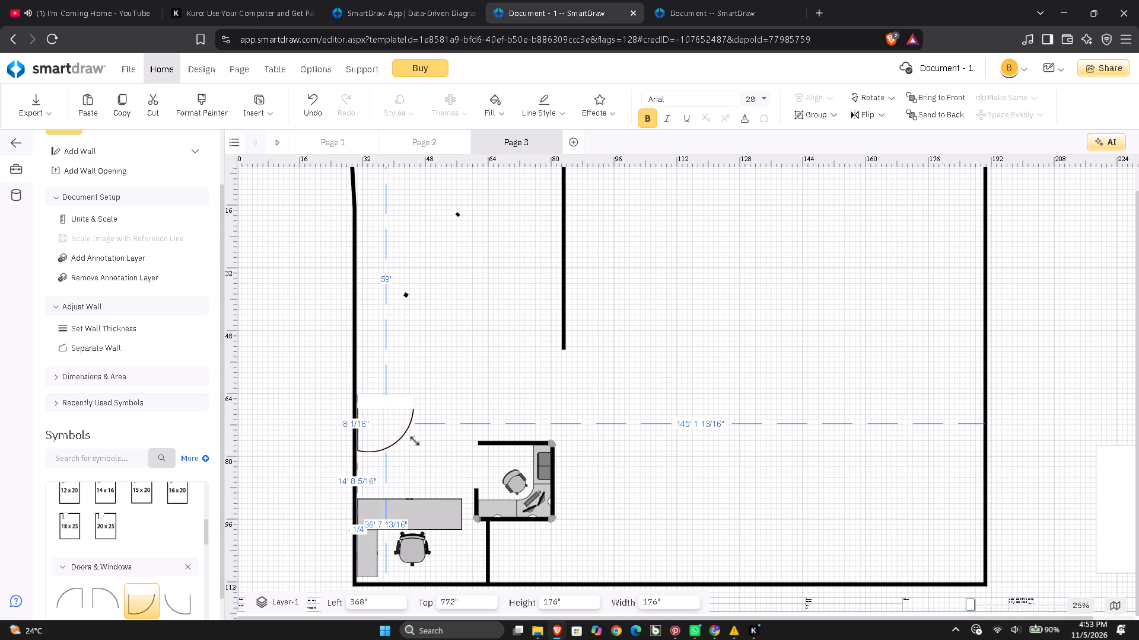
drag(415, 441, 430, 444)
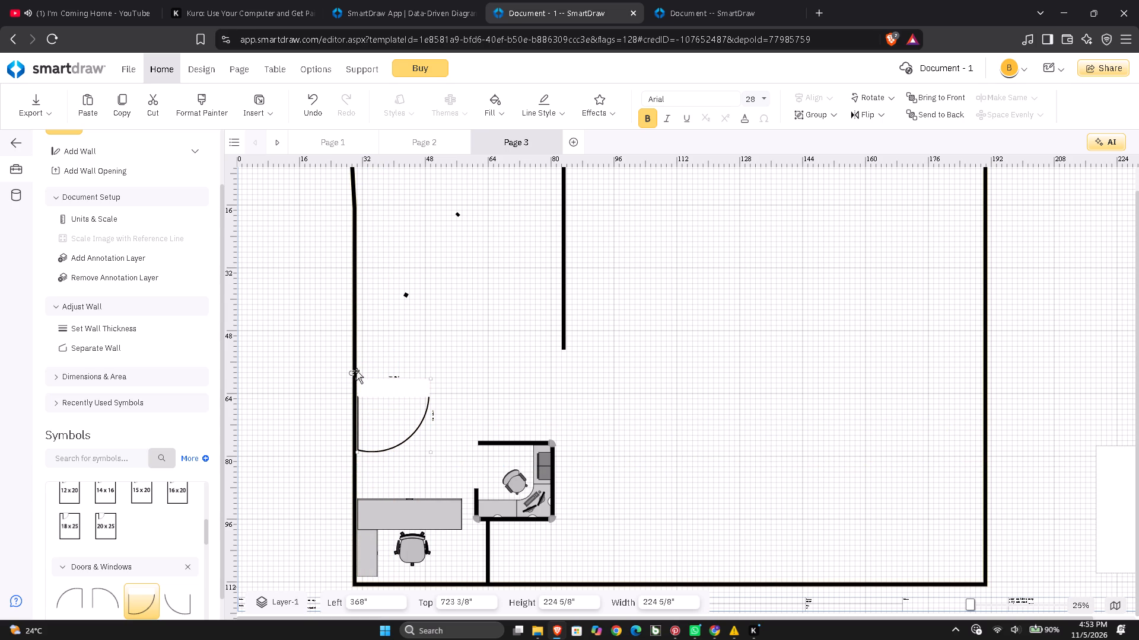
Rotate the door about 90° and set it into the left outer wall, about 352" left and 720" top.
drag(353, 373, 343, 431)
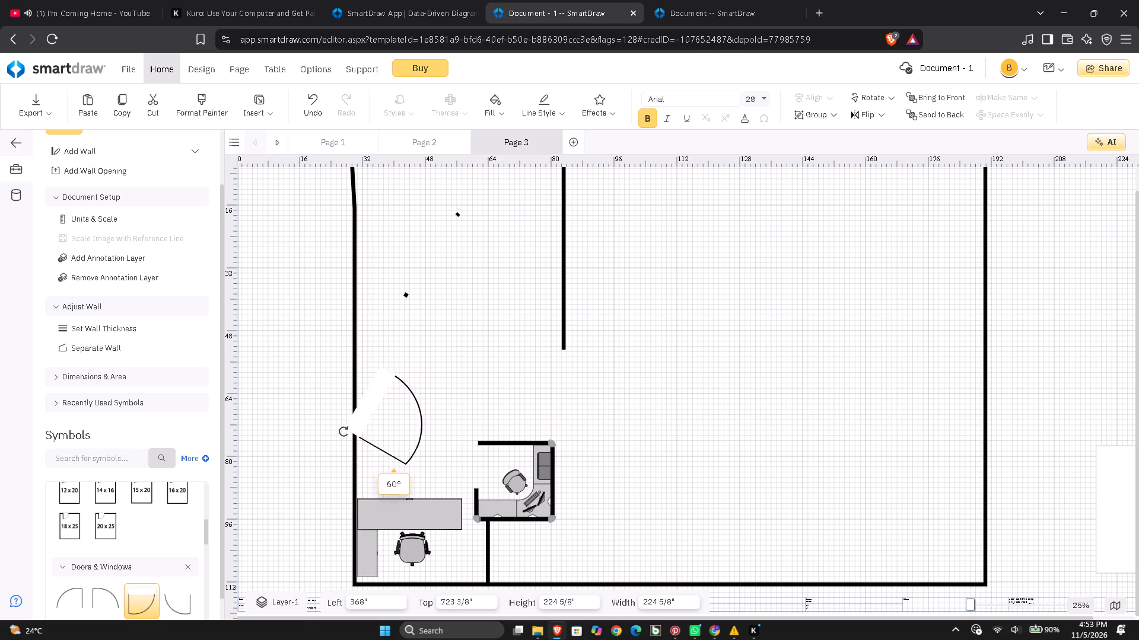
drag(343, 431, 330, 475)
click(387, 431)
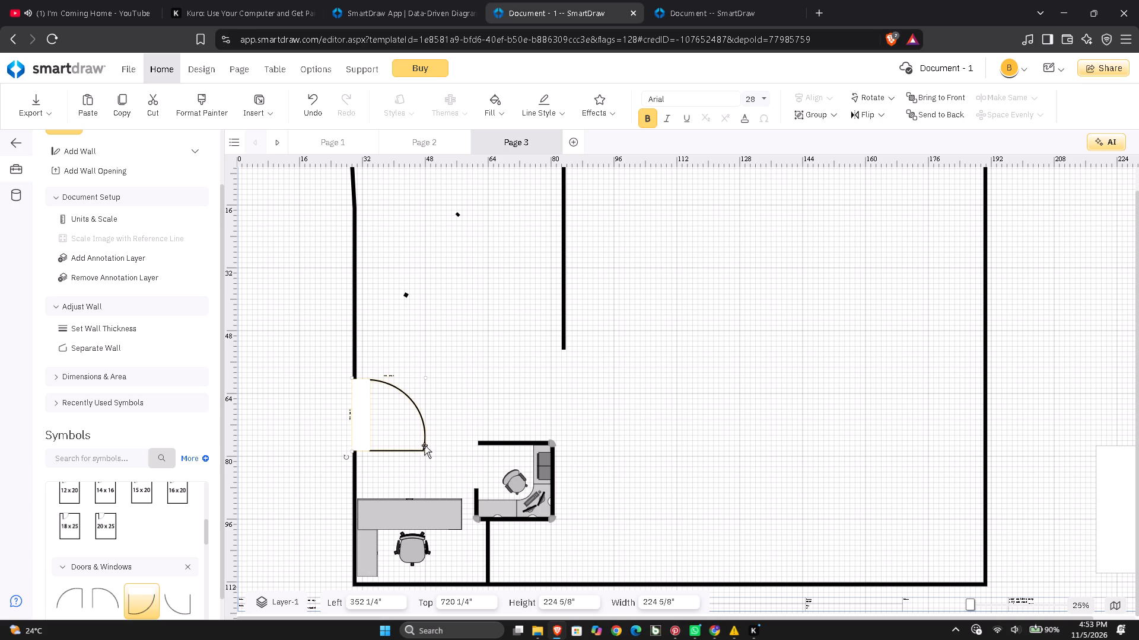
Shrink the door in the left outer wall to about 144" wide and high.
drag(425, 452, 413, 447)
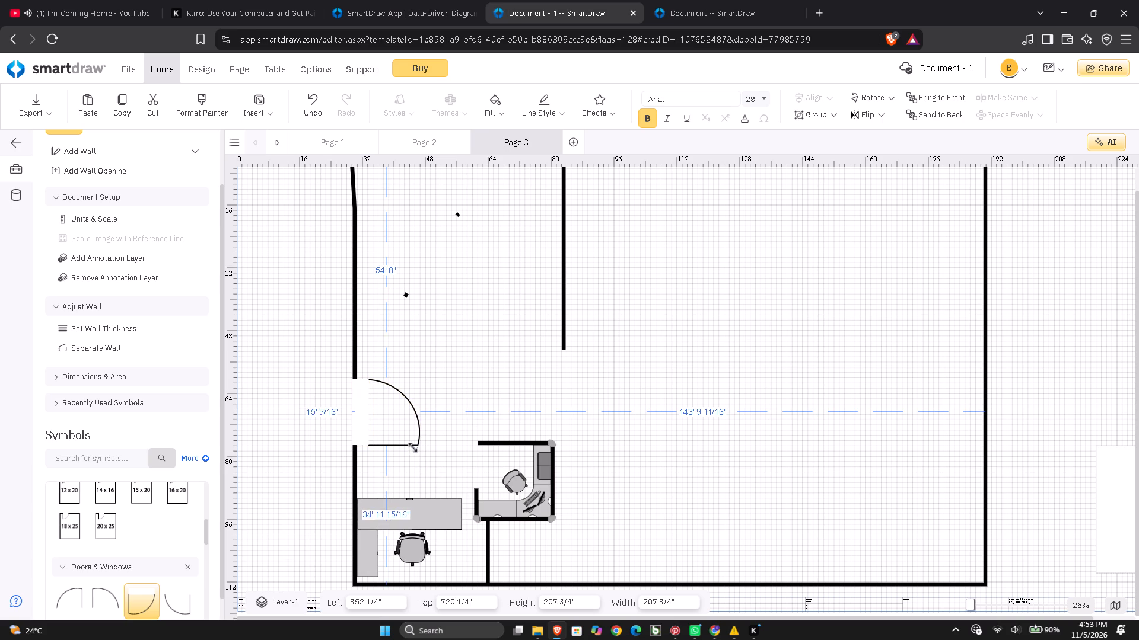
drag(413, 447, 383, 439)
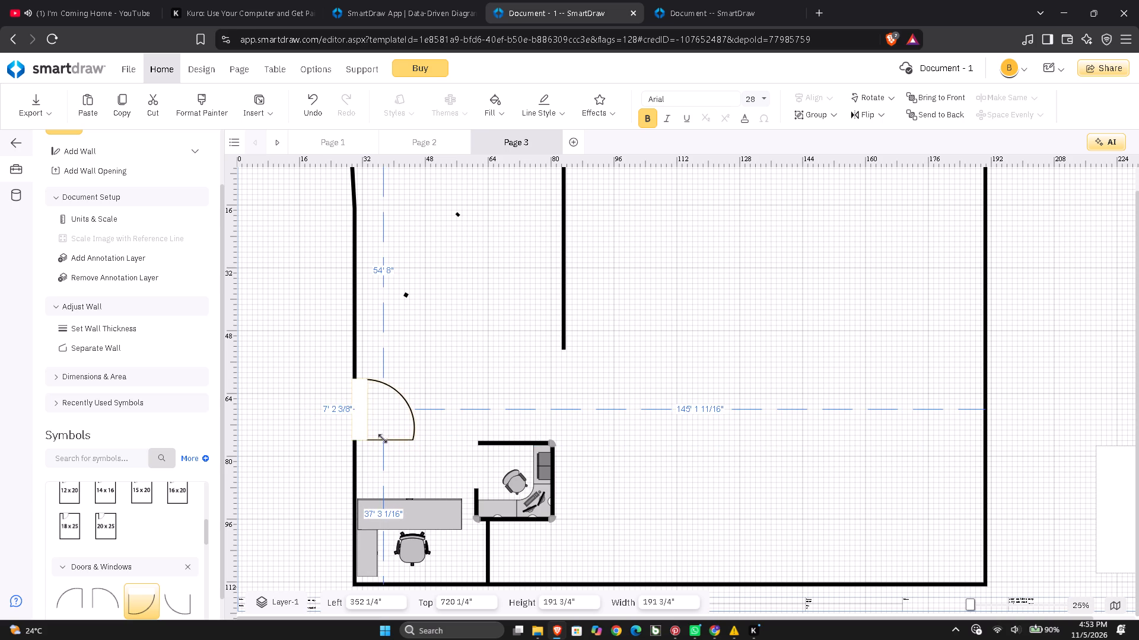
drag(383, 439, 365, 425)
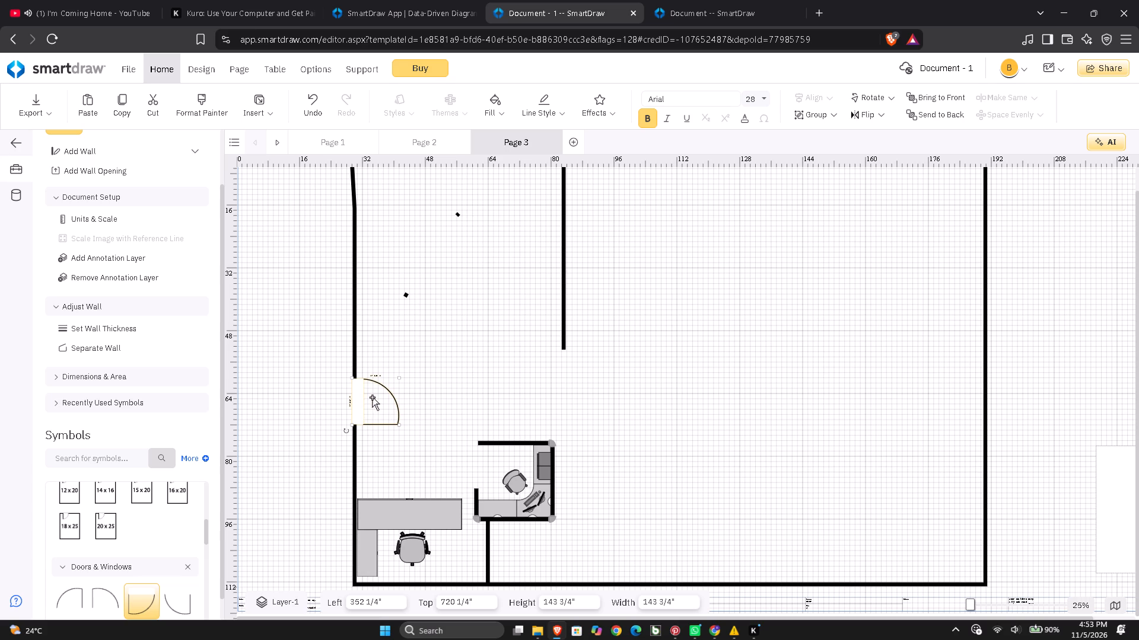
Move the door down the left outer wall to about 342" left and 872" top, just above the long freezer, and deselect it.
drag(372, 397, 380, 423)
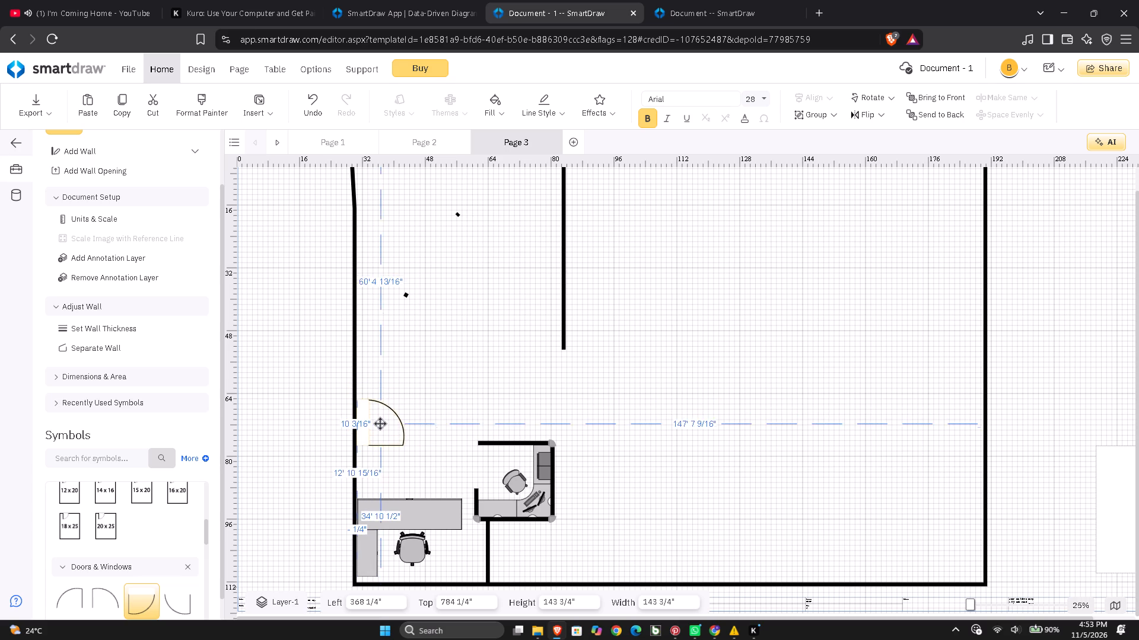
drag(380, 423, 376, 447)
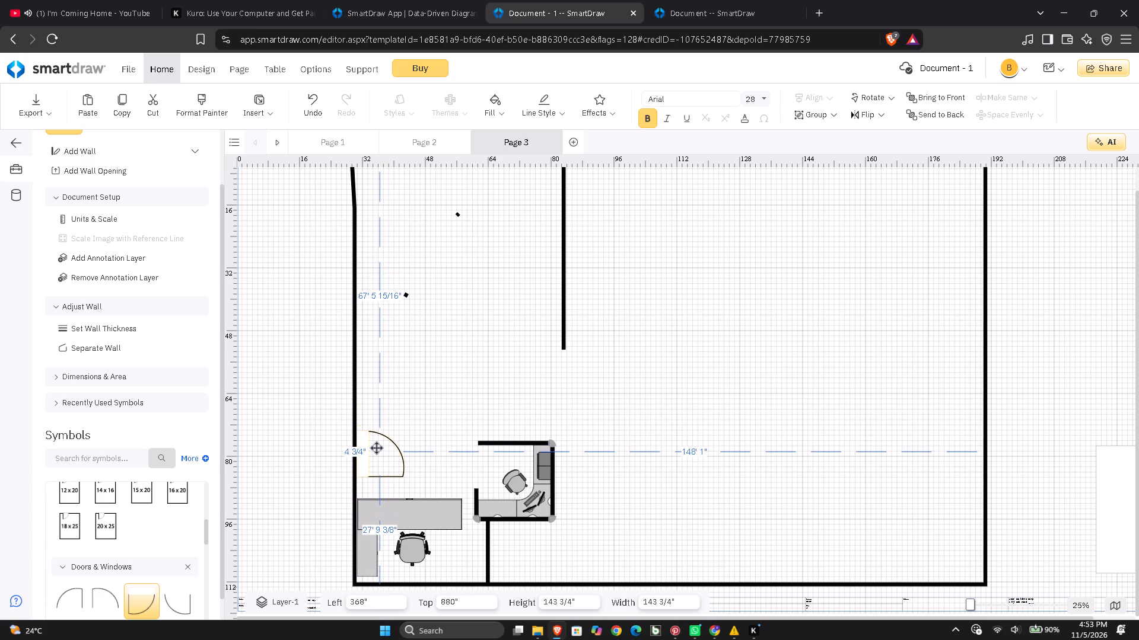
drag(376, 447, 373, 447)
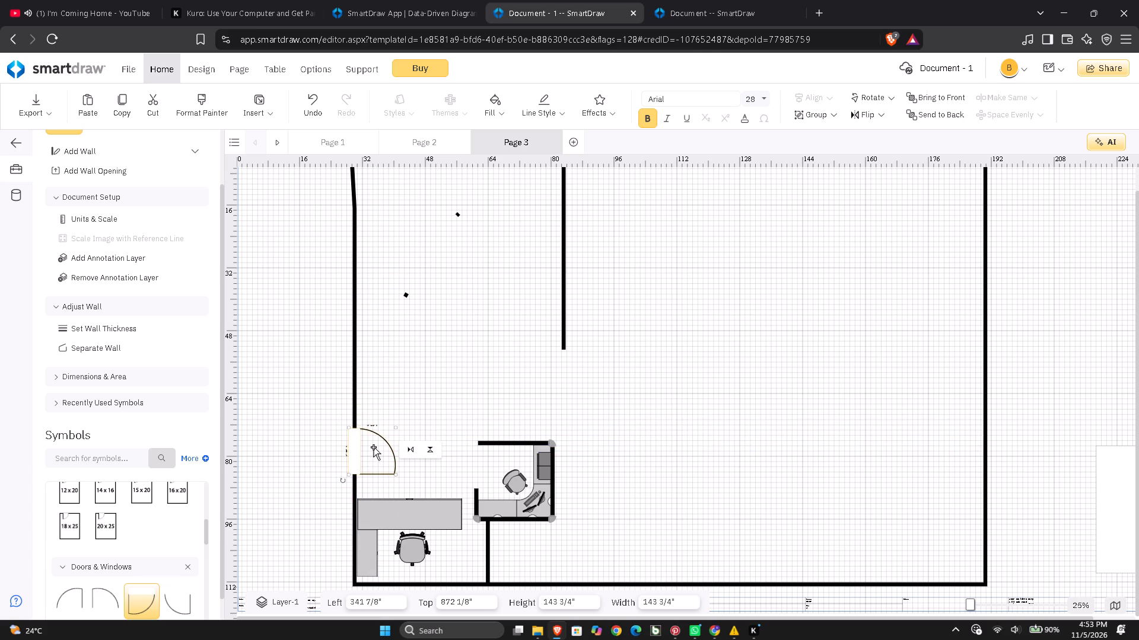
click(414, 356)
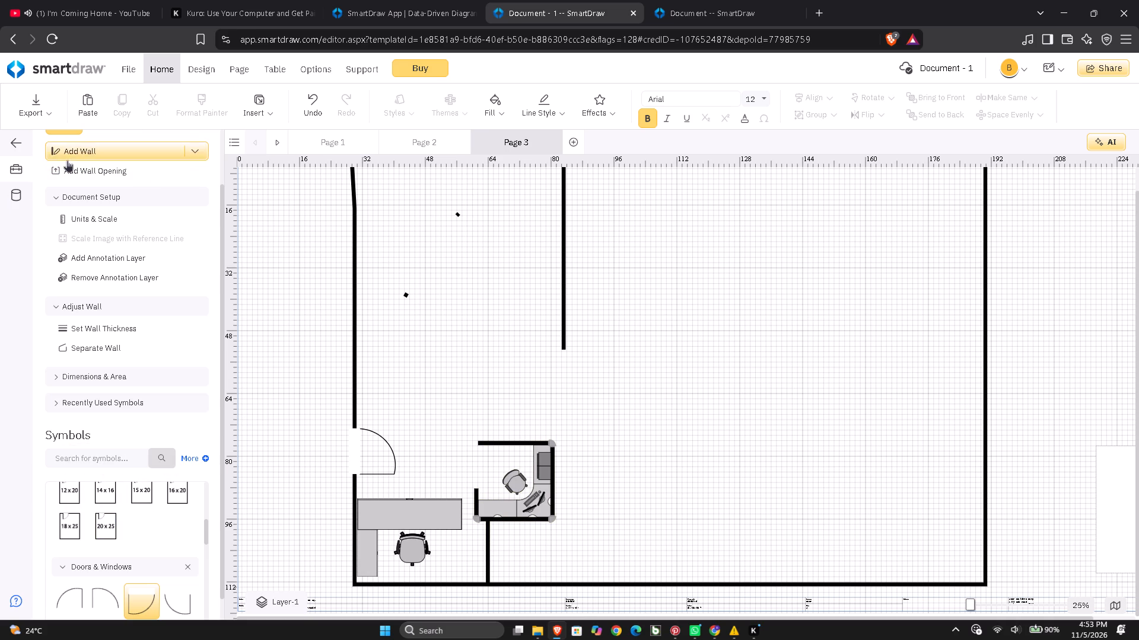
Draw an arc about 18' 6" long from the upper end of the cubicle's short left wall, up and to the left.
scroll(136, 174, down, 3)
scroll(135, 174, up, 5)
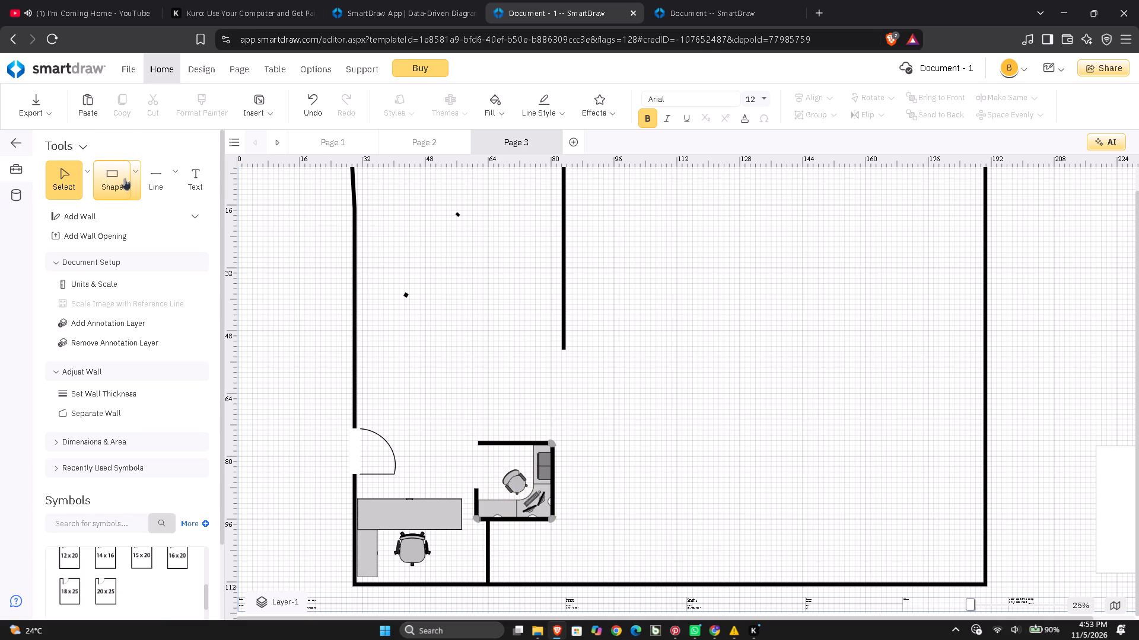
click(125, 178)
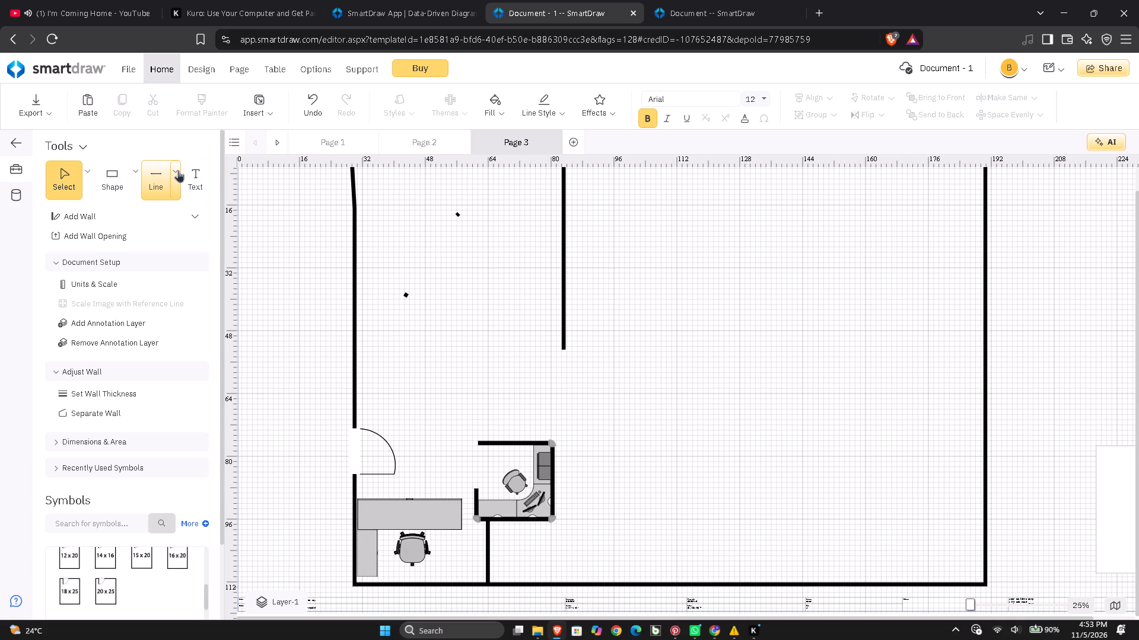
click(178, 170)
click(209, 239)
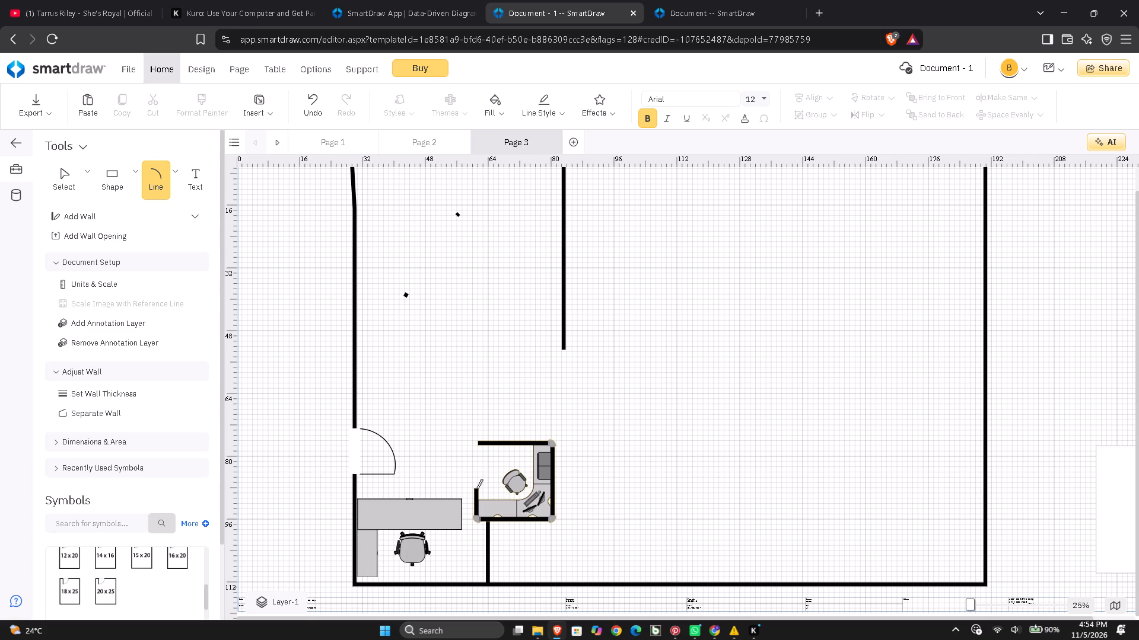
shift+drag(476, 489, 464, 476)
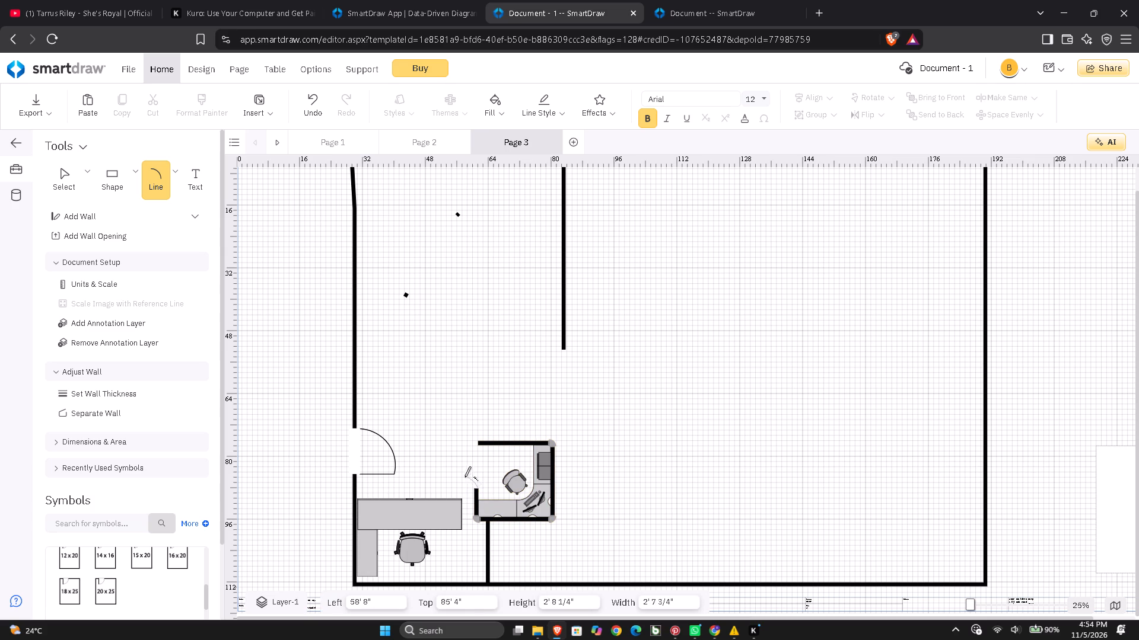
shift+drag(464, 476, 445, 418)
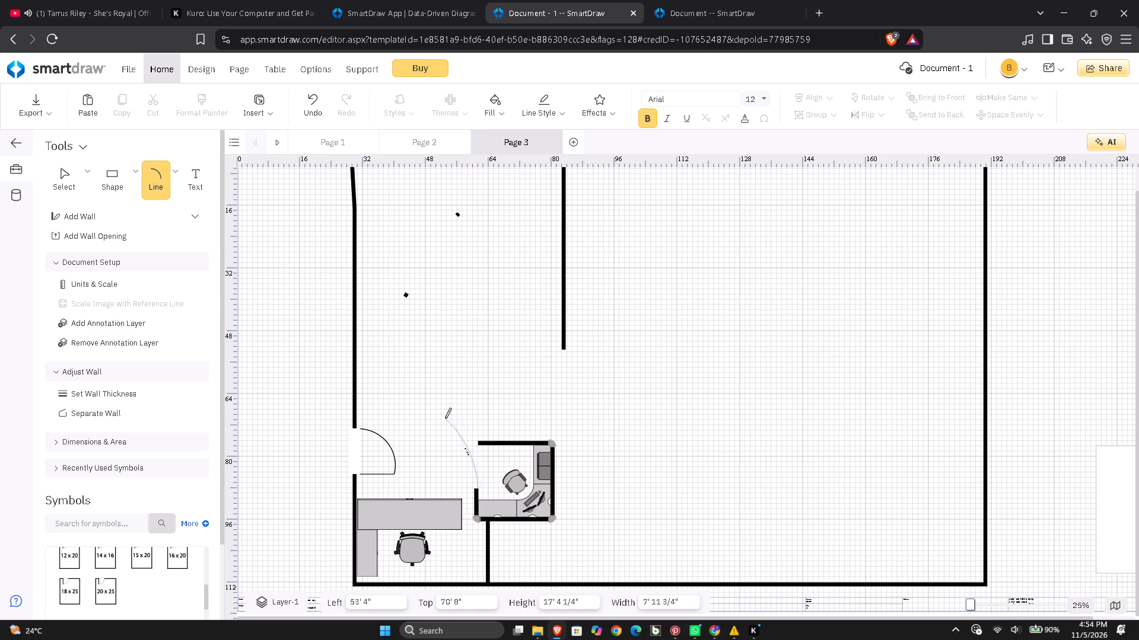
shift+drag(445, 418, 441, 428)
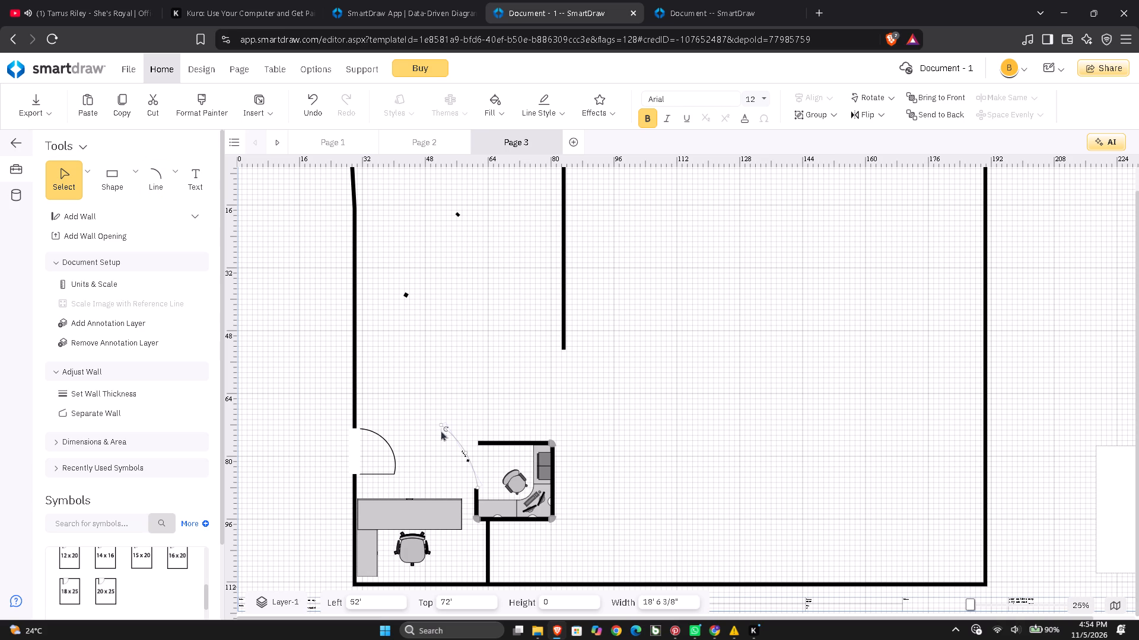
Rotate the new arc to about 300° so it bows away from the cubicle opening.
drag(448, 430, 494, 461)
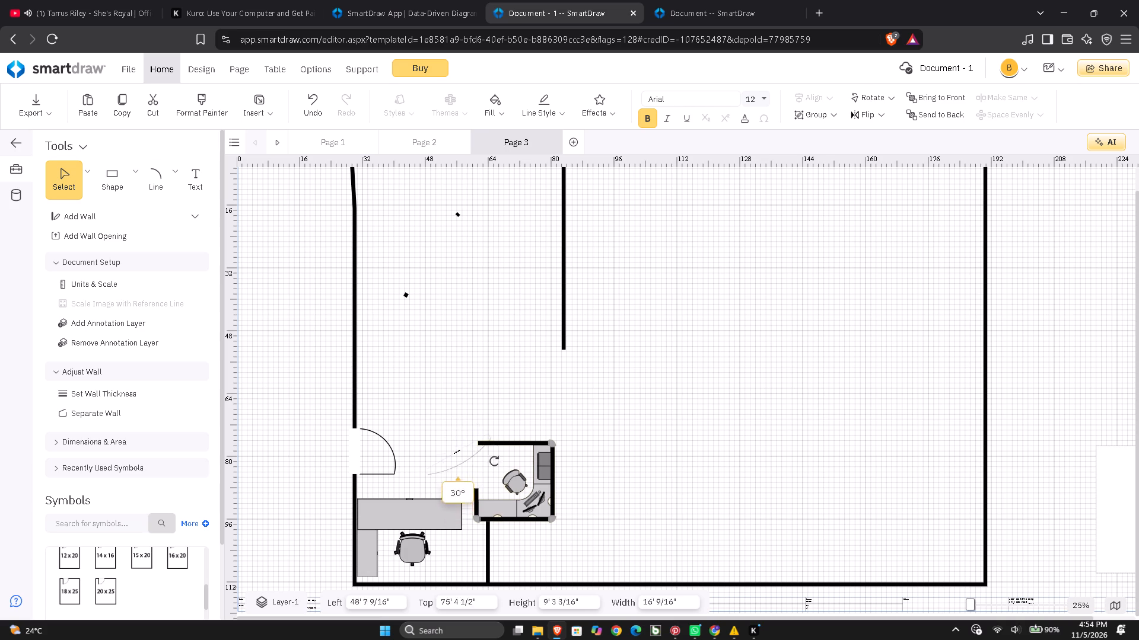
drag(494, 461, 478, 497)
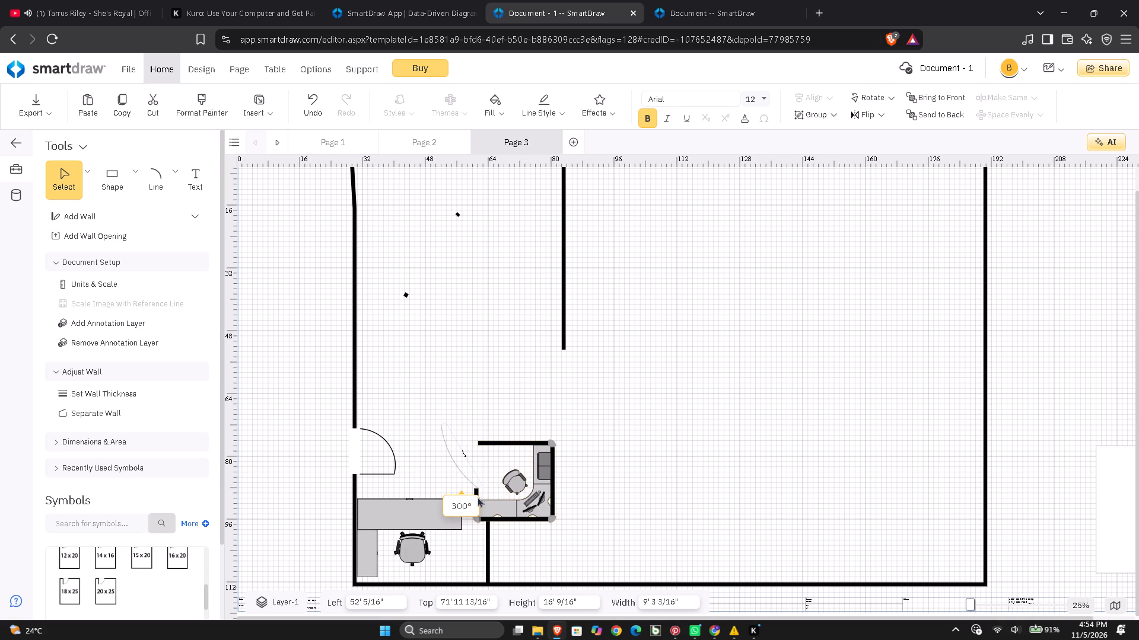
drag(478, 497, 477, 497)
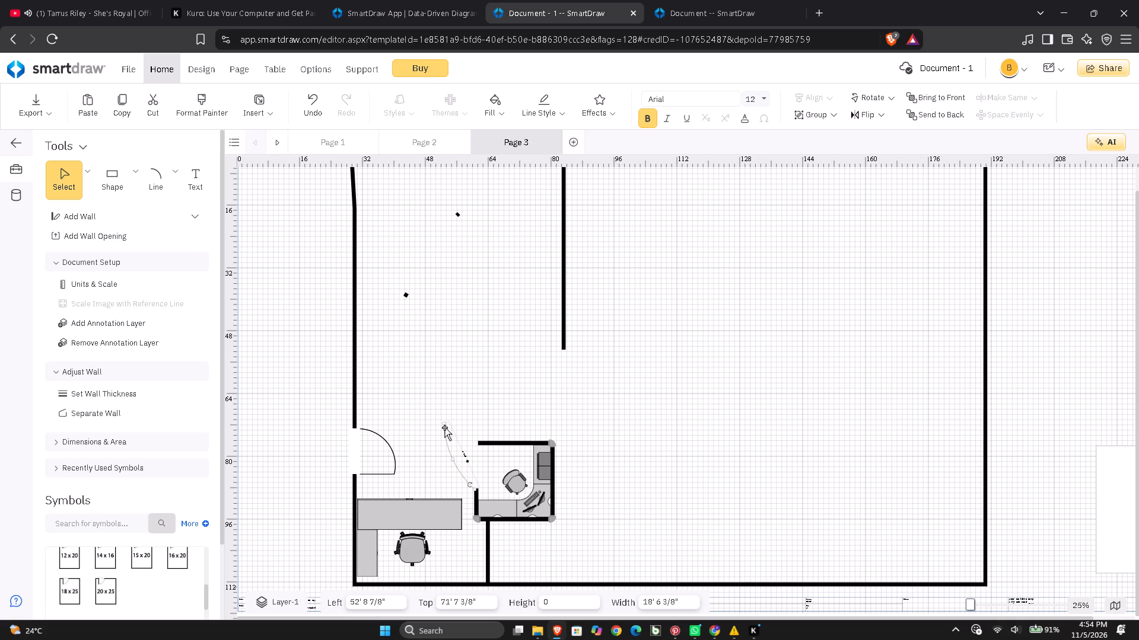
Shorten the arc to about 8' 3" by moving its free end toward the cubicle wall, and deselect it.
drag(444, 423, 449, 455)
drag(449, 455, 456, 465)
drag(456, 465, 454, 465)
click(712, 385)
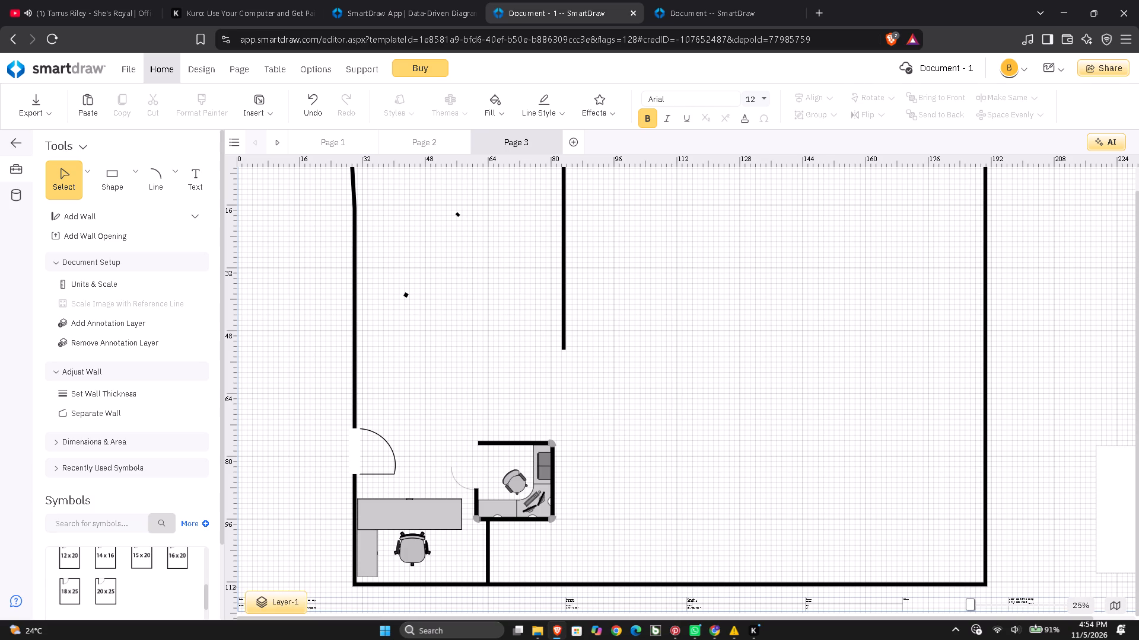
Set the cubicle arc's line colour to black and accept a 1/2" custom line thickness.
click(457, 478)
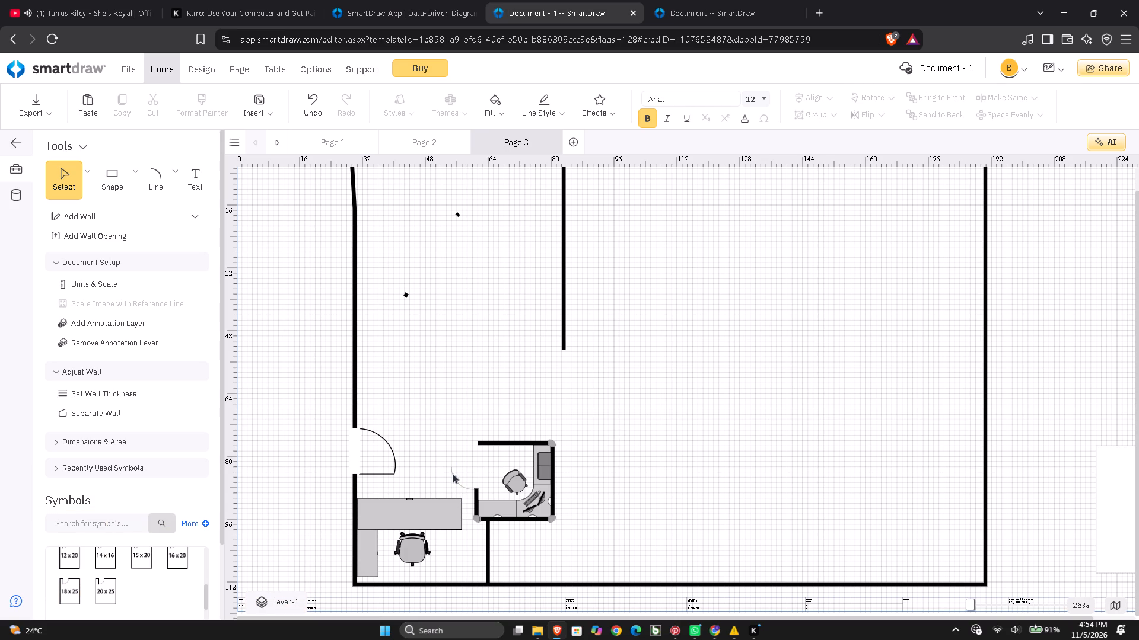
click(451, 473)
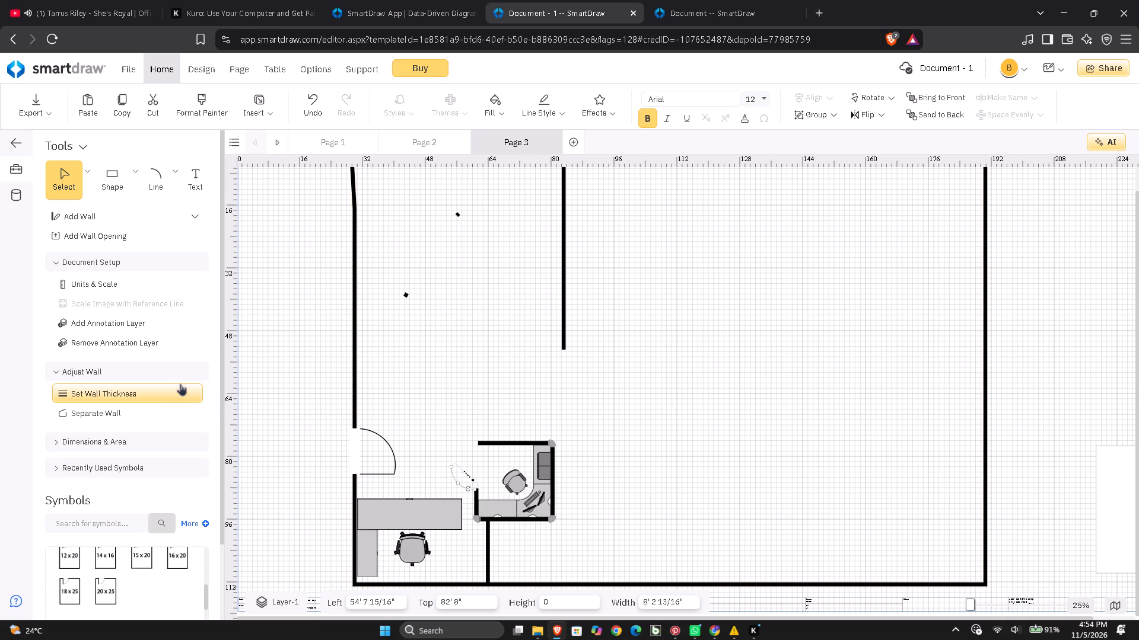
click(501, 111)
click(508, 318)
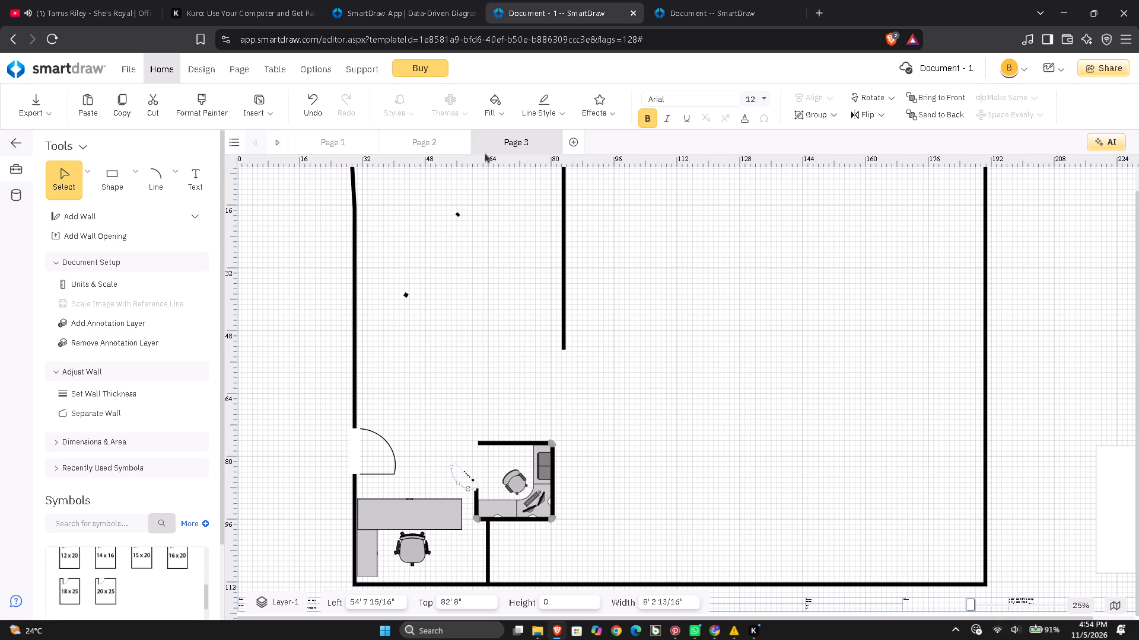
click(568, 111)
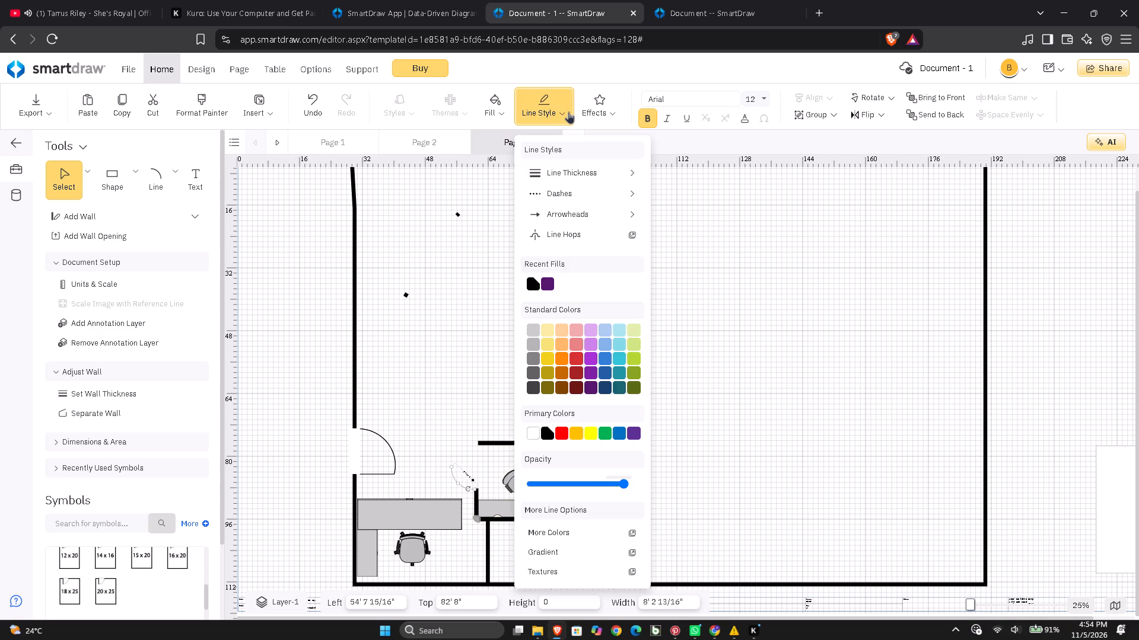
click(548, 428)
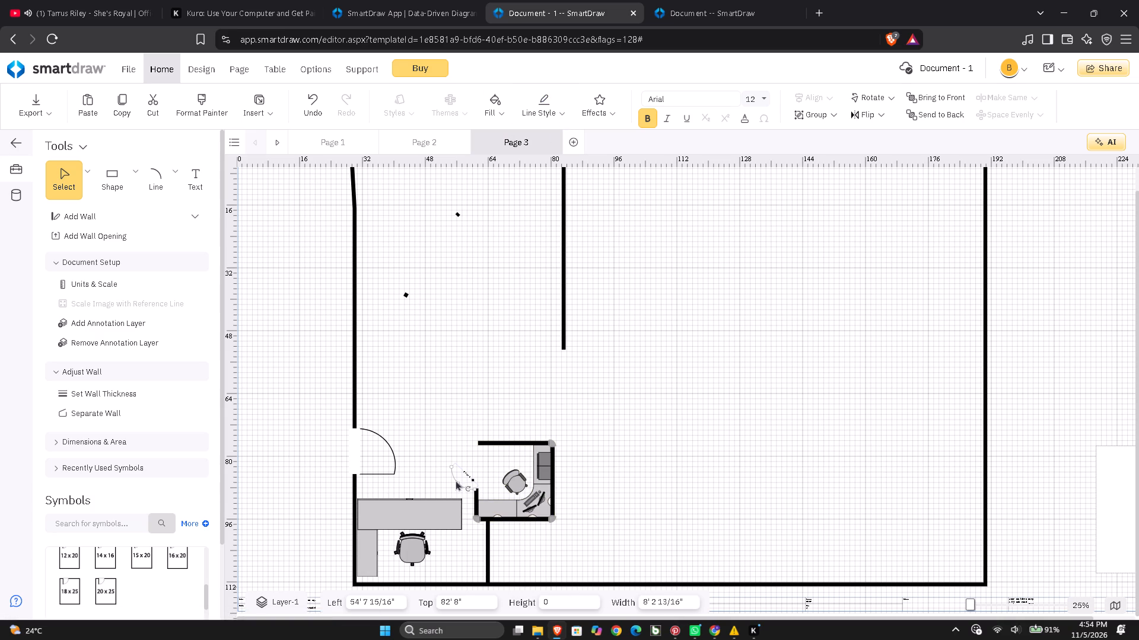
click(98, 393)
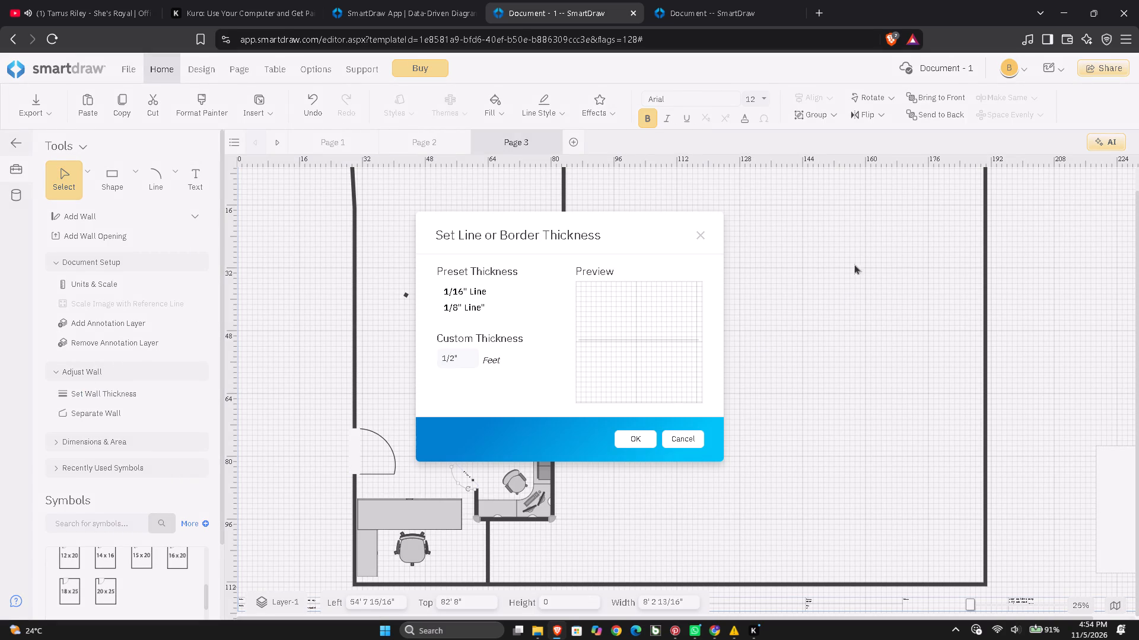
click(630, 437)
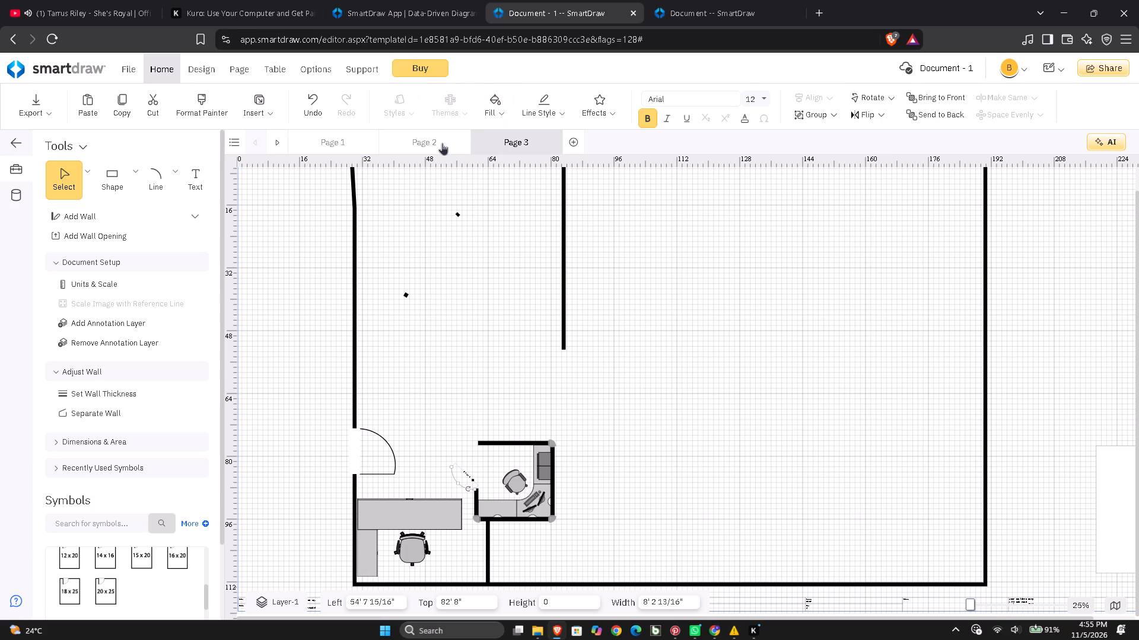
Set the font size to 28 with the arc selected, keeping bold on, and deselect the arc.
click(644, 118)
click(644, 118)
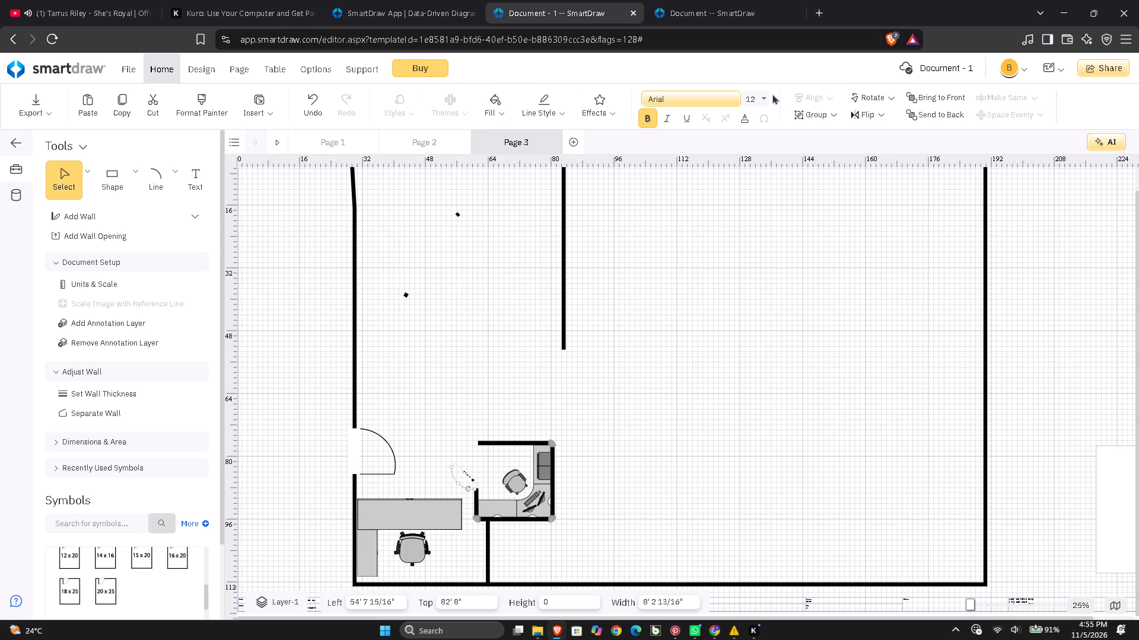
click(768, 96)
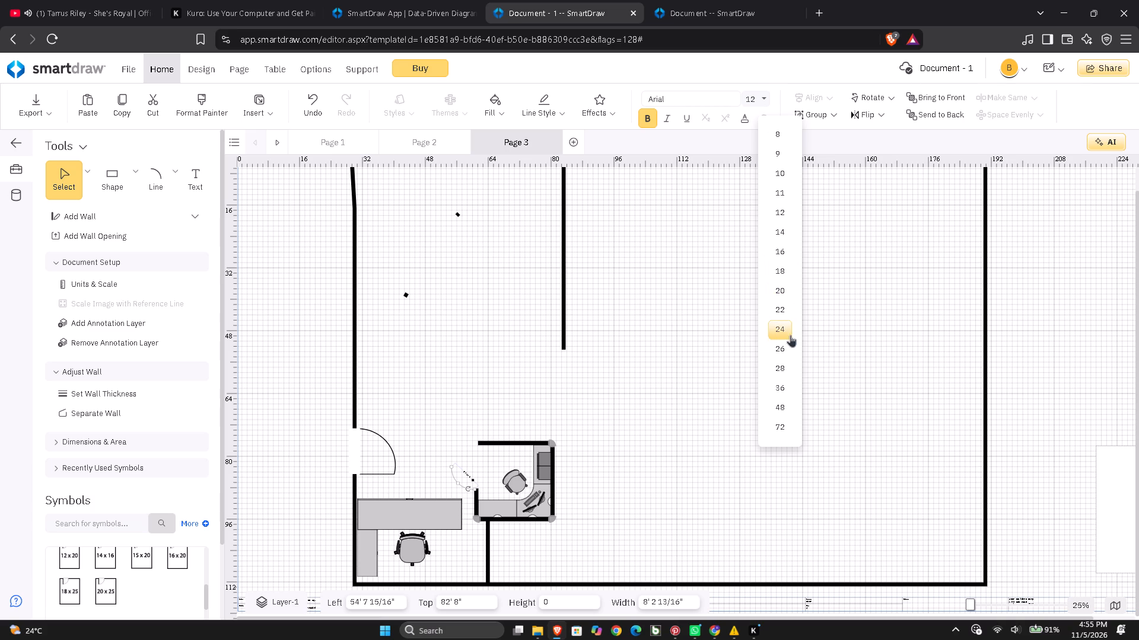
click(783, 361)
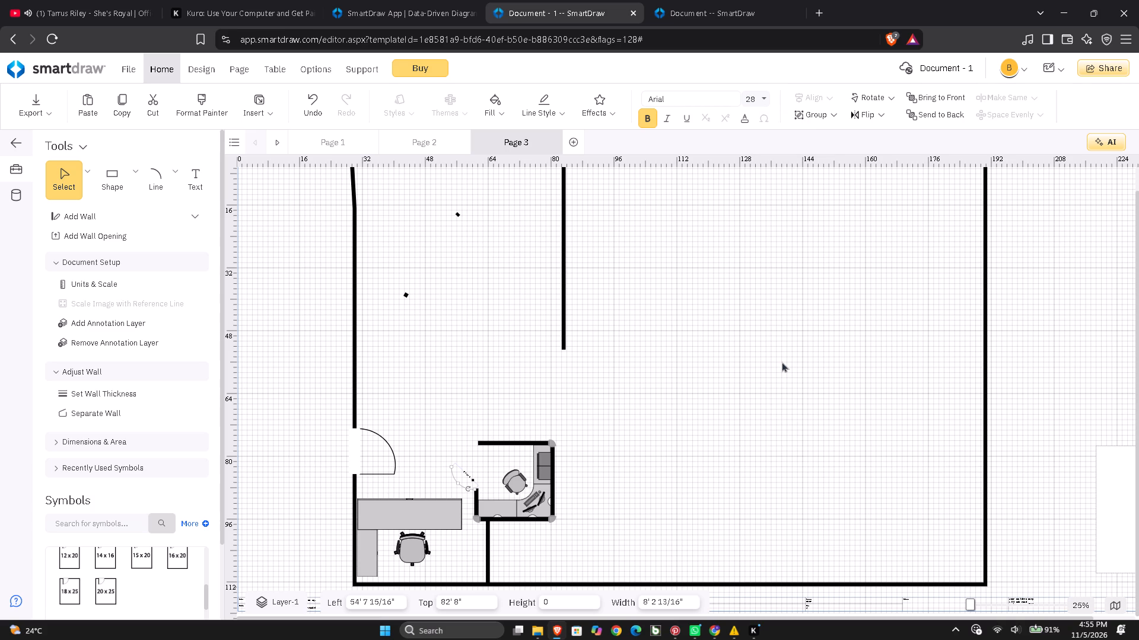
click(641, 109)
click(644, 113)
click(461, 471)
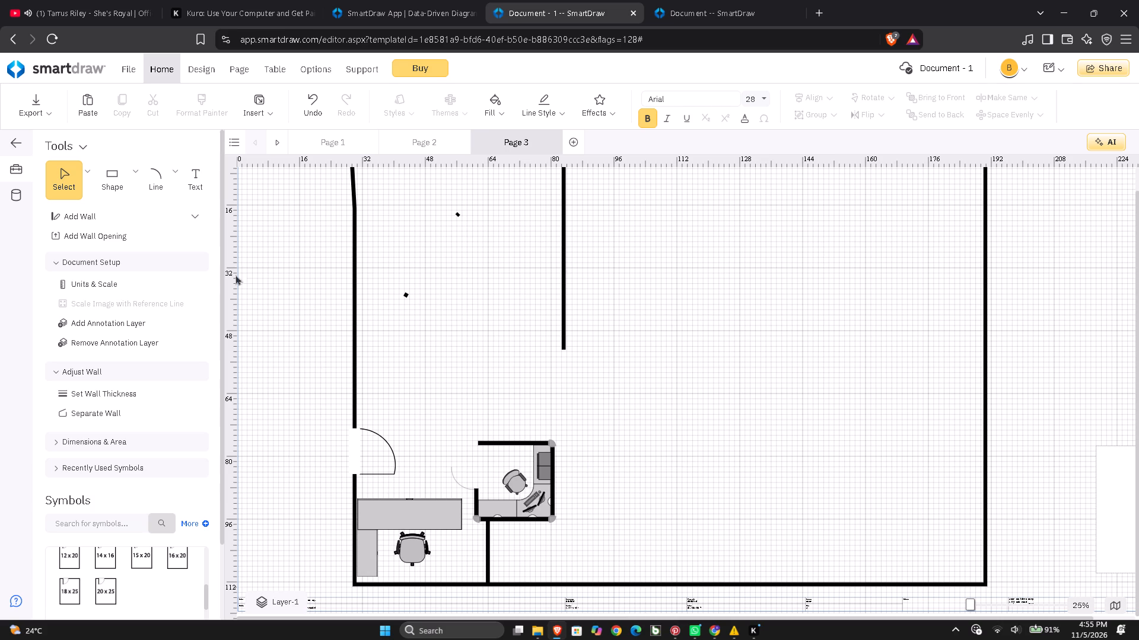
Add a horizontal wall from the left outer wall to the inner partition's lower end, at about 52' from the top.
click(110, 220)
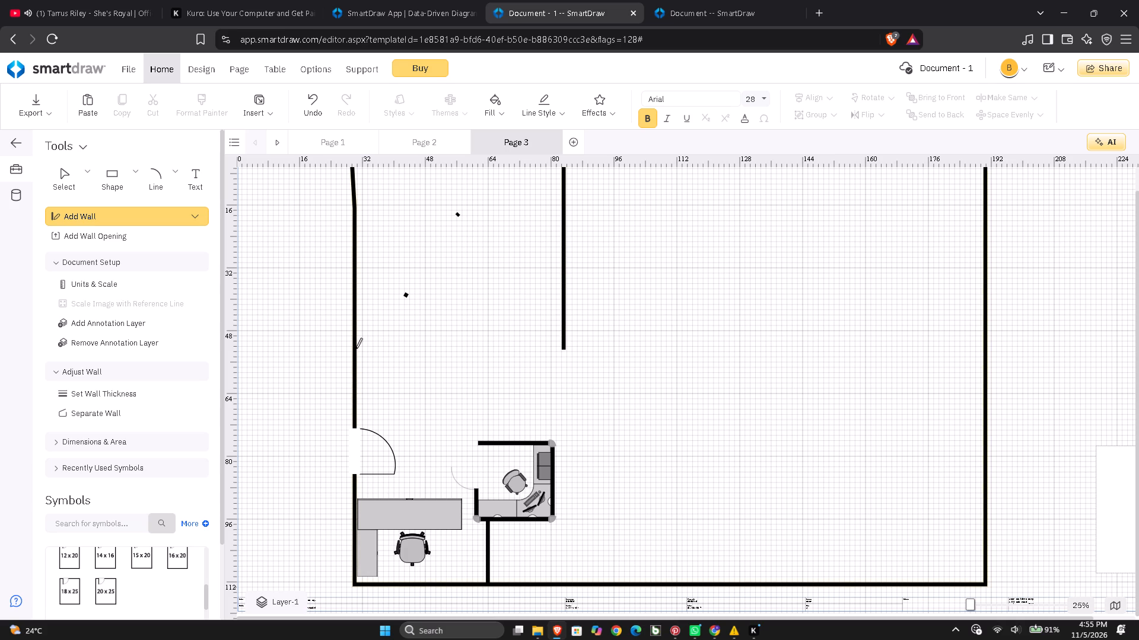
shift+drag(356, 348, 378, 347)
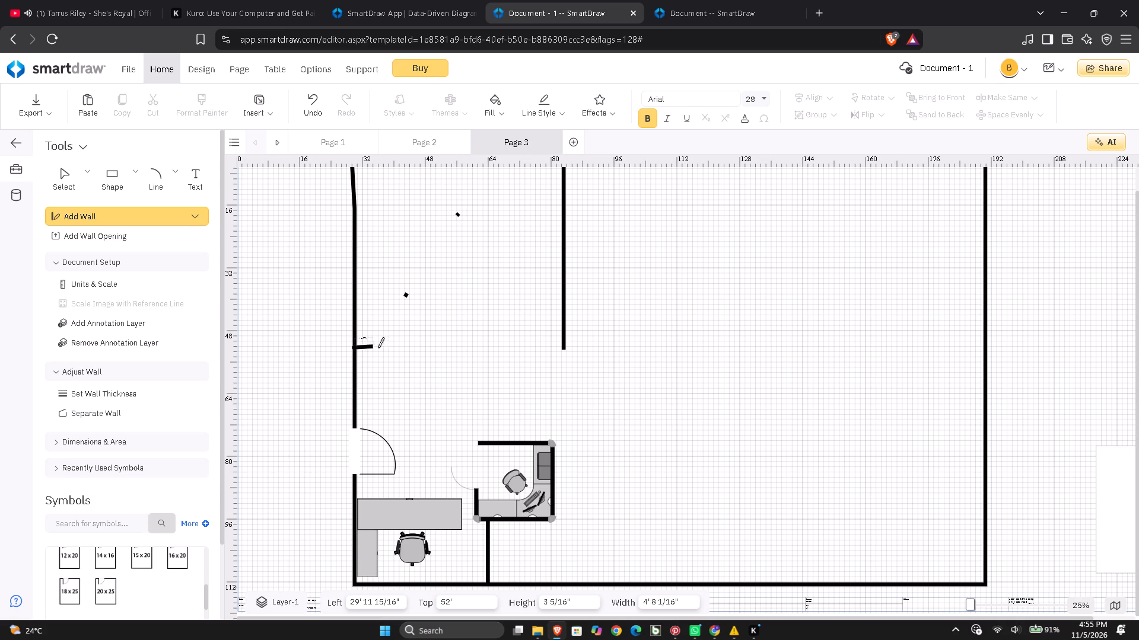
shift+drag(378, 347, 492, 351)
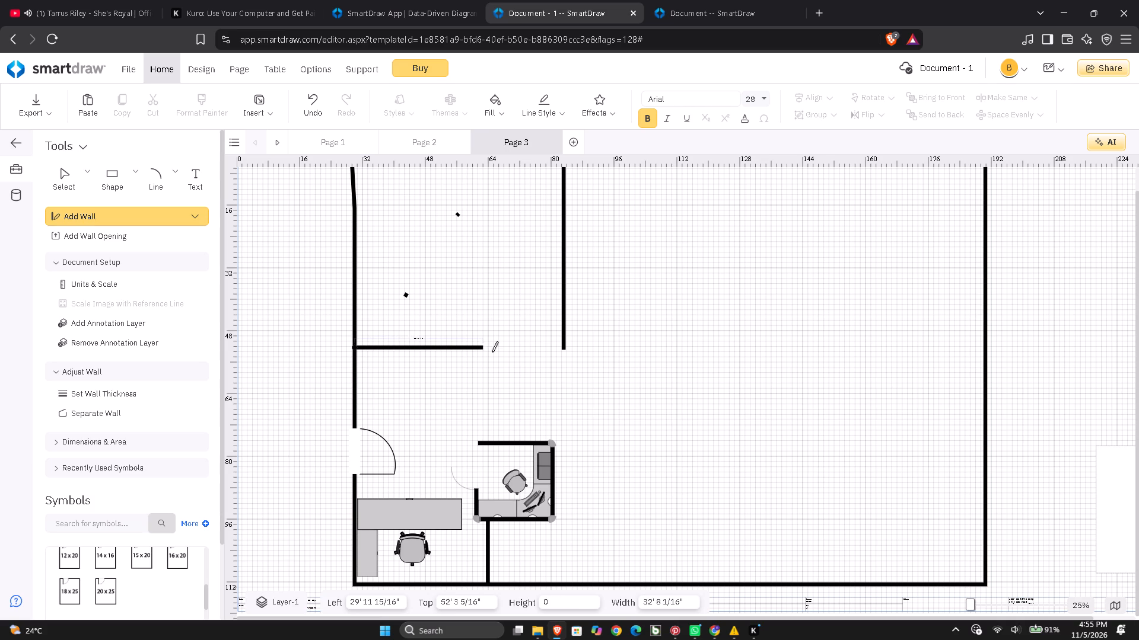
shift+drag(492, 351, 555, 356)
shift+drag(555, 356, 560, 356)
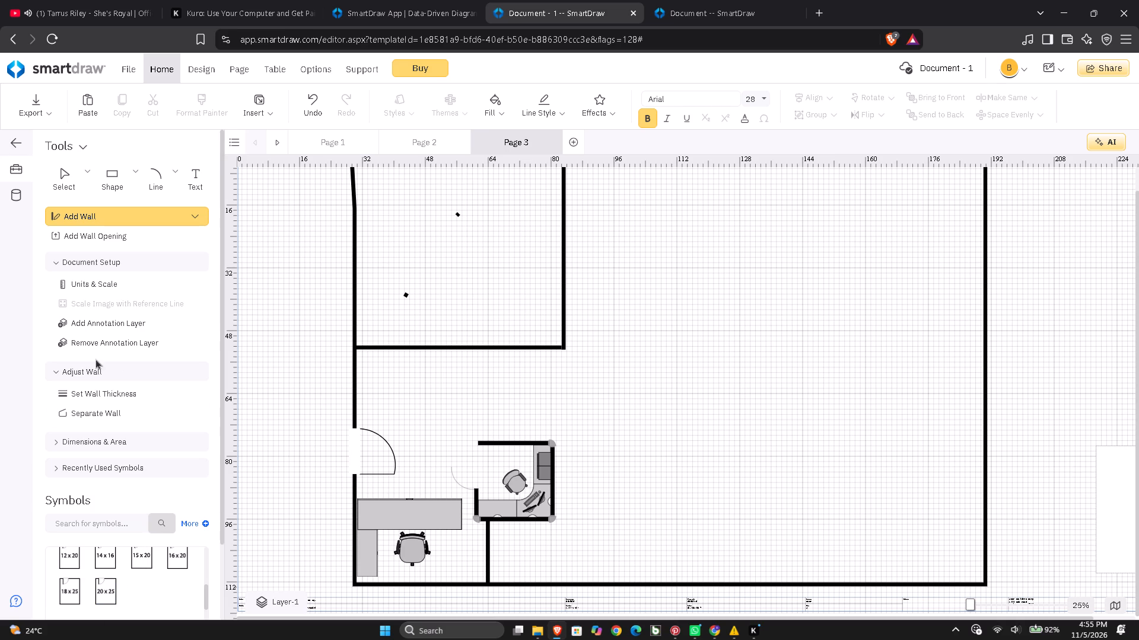
click(86, 210)
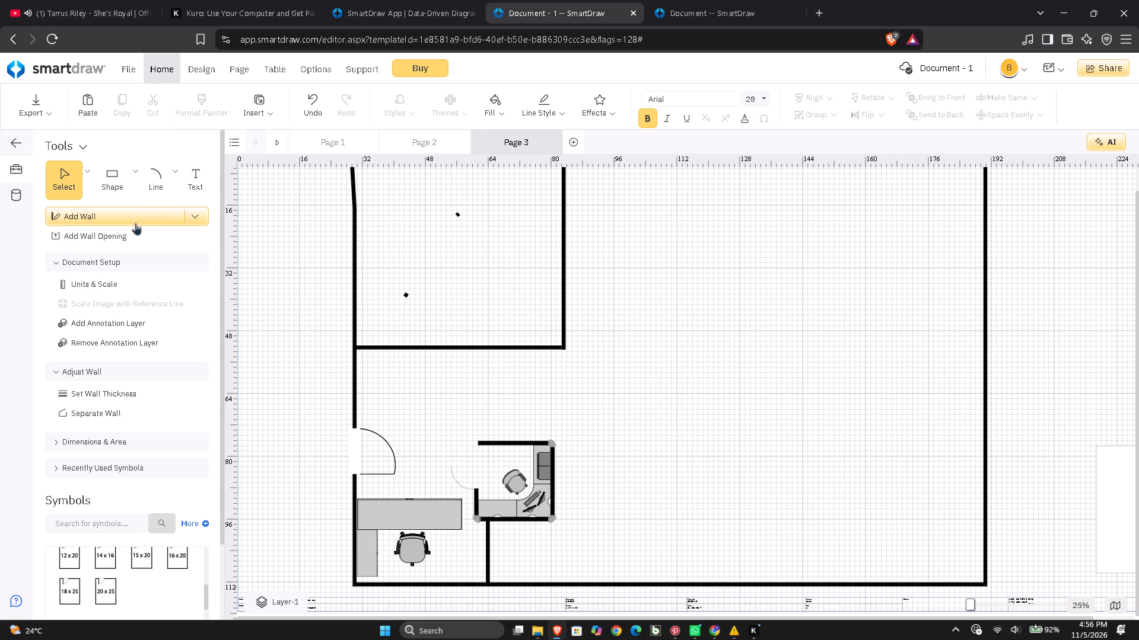
Place a Door (28") symbol in the new horizontal wall, about 450" left and 603" top.
click(85, 151)
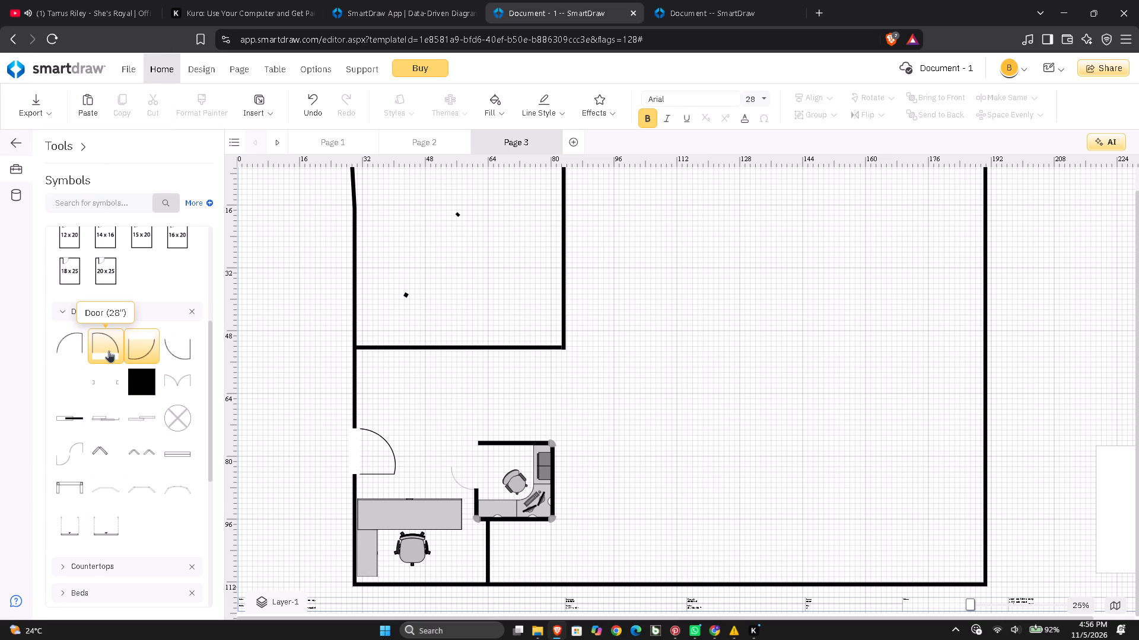
click(109, 350)
click(108, 349)
drag(108, 349, 257, 347)
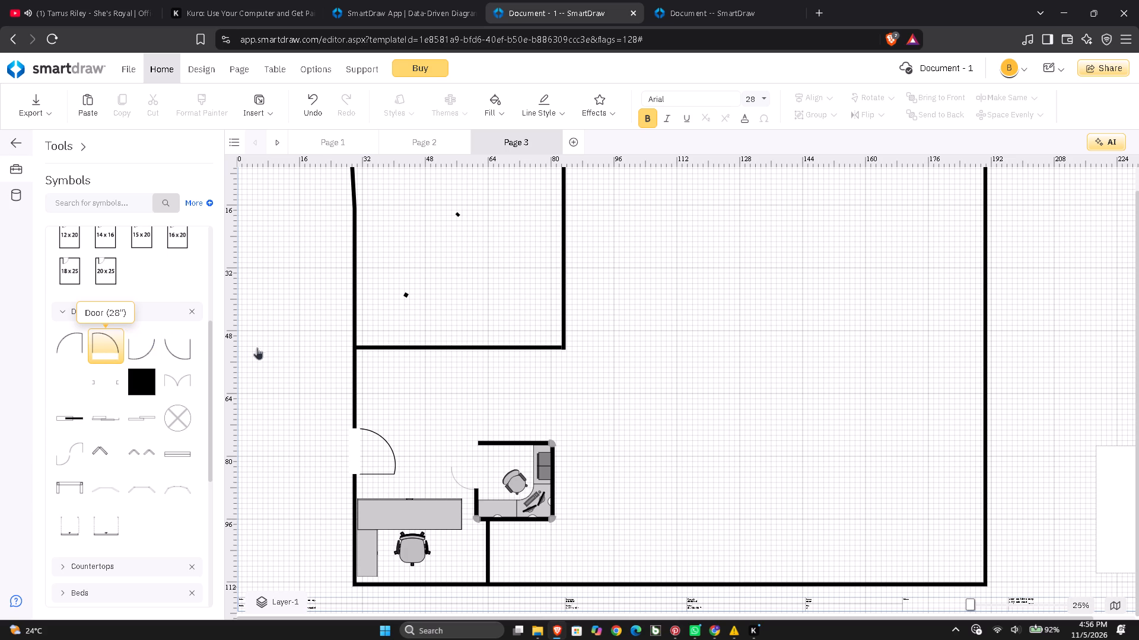
drag(257, 347, 365, 341)
drag(96, 341, 252, 344)
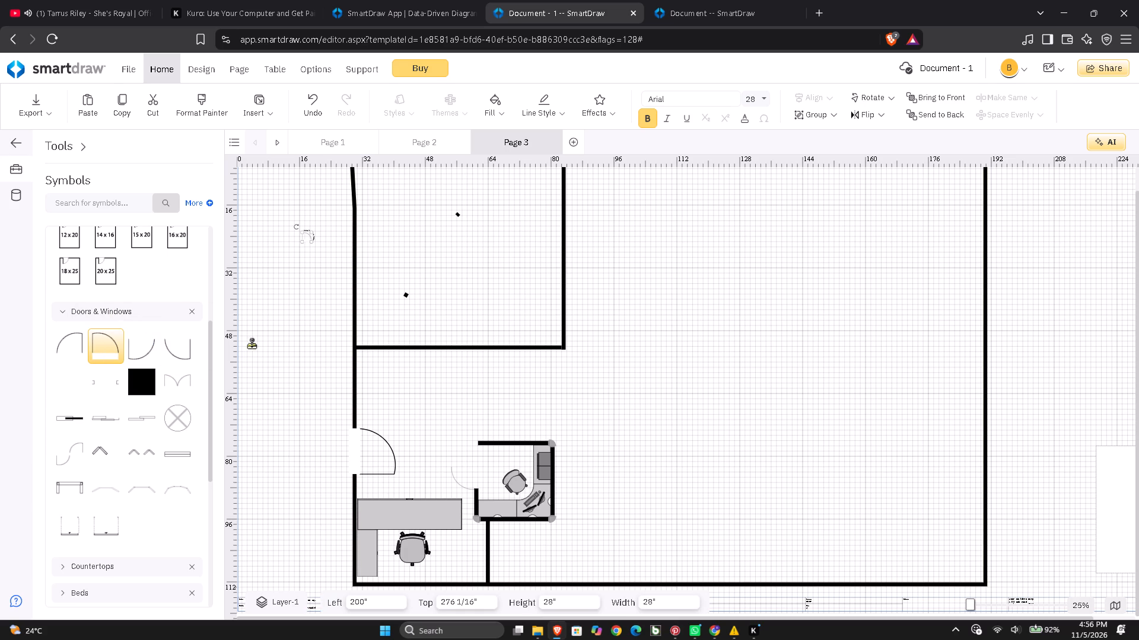
drag(252, 344, 457, 342)
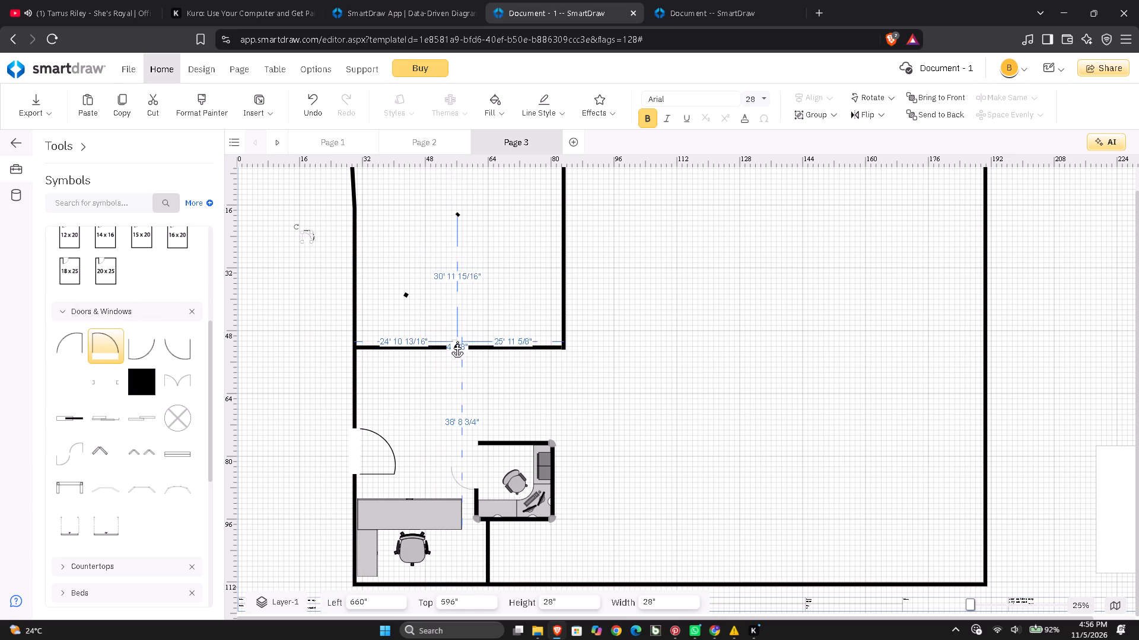
drag(457, 342, 389, 339)
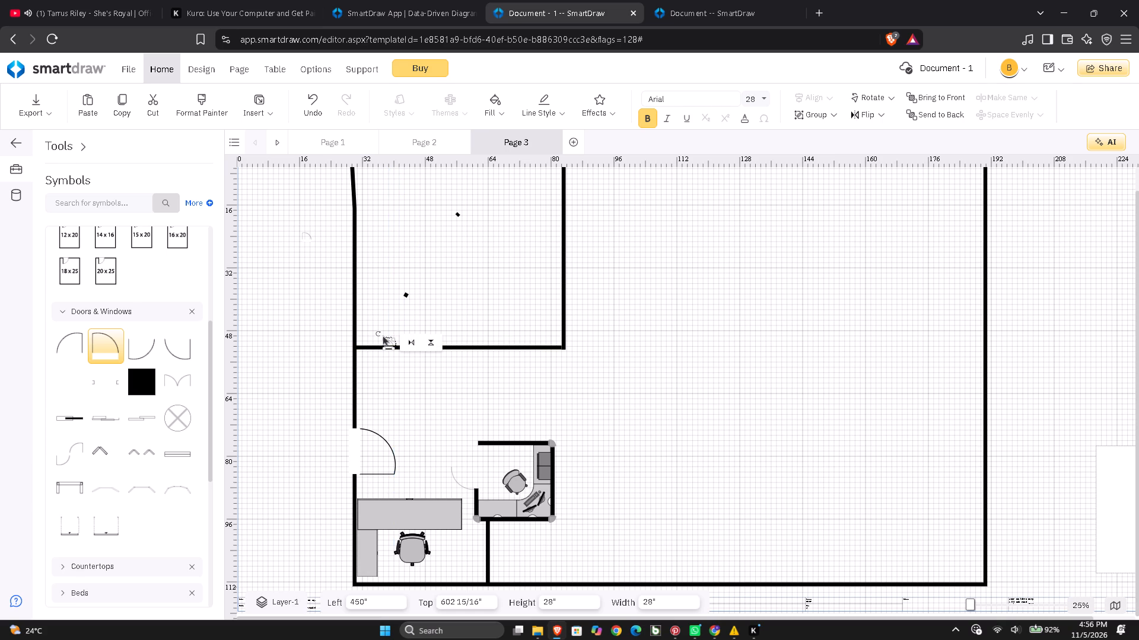
Enlarge the door in the upper room's horizontal wall to 94" by 94", at about 417" left and 545" top.
click(383, 334)
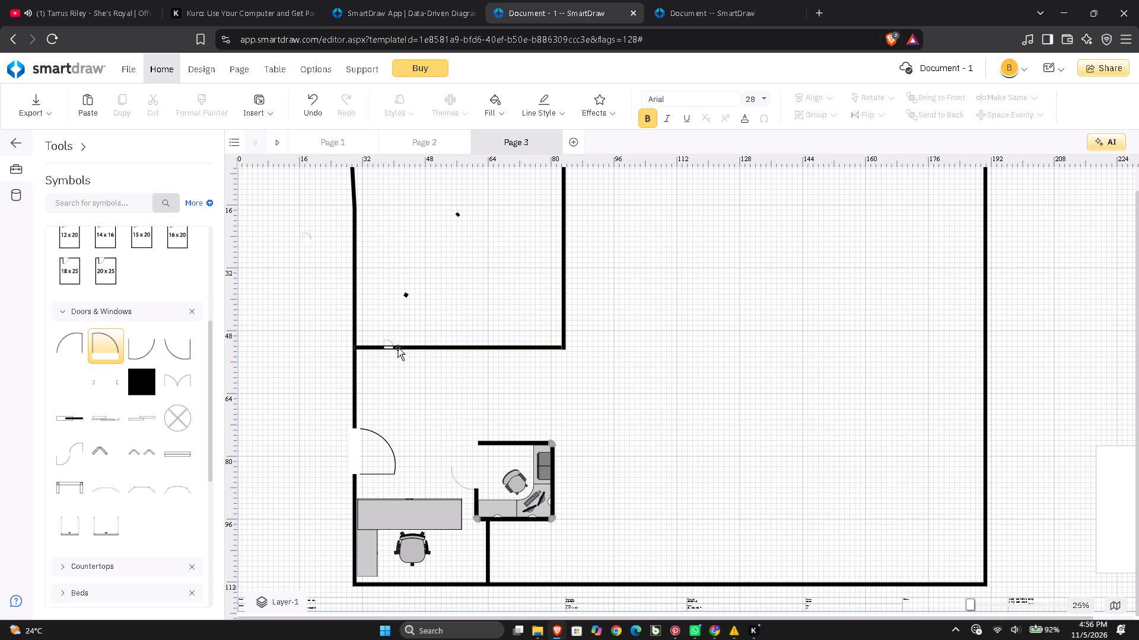
click(389, 341)
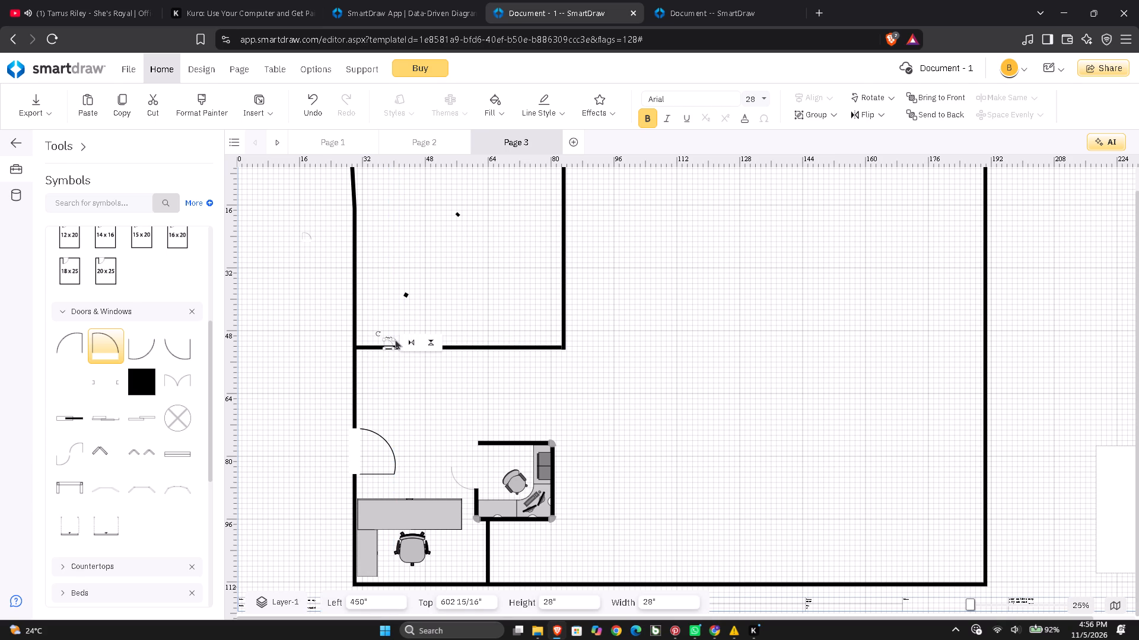
drag(393, 338, 406, 313)
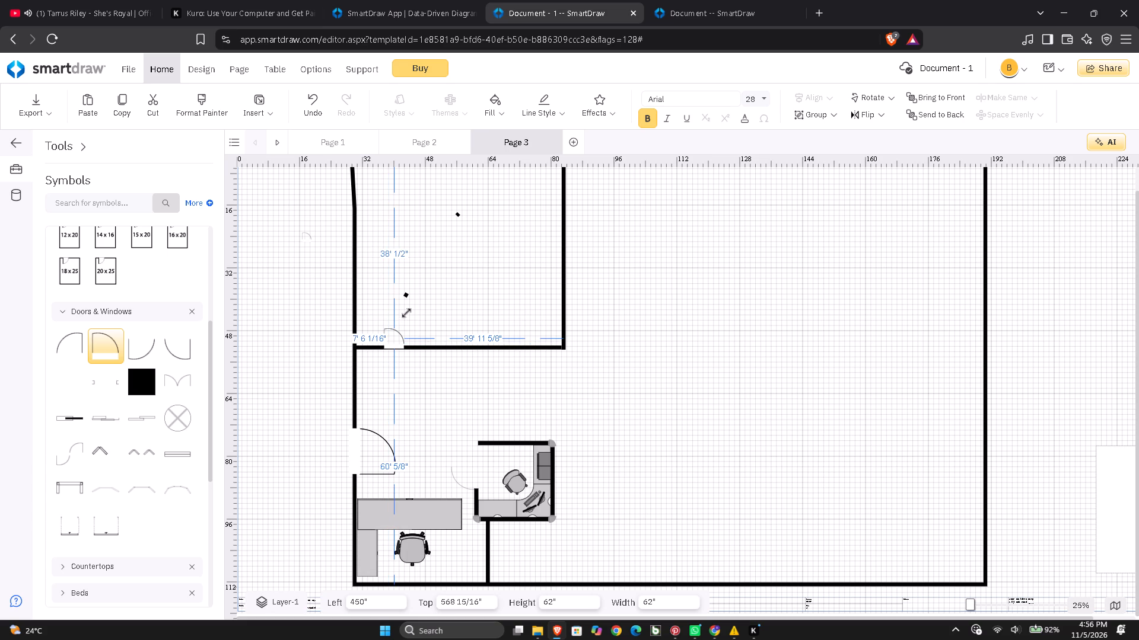
drag(406, 313, 411, 308)
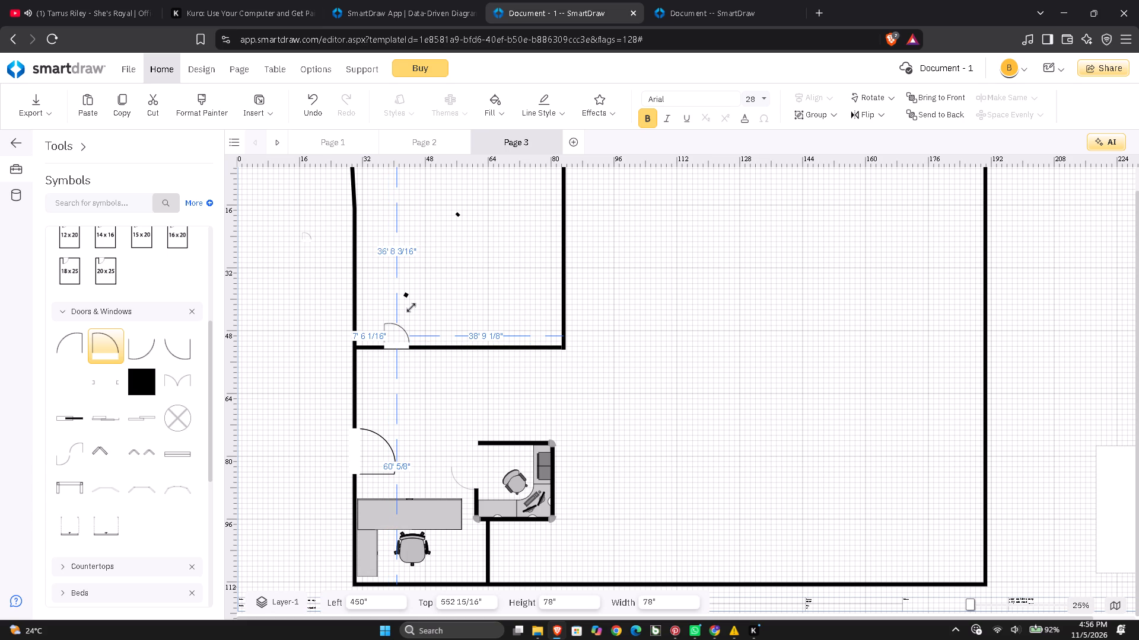
drag(411, 308, 413, 308)
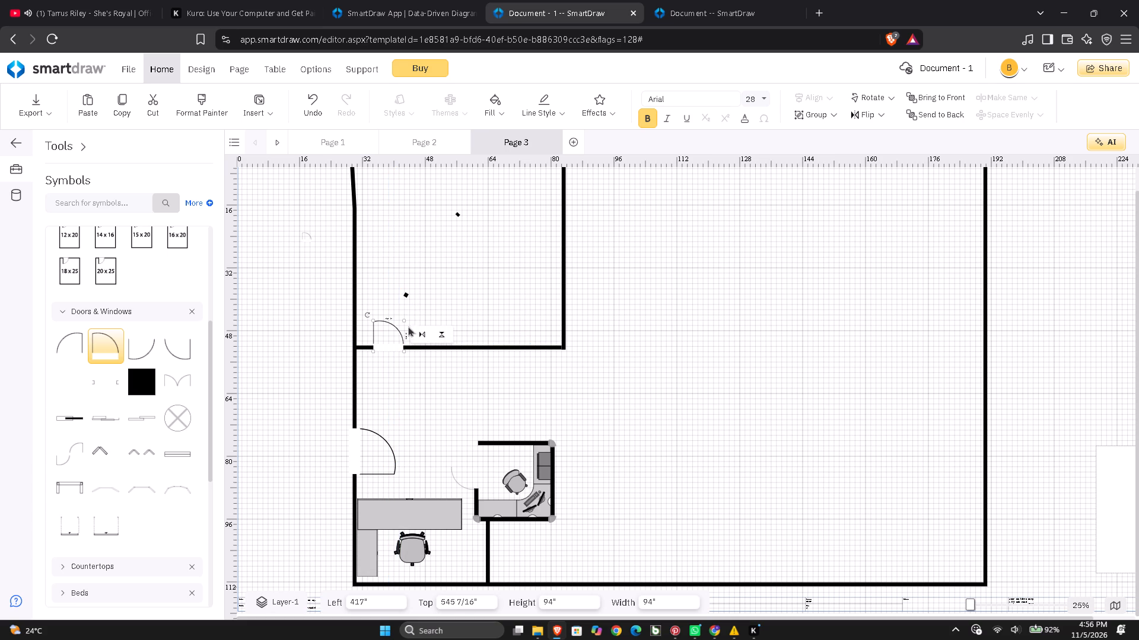
click(461, 286)
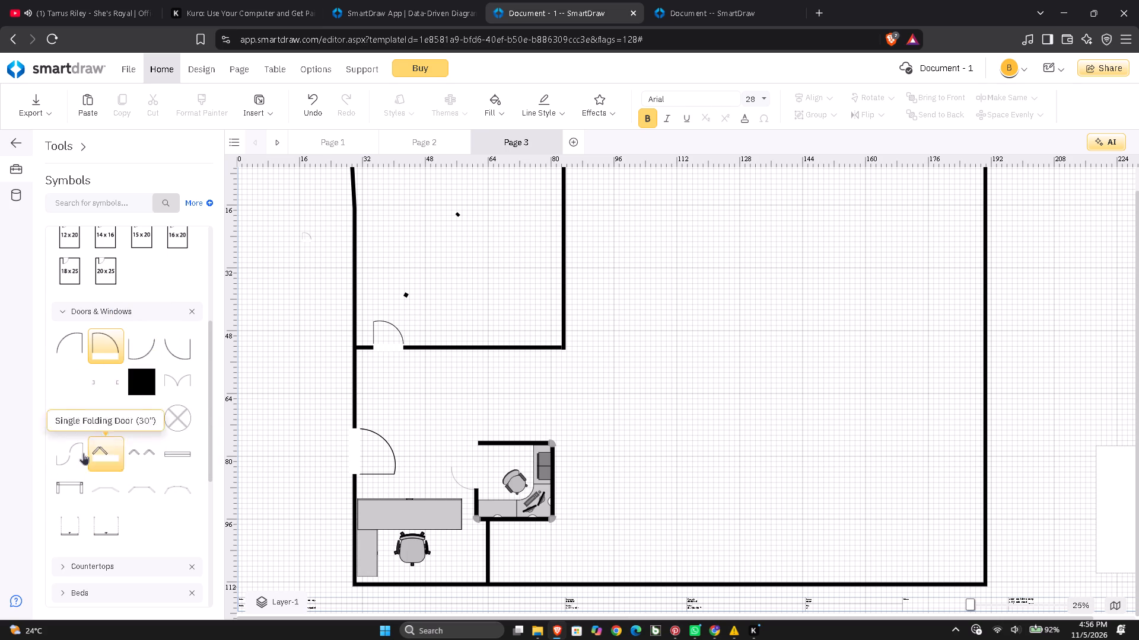
Place a Sofa symbol from Couches & Sofas in the upper room's lower corner beside the inner partition, about 70' 8" left and 46' 8" top.
scroll(119, 420, down, 7)
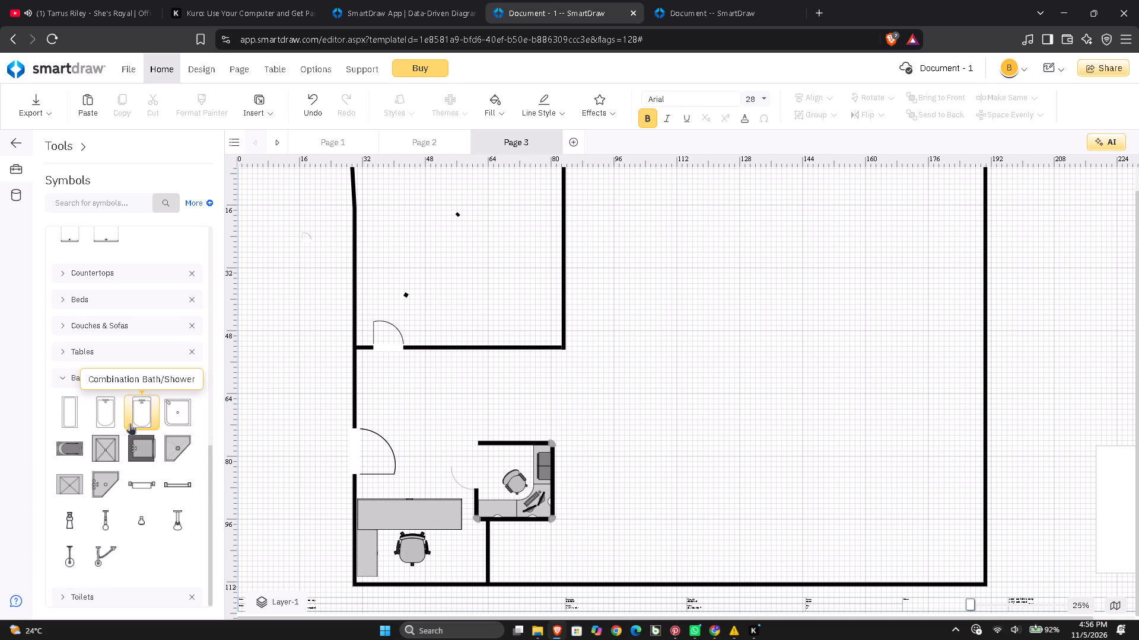
scroll(105, 335, up, 1)
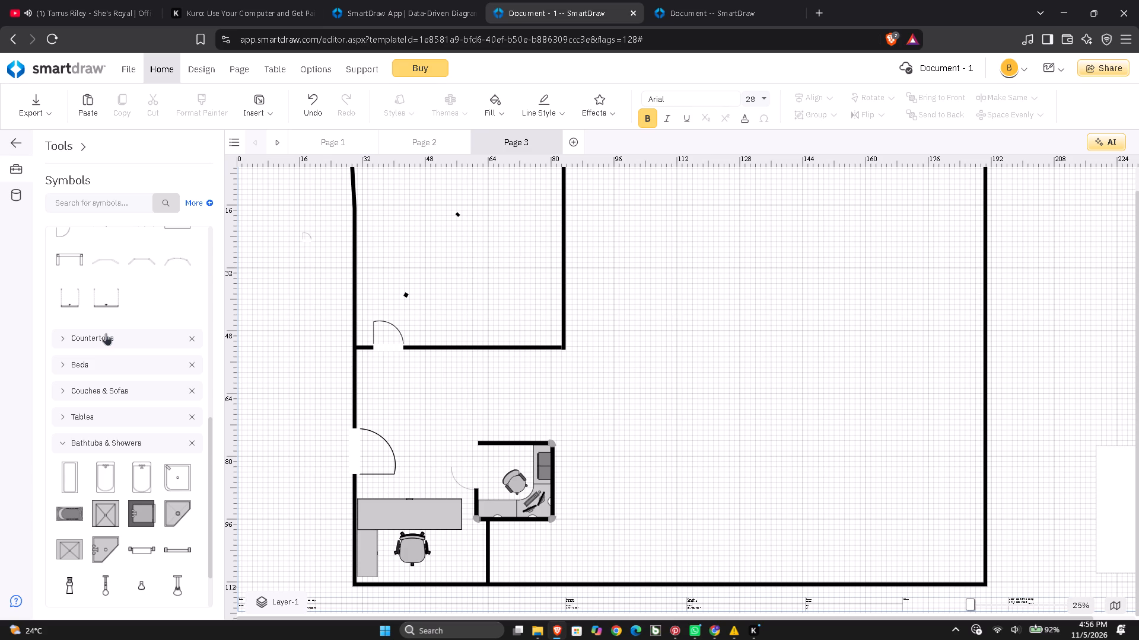
click(124, 385)
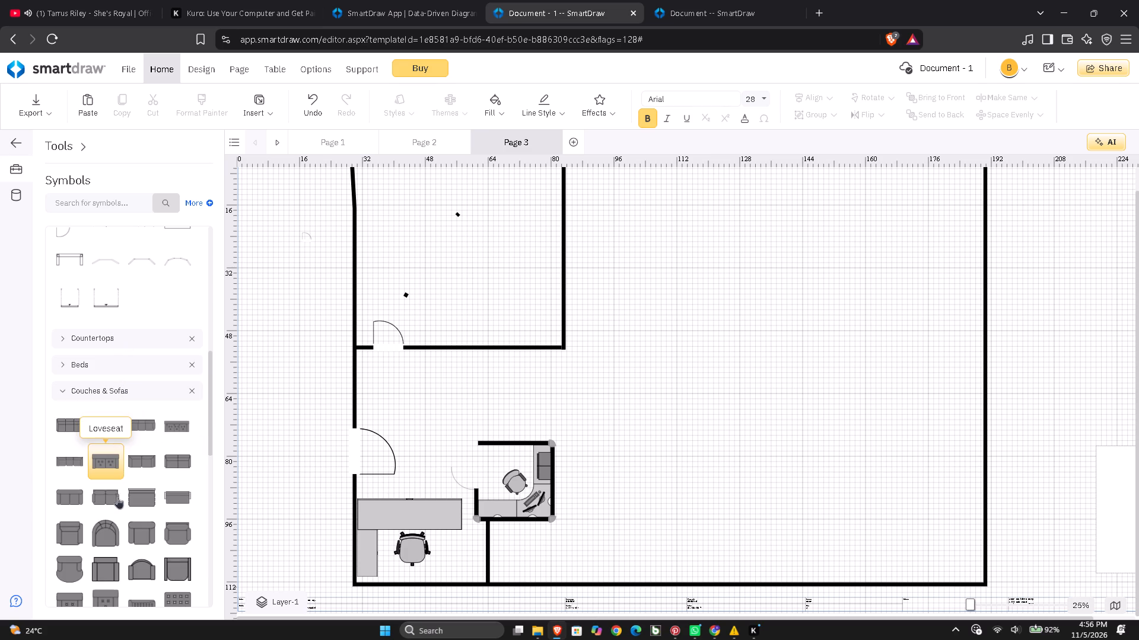
scroll(116, 494, down, 1)
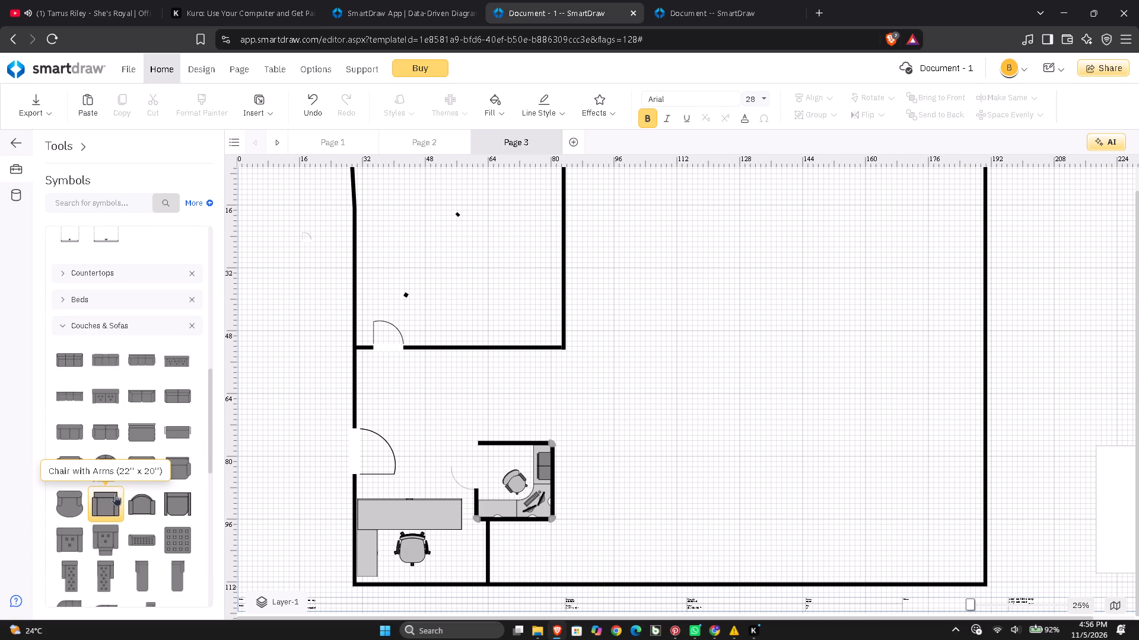
scroll(111, 486, down, 1)
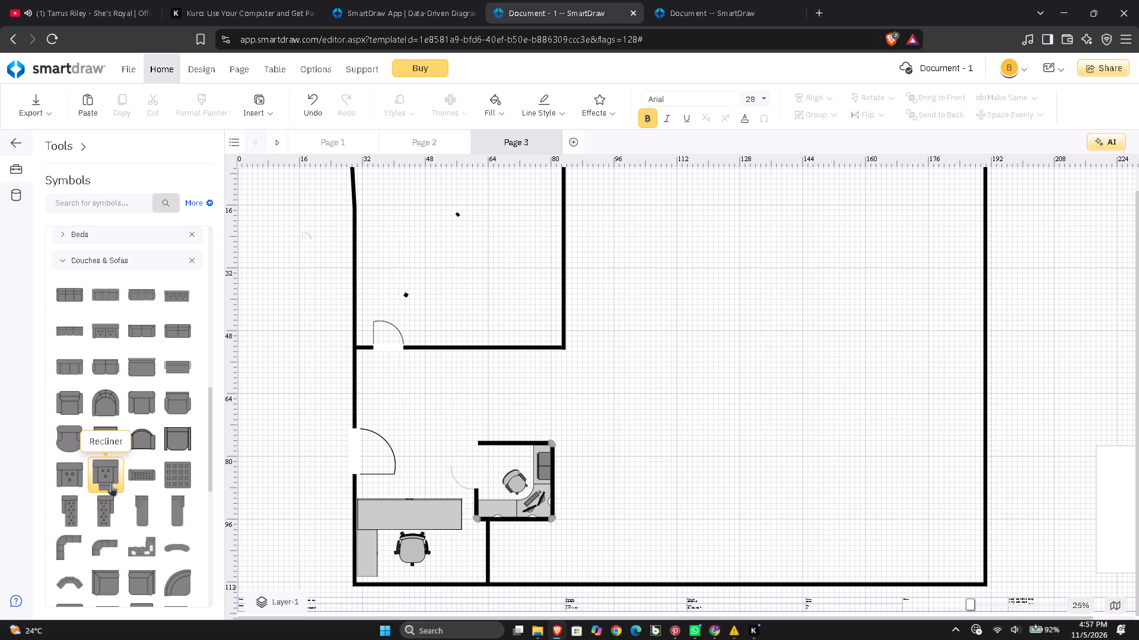
scroll(110, 484, up, 1)
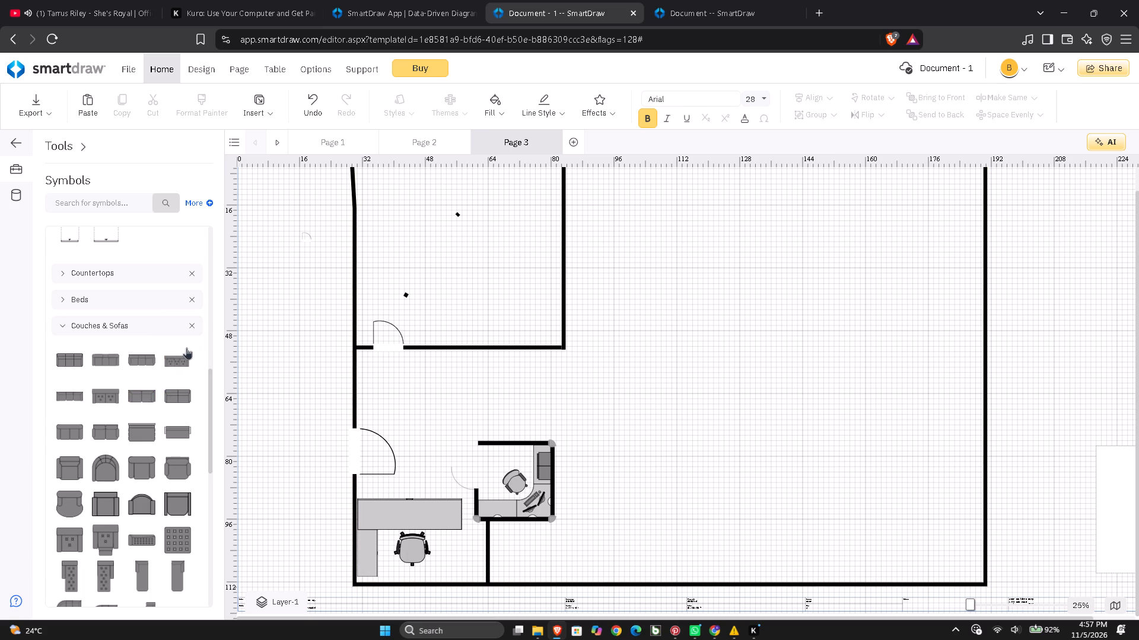
click(180, 355)
drag(180, 355, 301, 342)
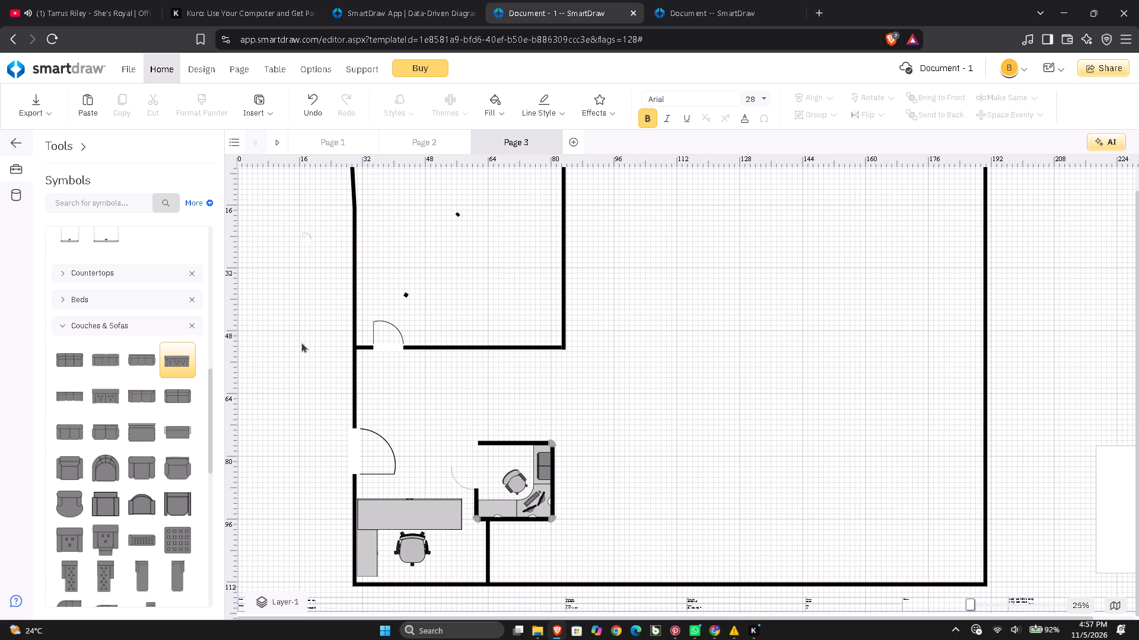
drag(301, 342, 343, 331)
drag(178, 367, 189, 358)
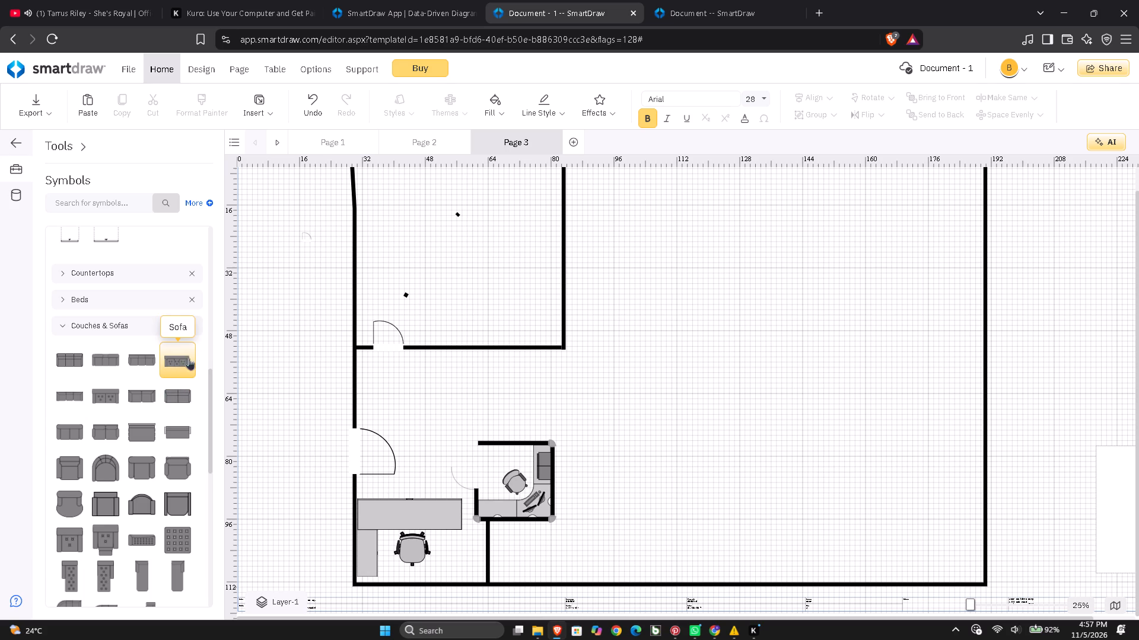
drag(189, 358, 492, 316)
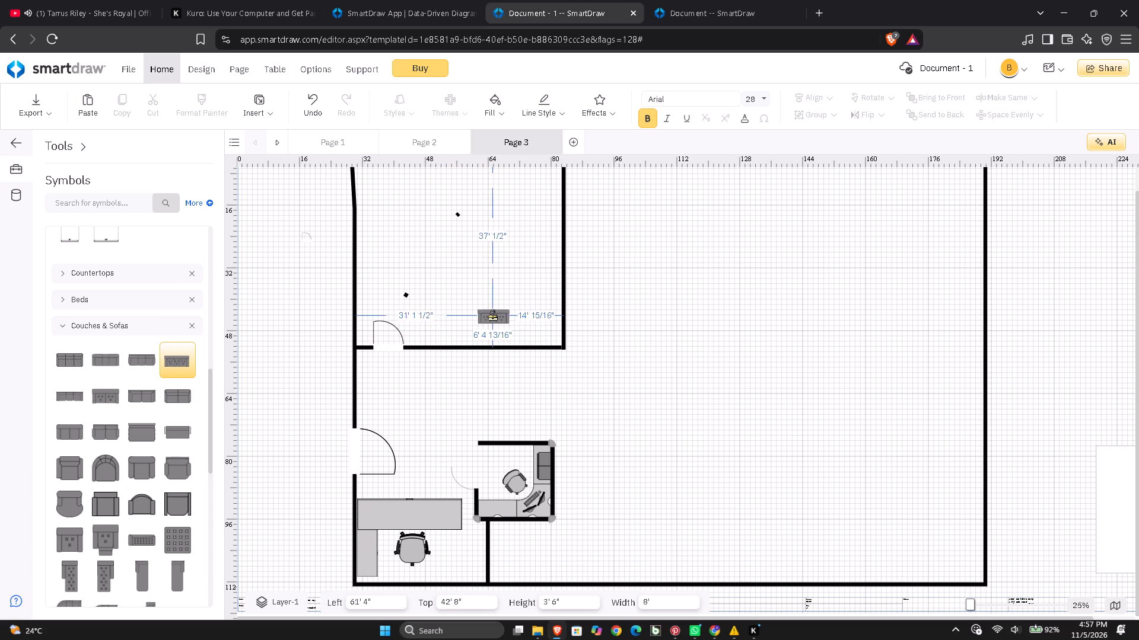
drag(492, 316, 532, 331)
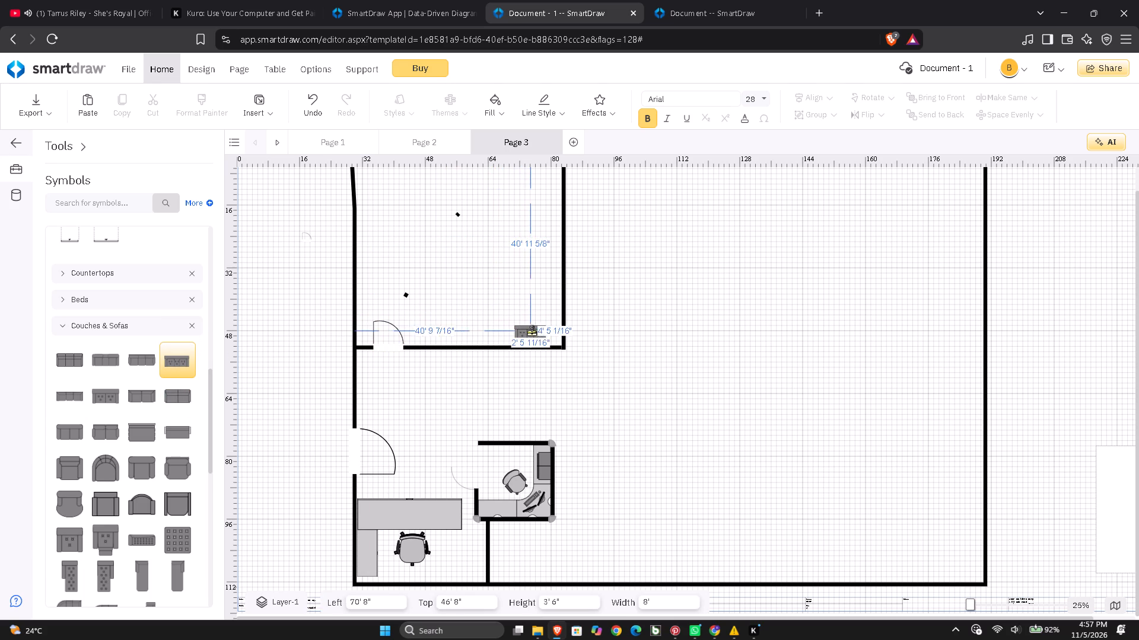
drag(532, 331, 532, 331)
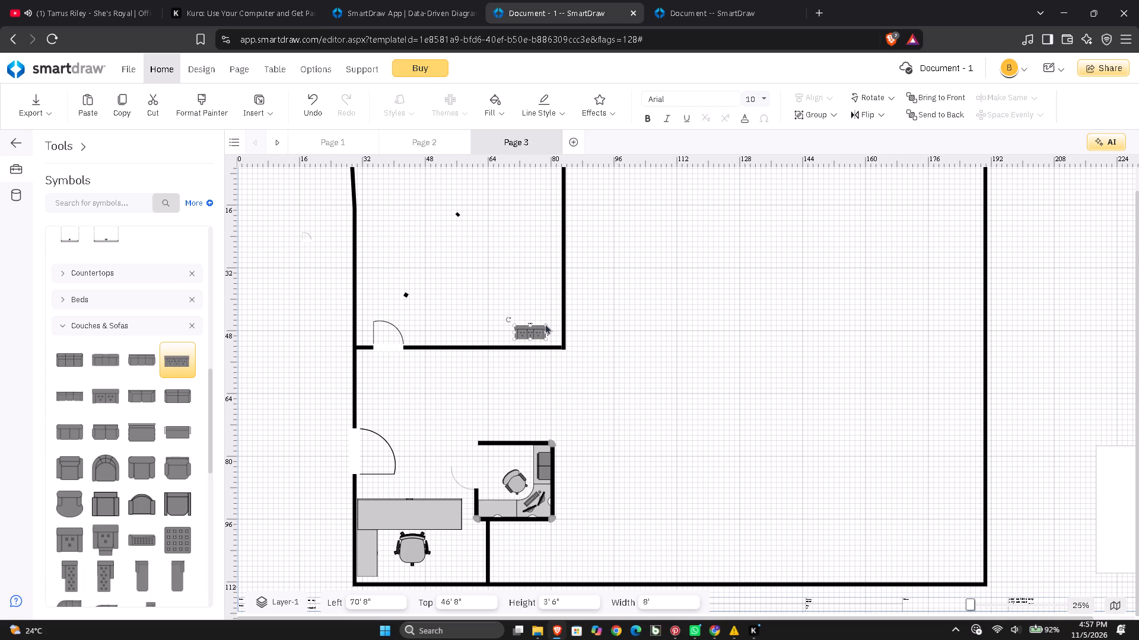
Enlarge the sofa to about 10' 2" high and 22' 8" wide, shifting it away from the partition to make room.
drag(547, 325, 558, 306)
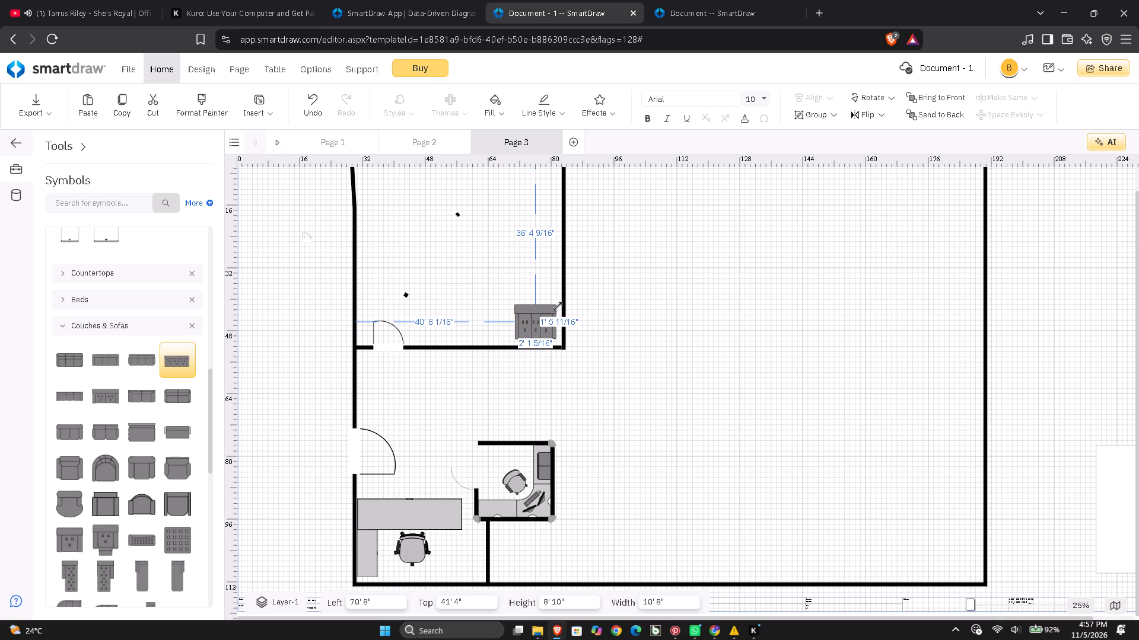
drag(558, 306, 561, 302)
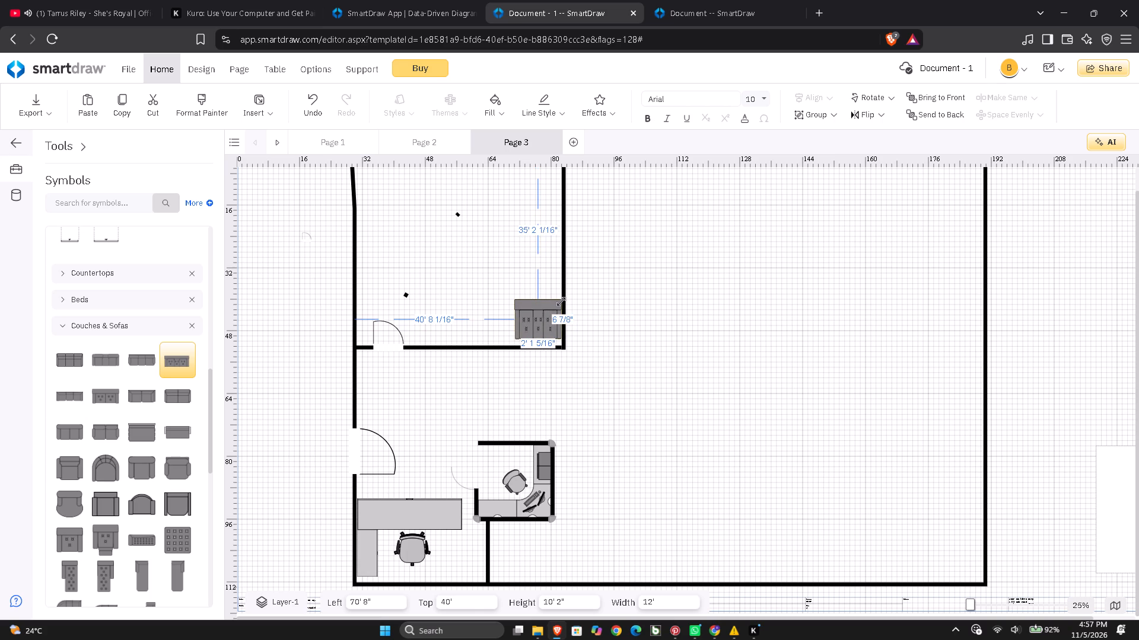
drag(561, 302, 561, 302)
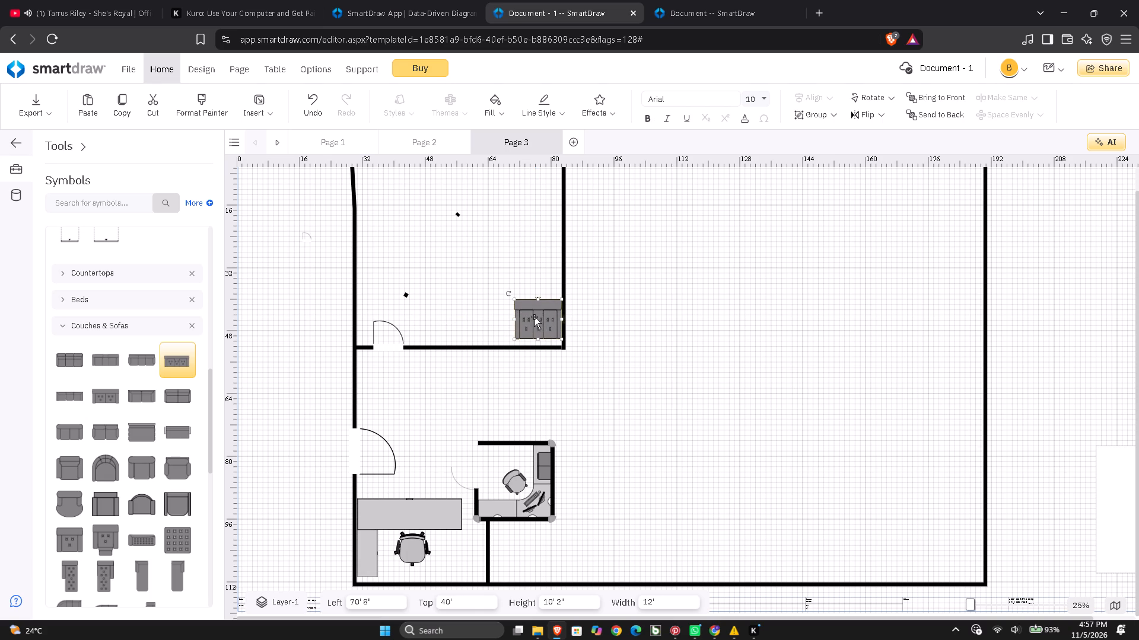
drag(531, 316, 492, 309)
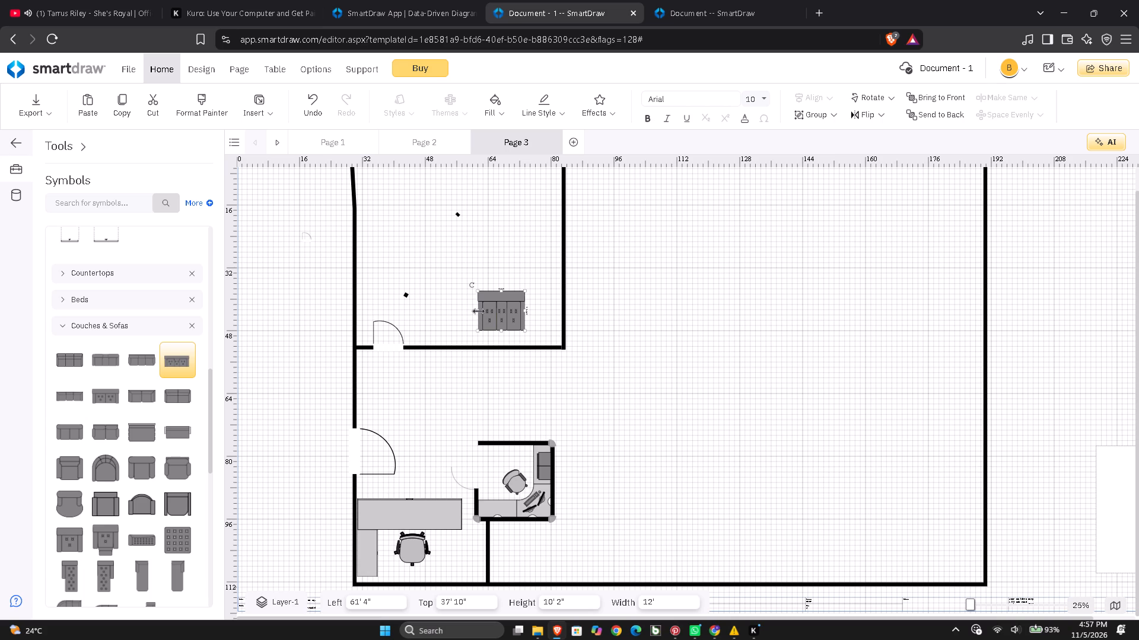
drag(478, 311, 442, 314)
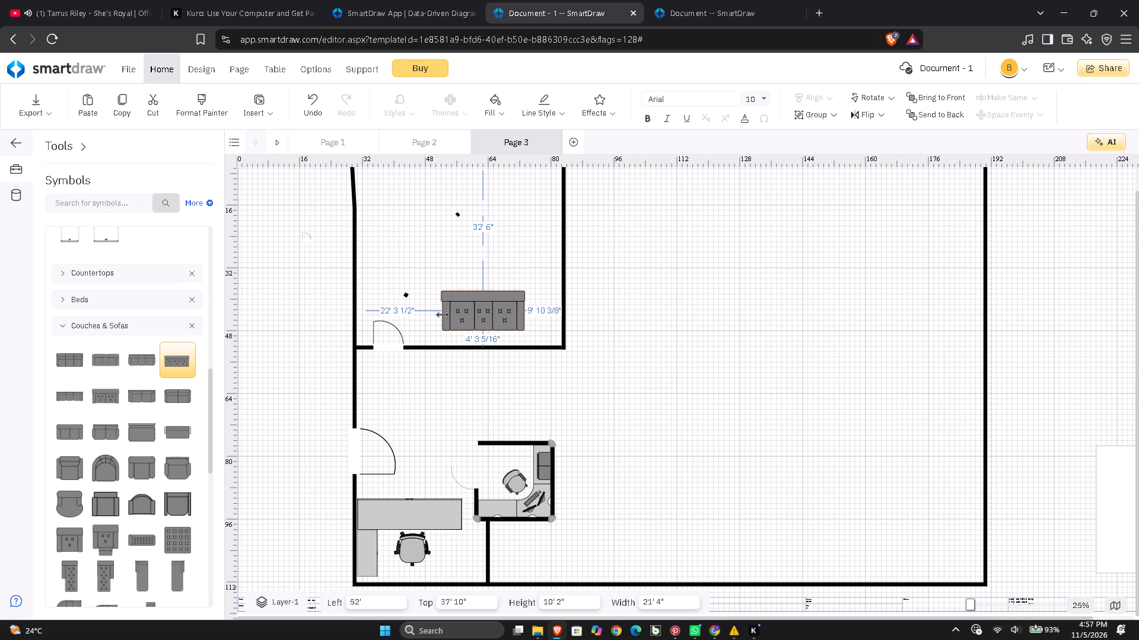
drag(442, 314, 437, 315)
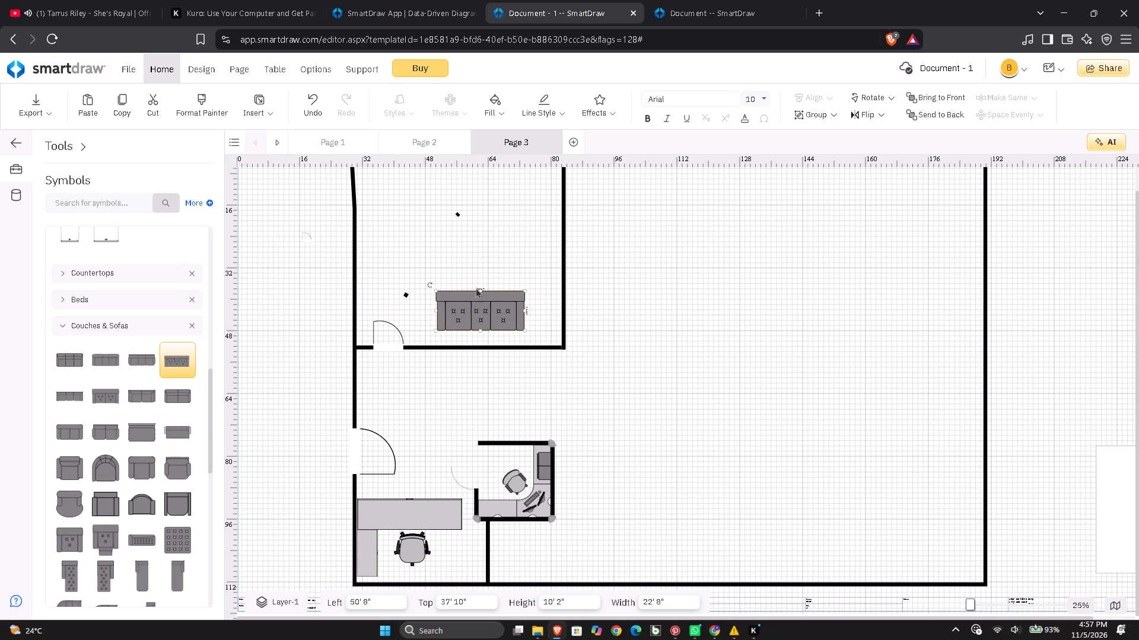
Rotate the sofa half a turn and fit it into the room's lower corner, back to the horizontal wall, at 60' left and 41' 4" top.
drag(430, 283, 552, 337)
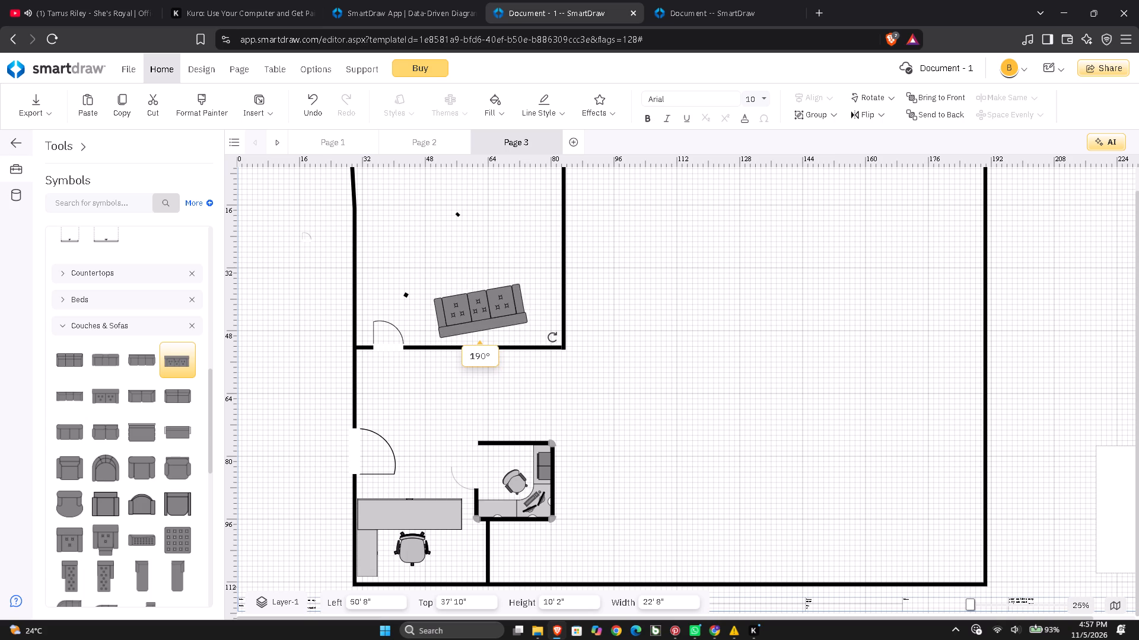
drag(552, 337, 551, 351)
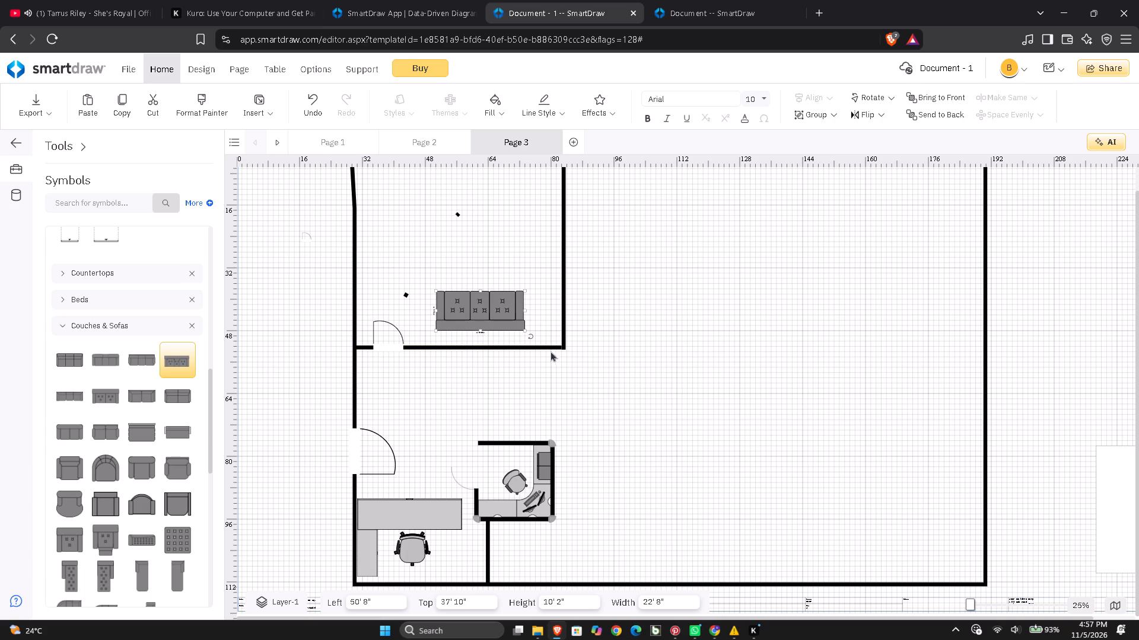
drag(481, 311, 520, 319)
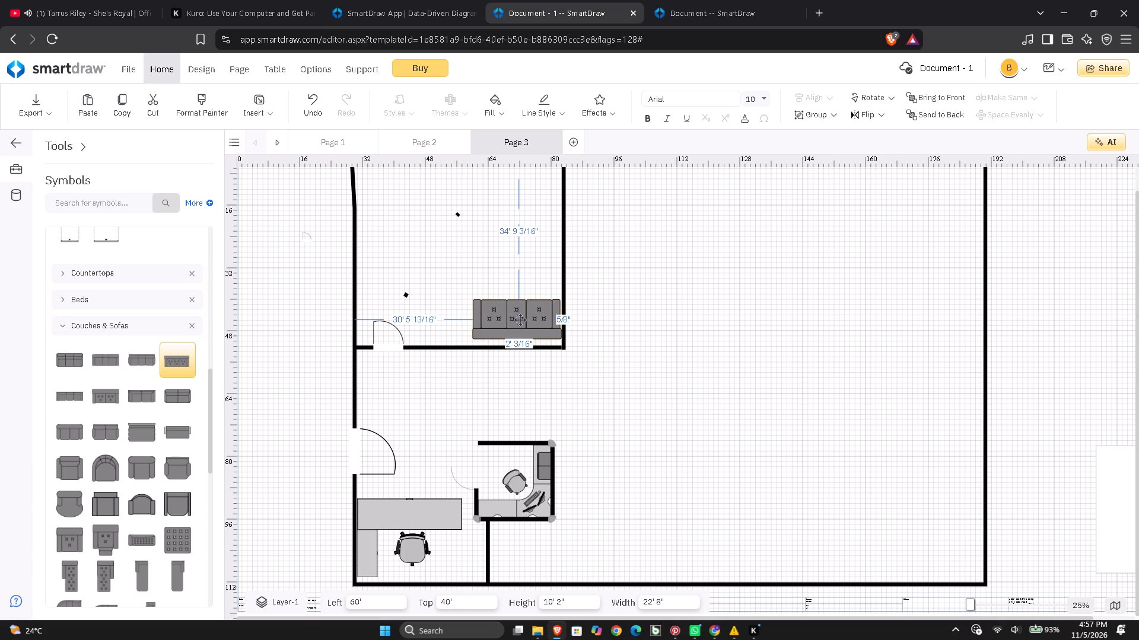
drag(520, 319, 518, 331)
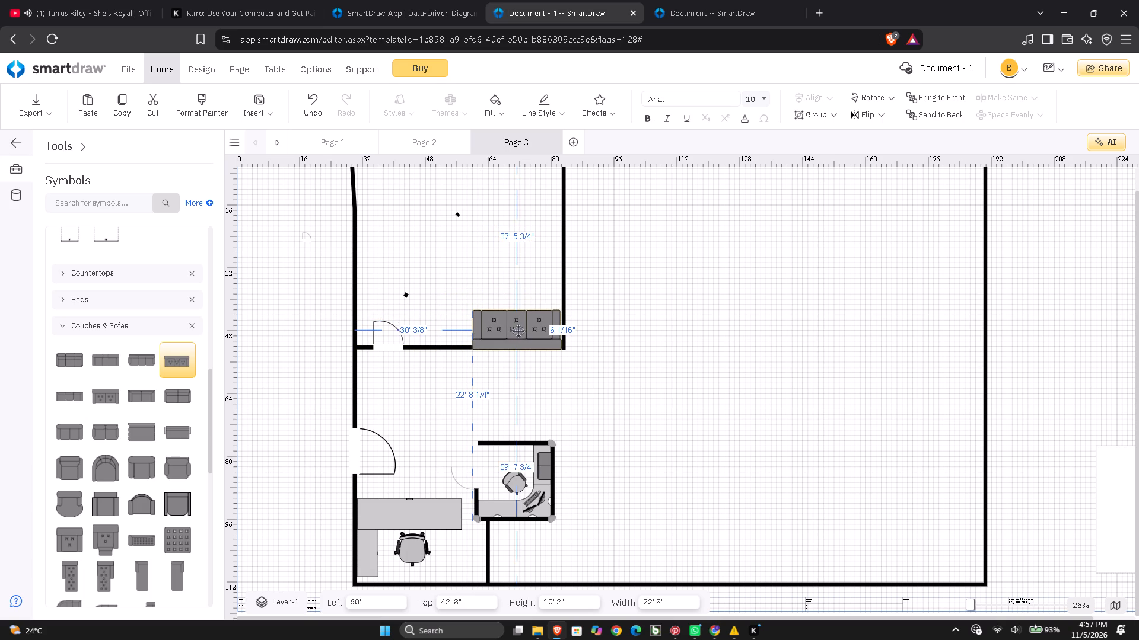
drag(518, 331, 518, 326)
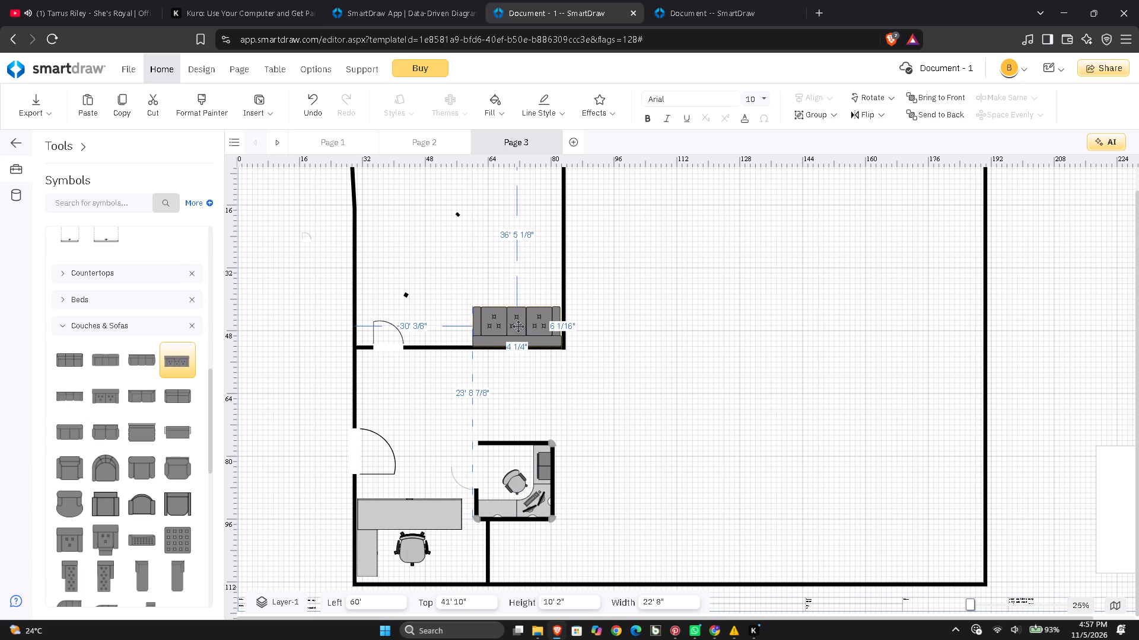
drag(518, 326, 518, 325)
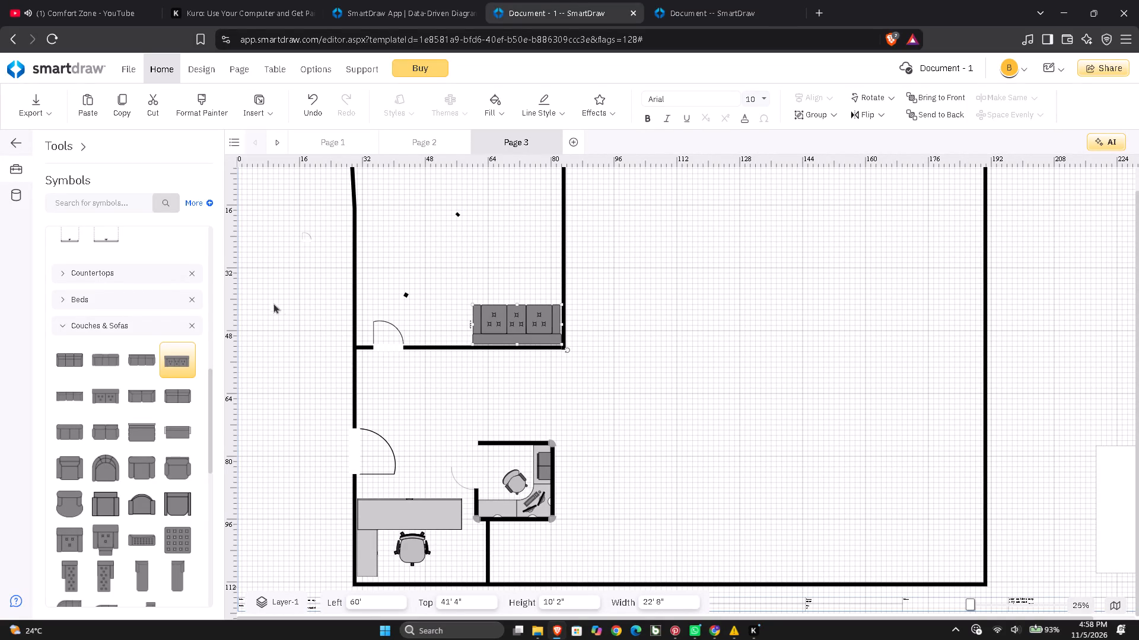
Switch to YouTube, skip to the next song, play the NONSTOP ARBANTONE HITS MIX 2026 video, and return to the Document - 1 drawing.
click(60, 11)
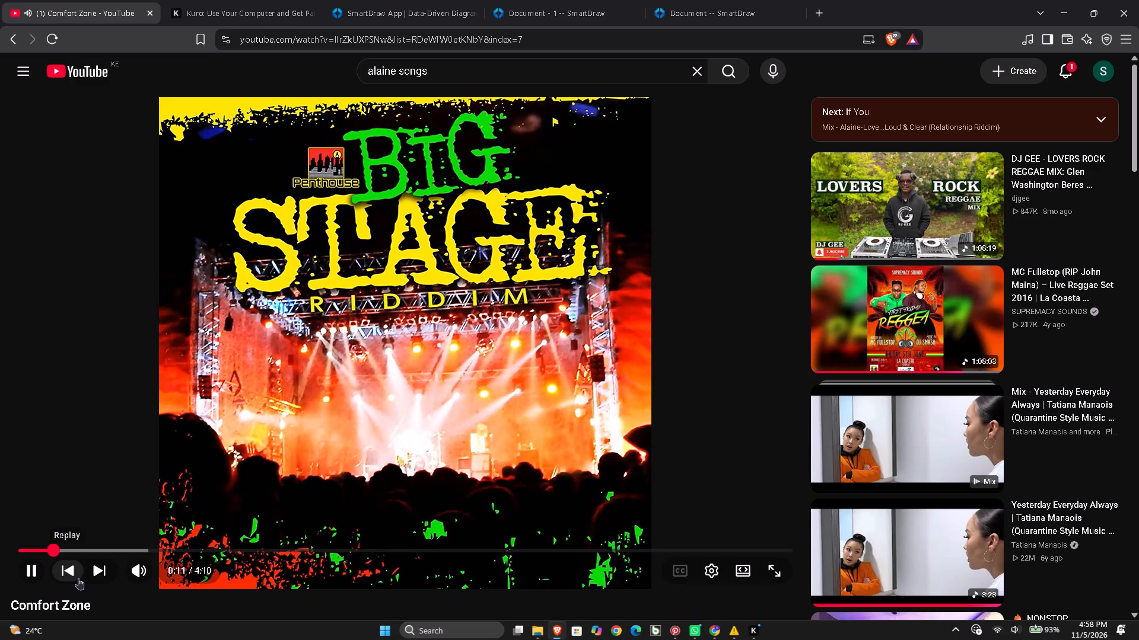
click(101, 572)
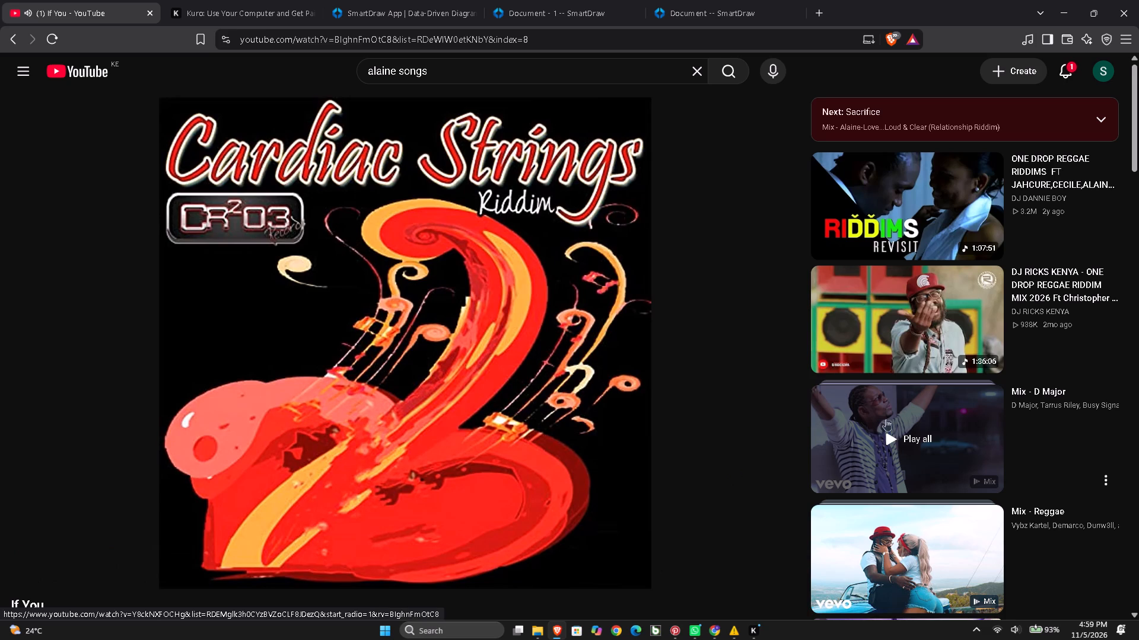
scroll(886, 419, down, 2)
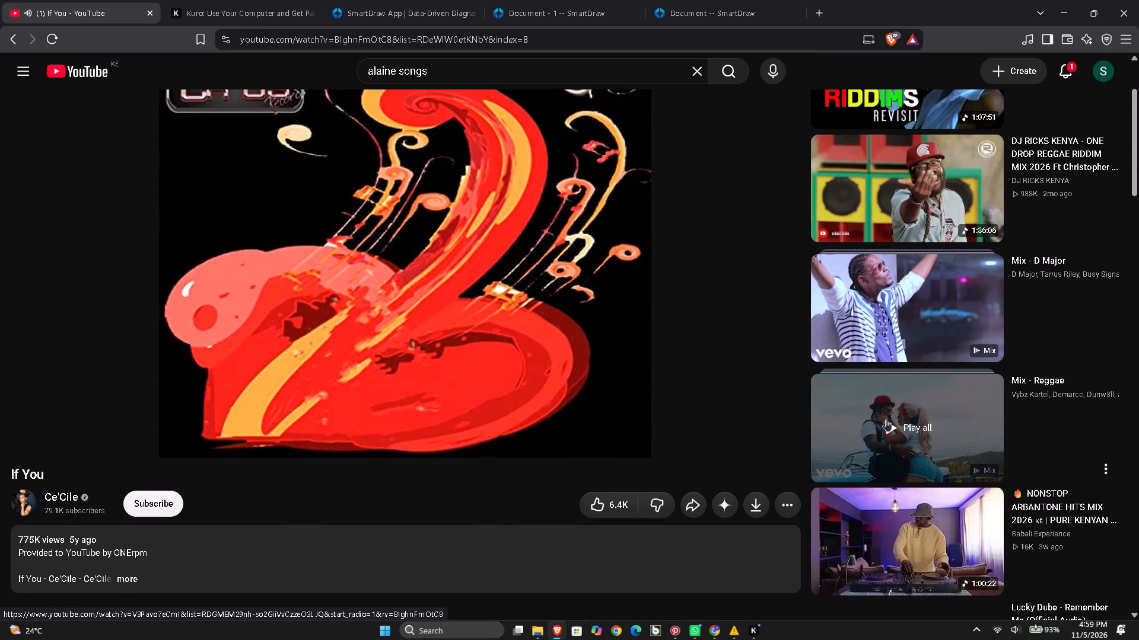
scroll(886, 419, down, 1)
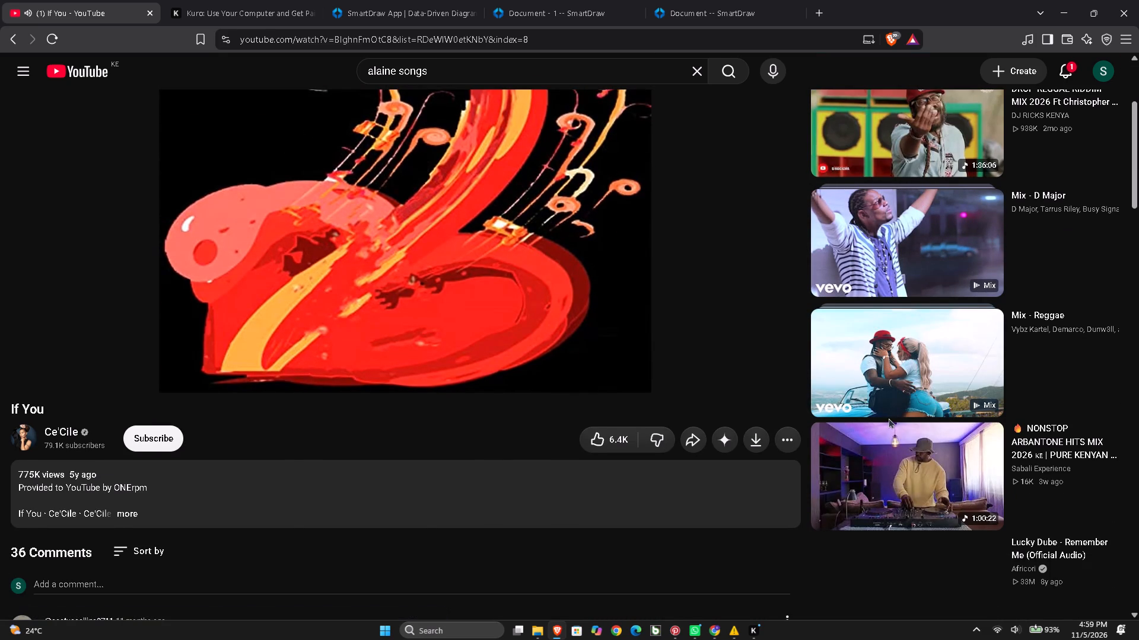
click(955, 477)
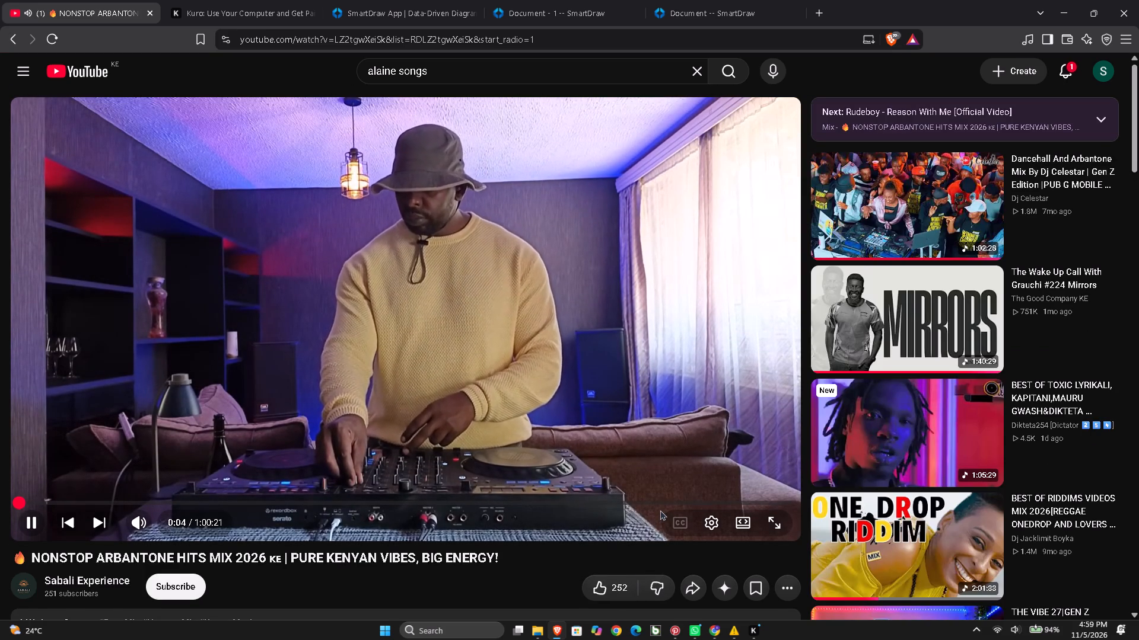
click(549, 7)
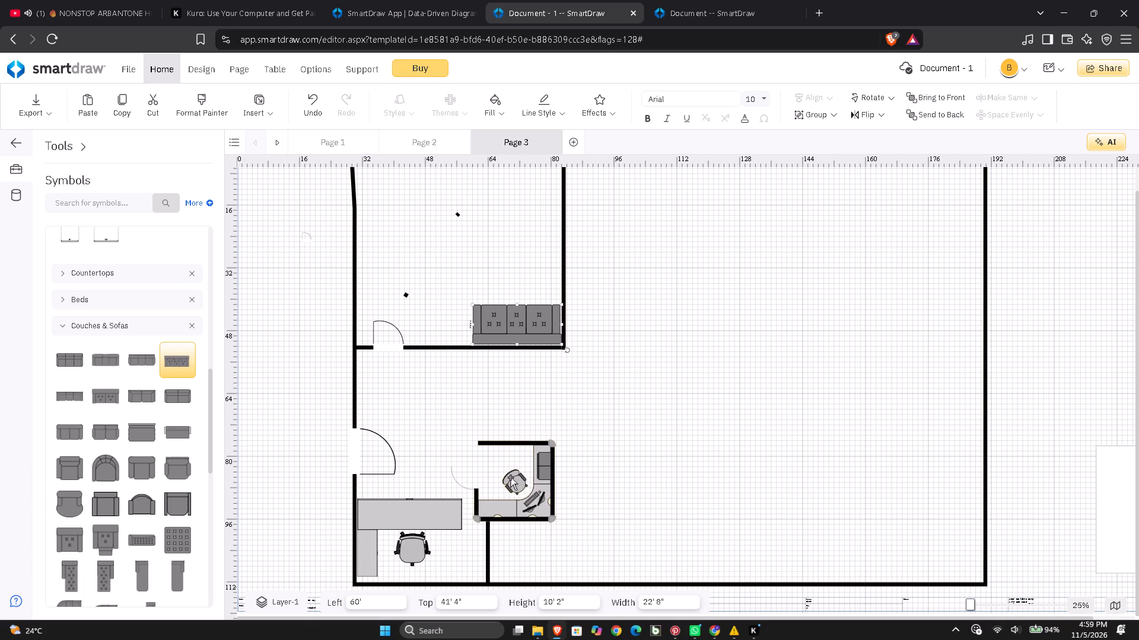
Move the walled corner-desk cubicle into the floor plan's lower-right corner, against the outer walls, at 169' 4" left and 92' top.
click(516, 448)
drag(522, 460, 838, 484)
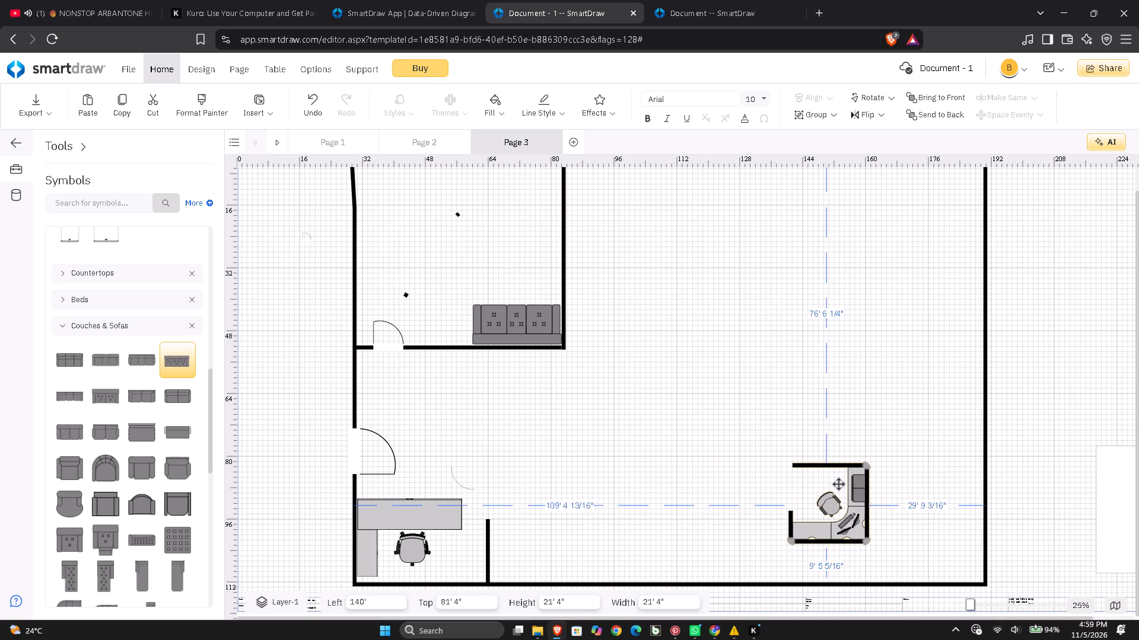
drag(838, 484, 935, 515)
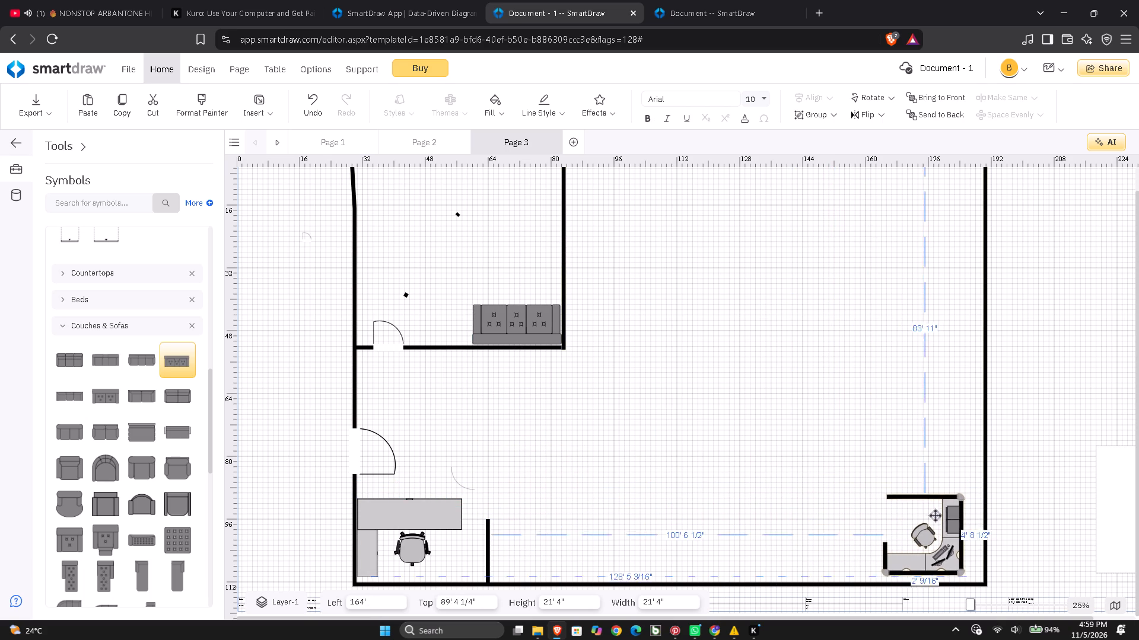
drag(935, 515, 953, 520)
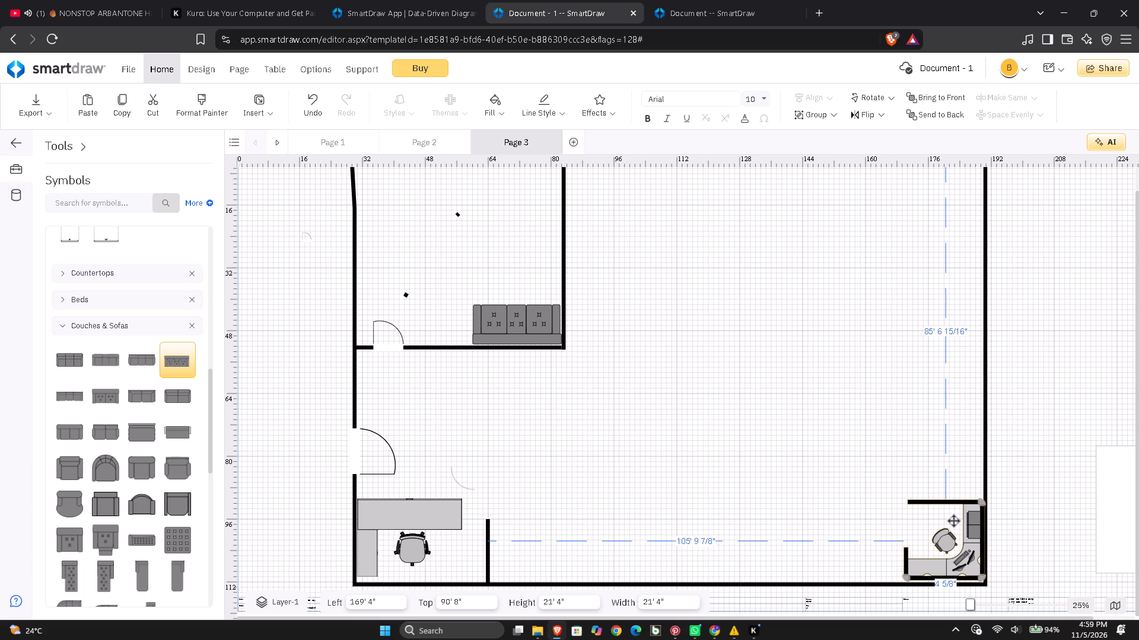
drag(953, 520, 950, 520)
click(925, 463)
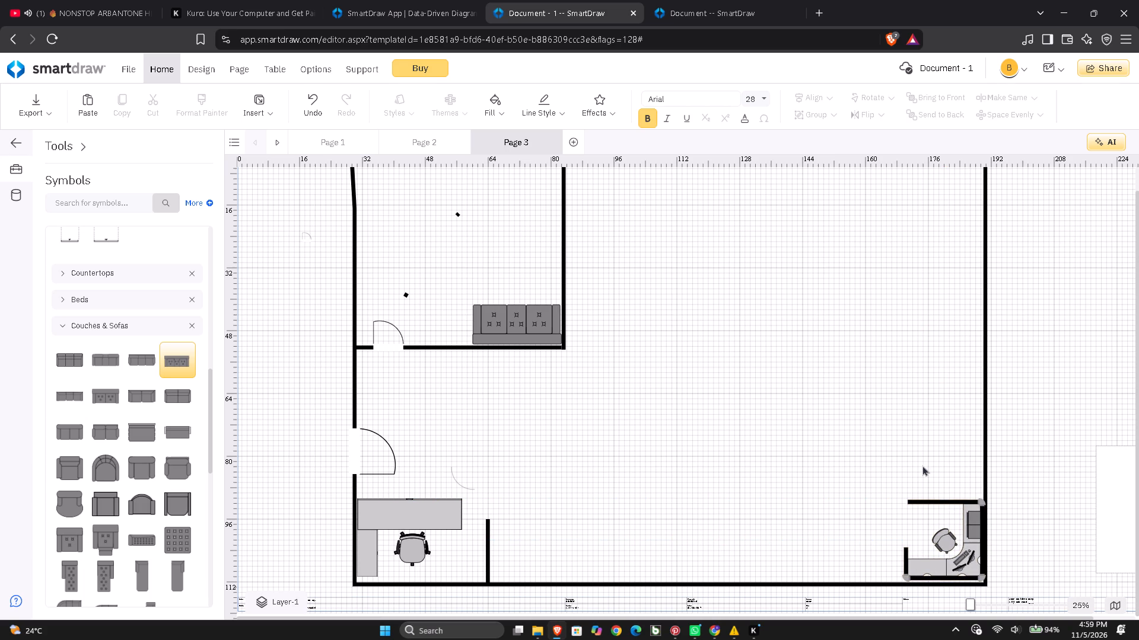
click(947, 525)
click(949, 522)
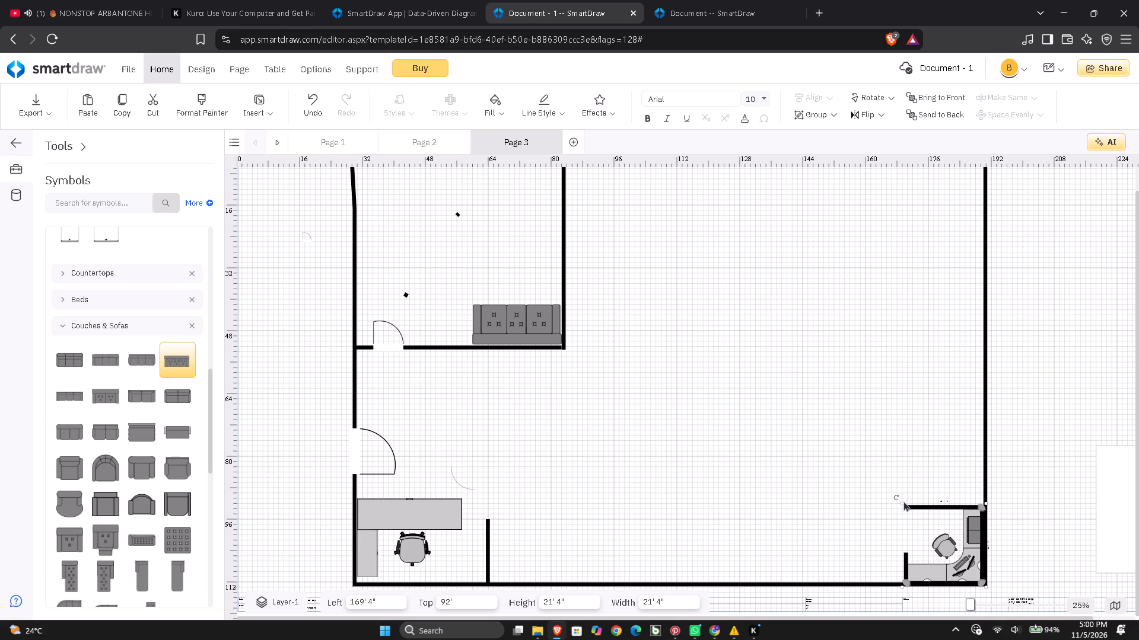
Enlarge the corner-desk cubicle to 32' high and 32' wide, keeping it in the floor plan's lower-right corner.
drag(901, 504, 828, 475)
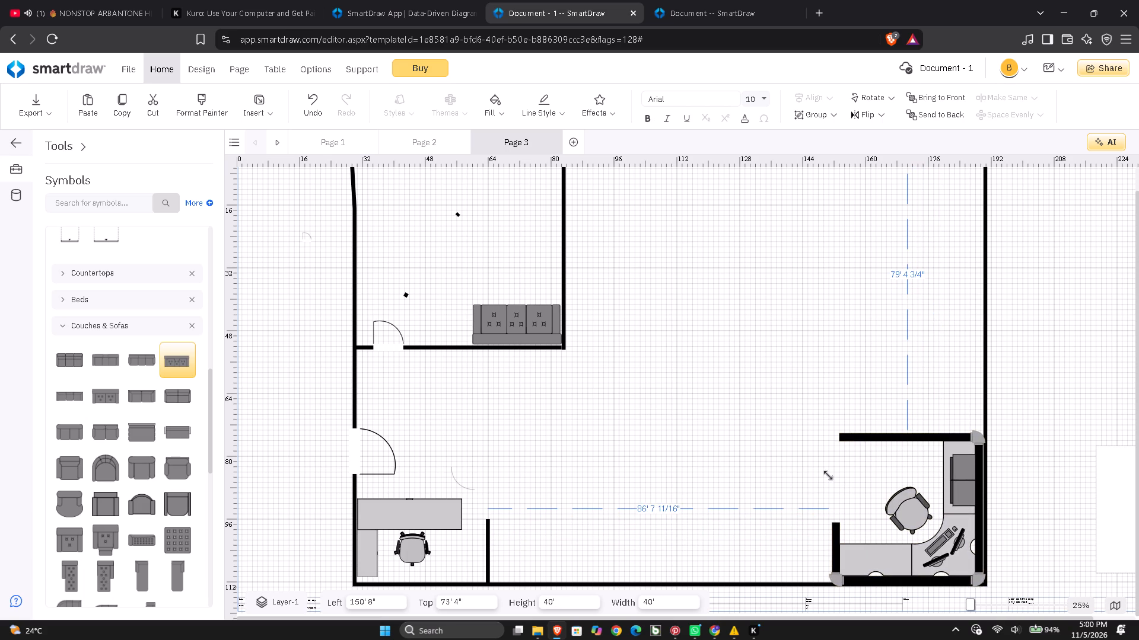
drag(828, 475, 846, 504)
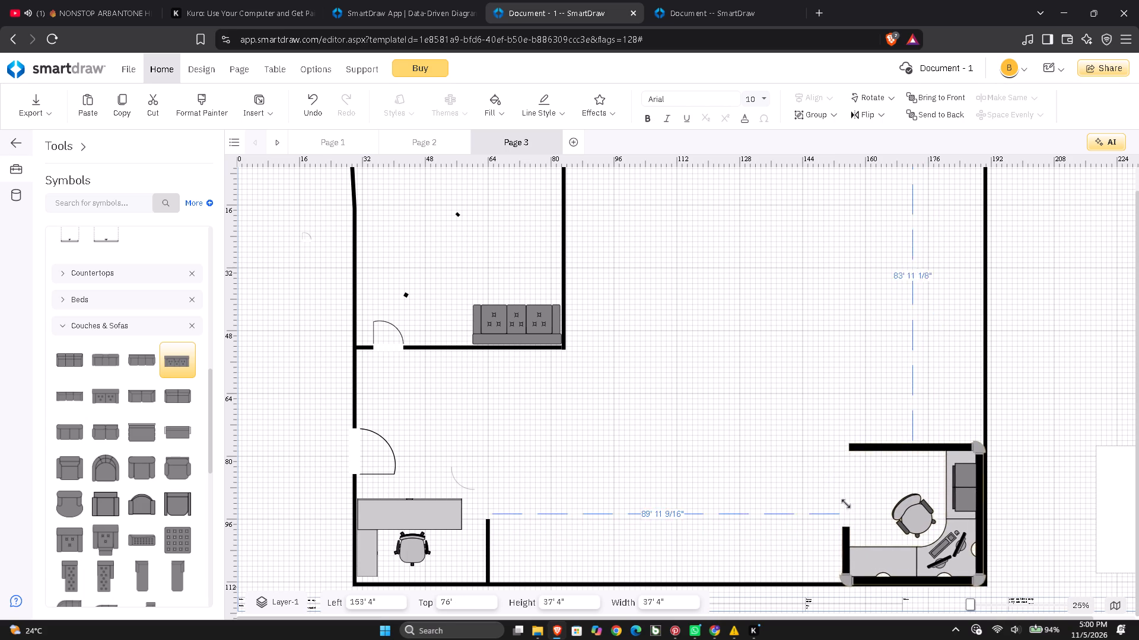
drag(846, 504, 858, 526)
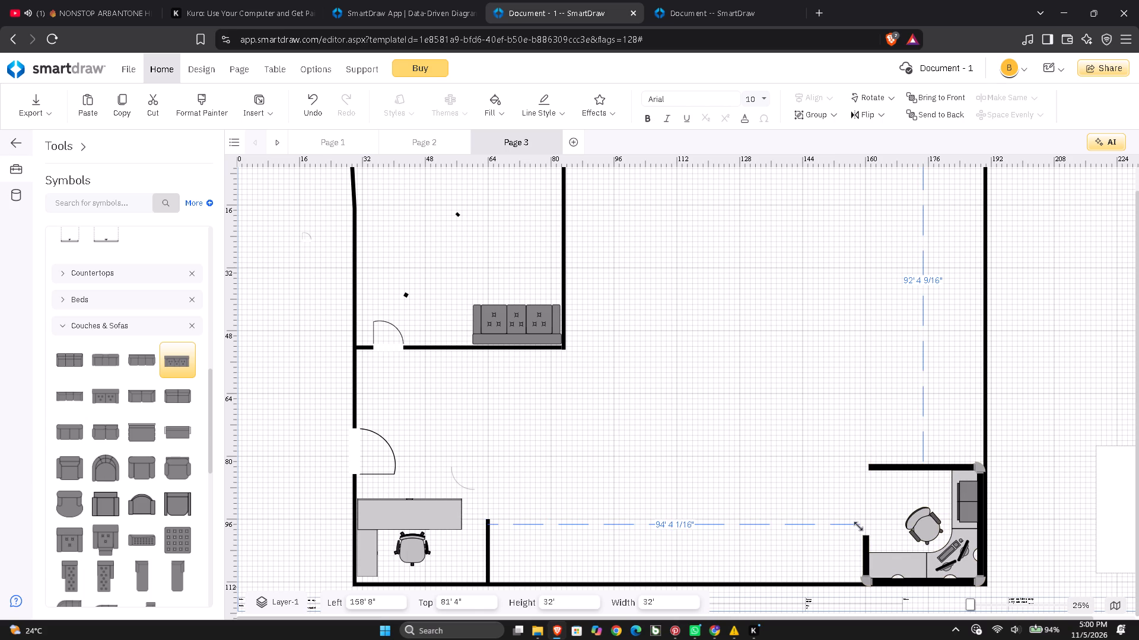
drag(858, 526, 859, 526)
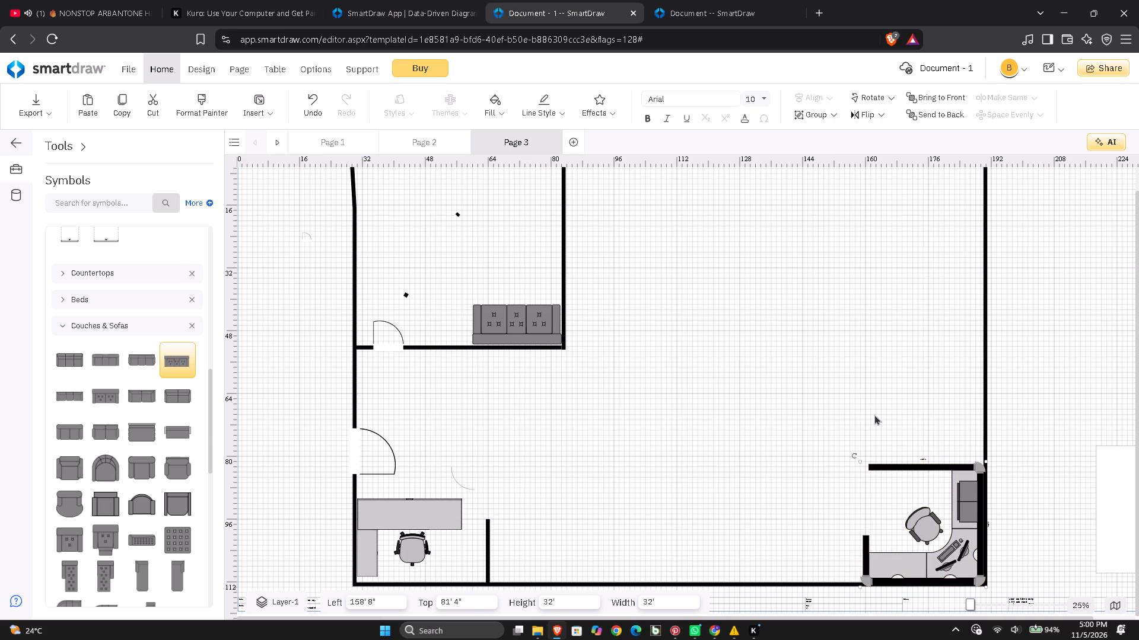
click(874, 399)
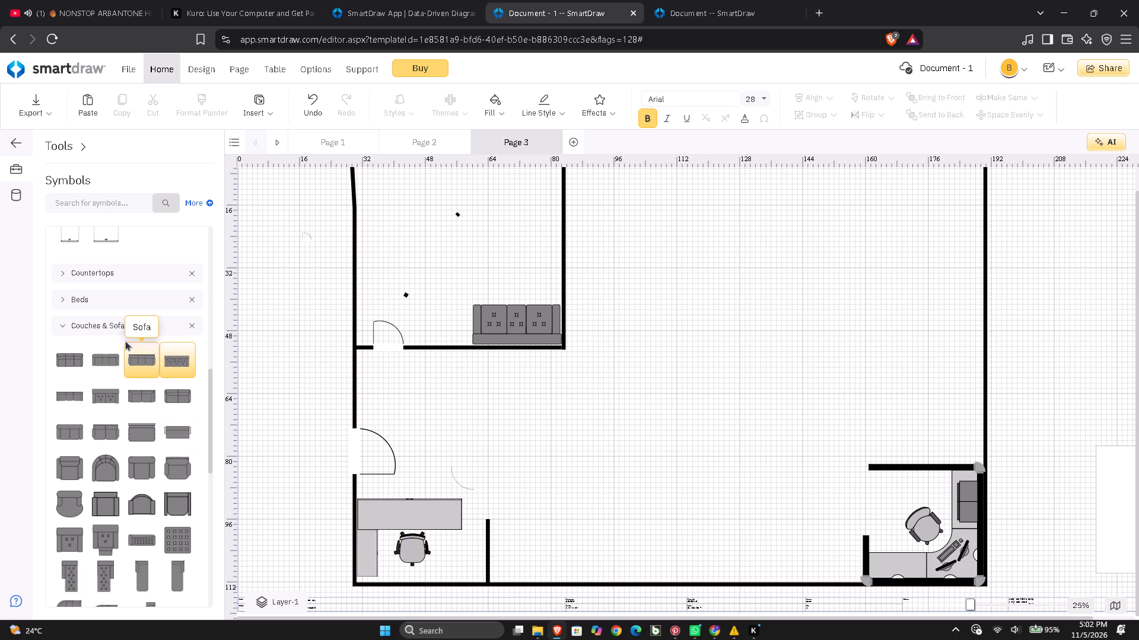
Place a Door (28") symbol beside the right outer wall above the cubicle, at 2240" left and 704" top.
scroll(125, 341, down, 20)
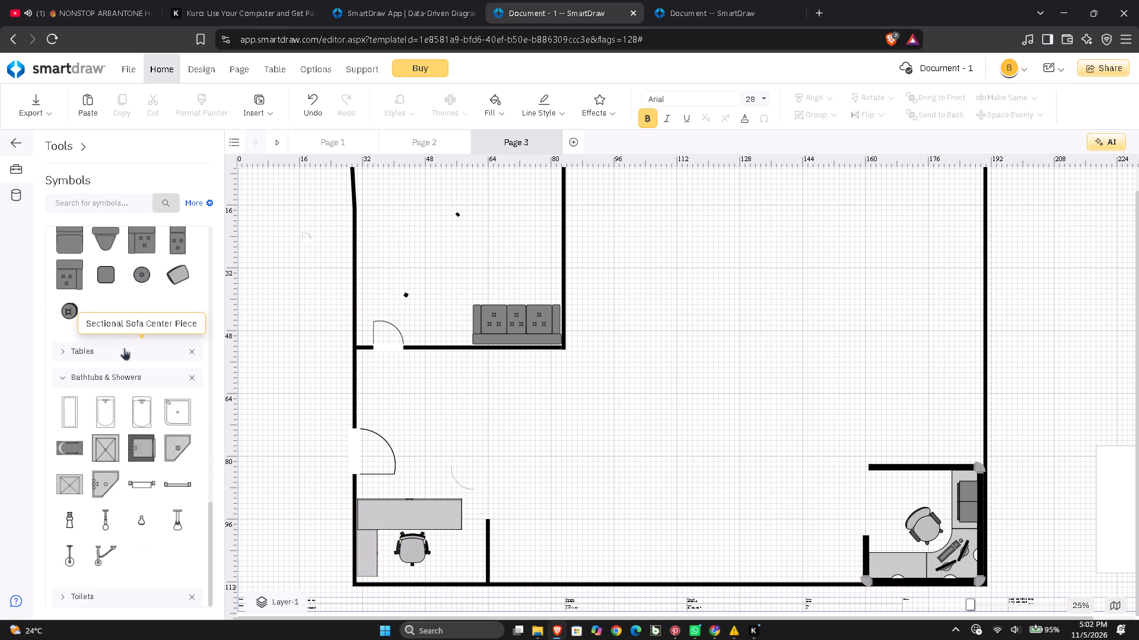
scroll(139, 263, down, 10)
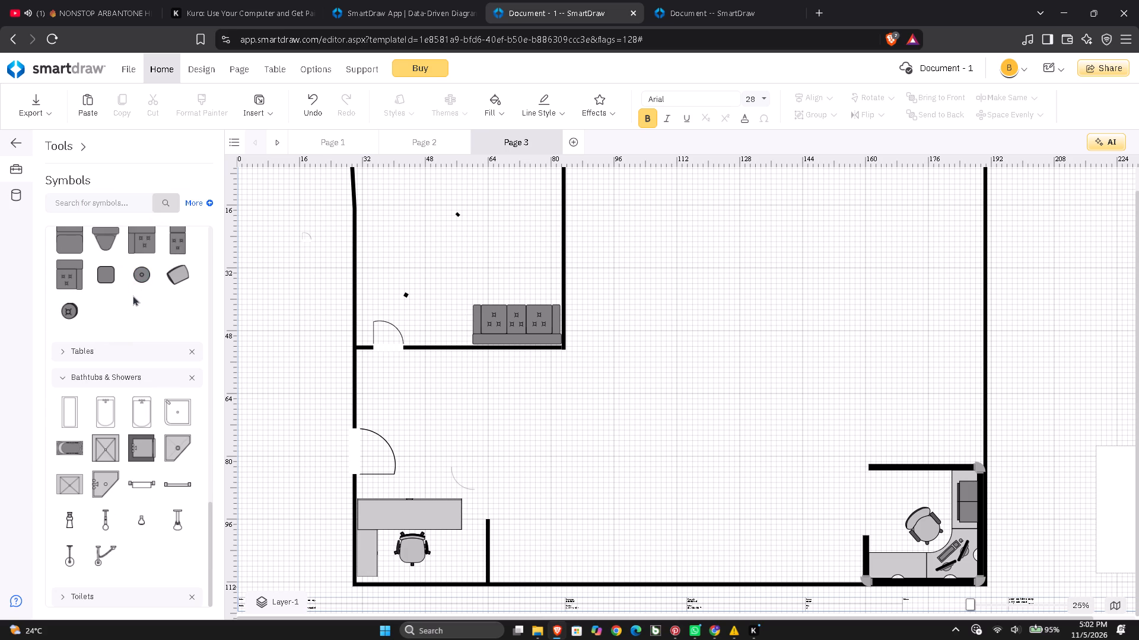
scroll(133, 295, down, 3)
click(84, 154)
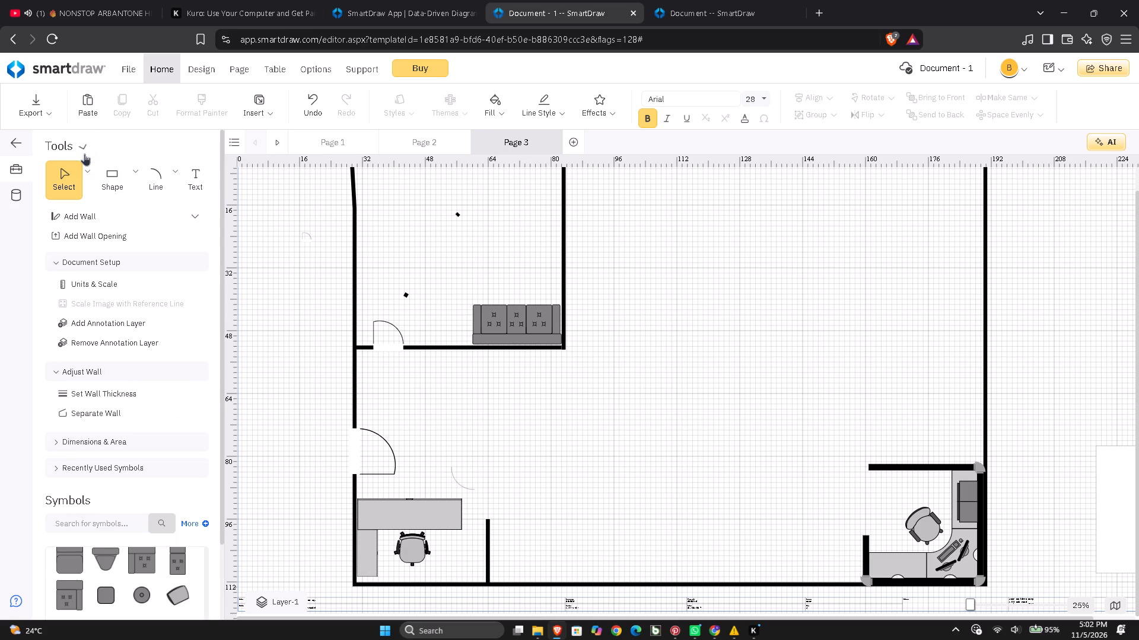
scroll(193, 551, down, 1)
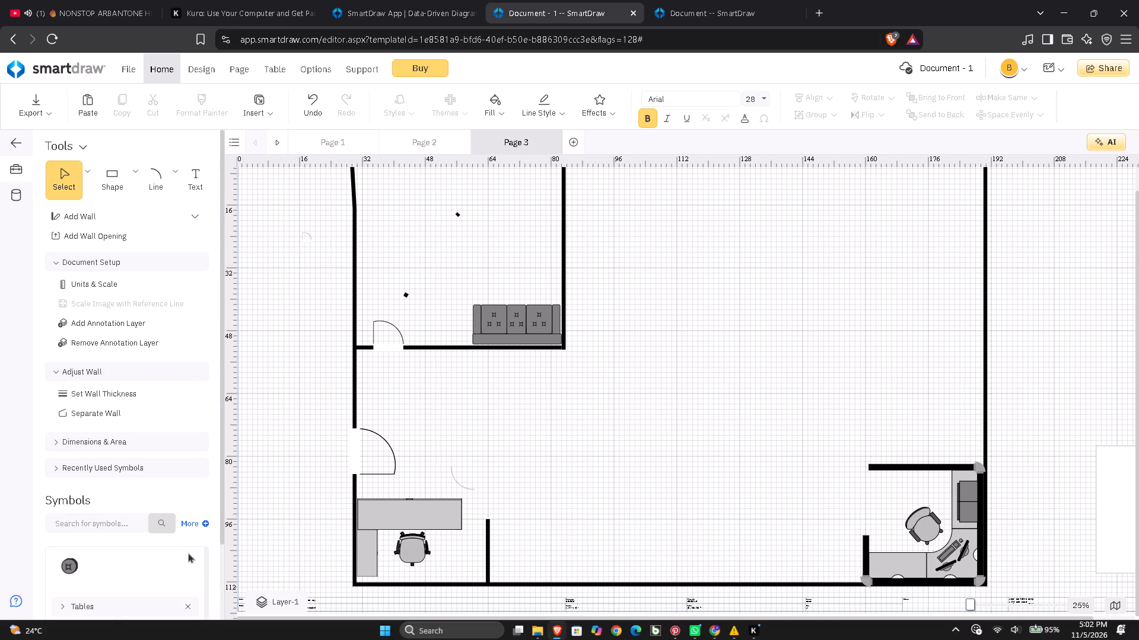
scroll(188, 552, down, 4)
scroll(188, 553, up, 3)
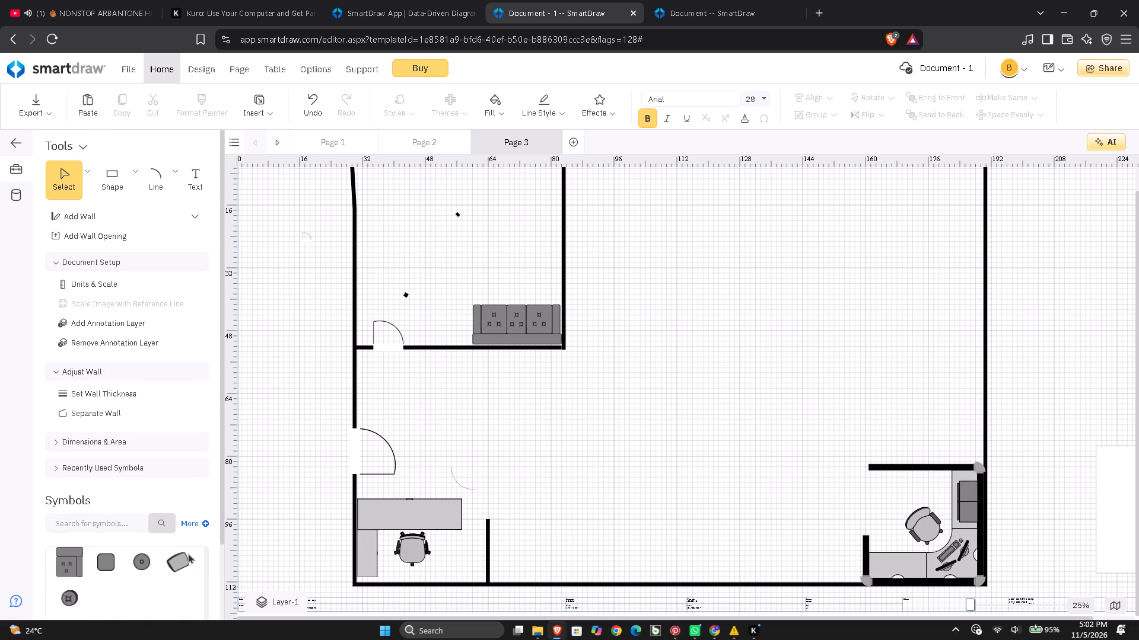
scroll(188, 553, up, 14)
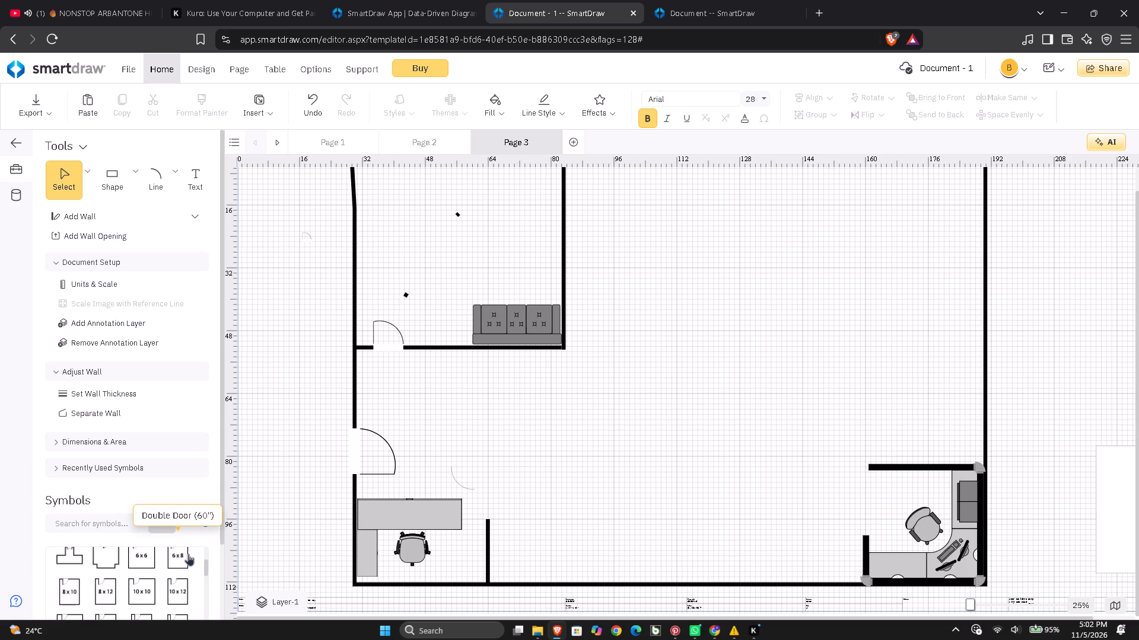
scroll(188, 553, up, 14)
scroll(188, 553, down, 2)
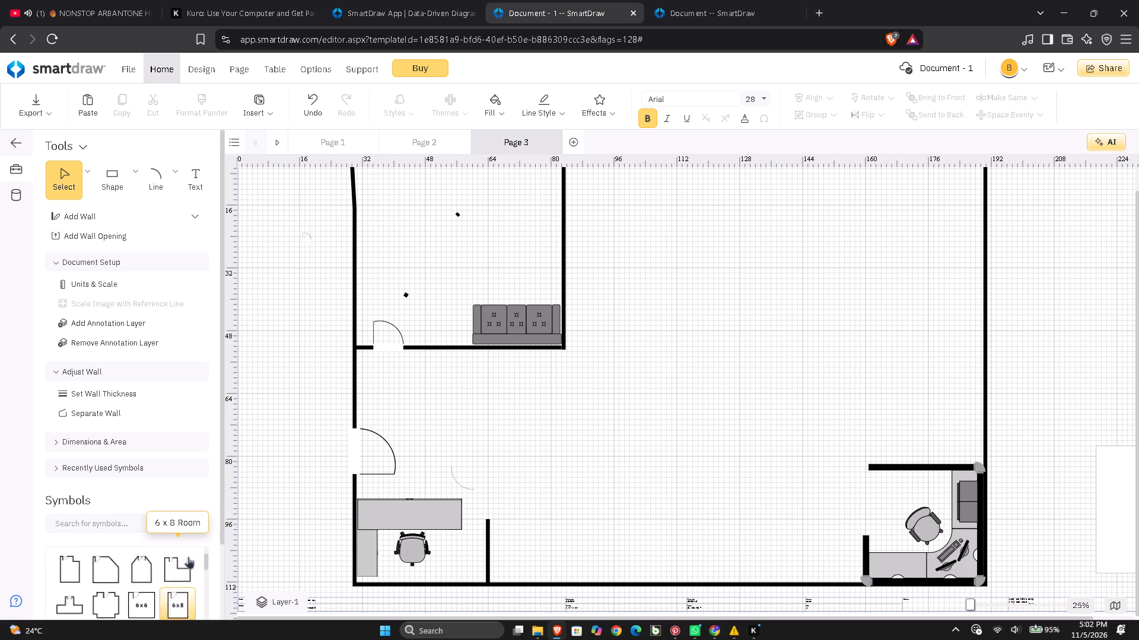
scroll(180, 576, down, 3)
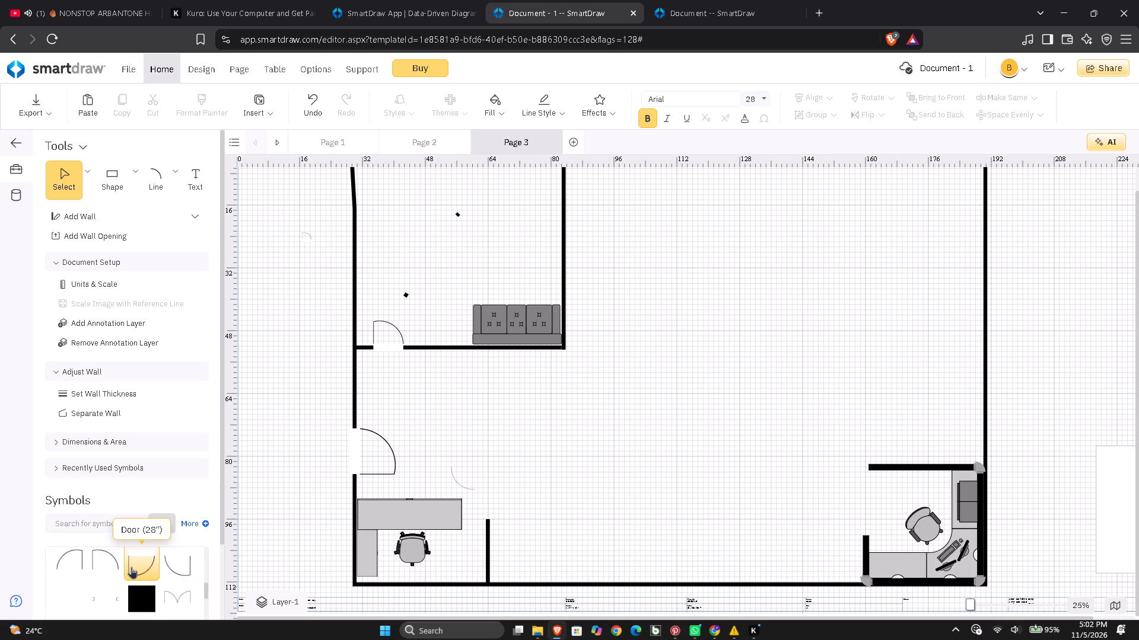
drag(131, 566, 865, 423)
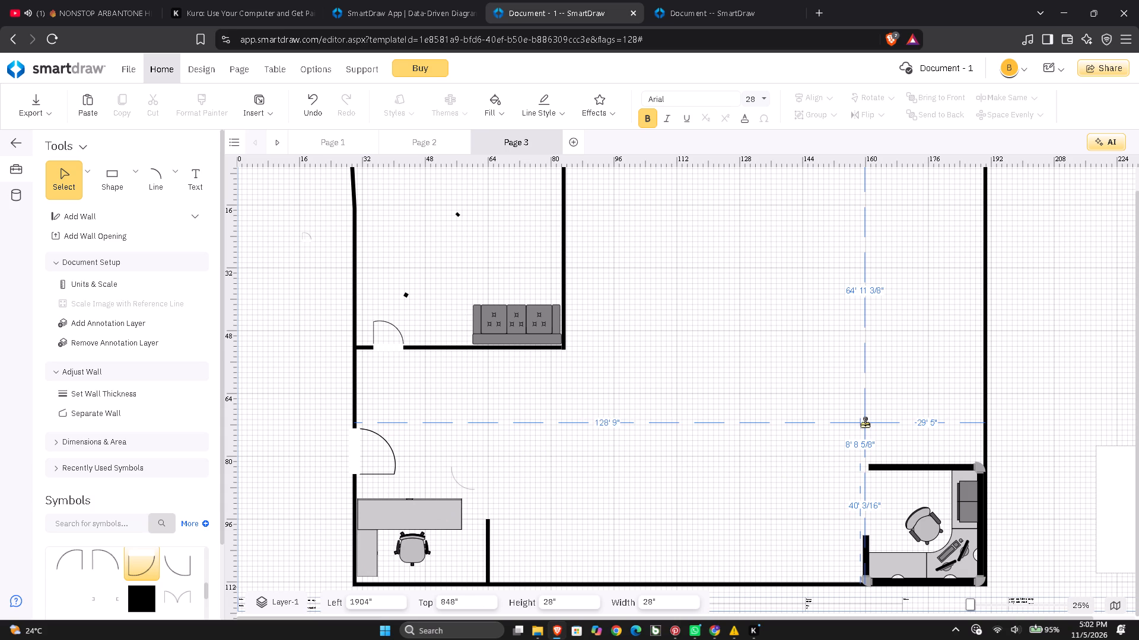
drag(865, 423, 976, 381)
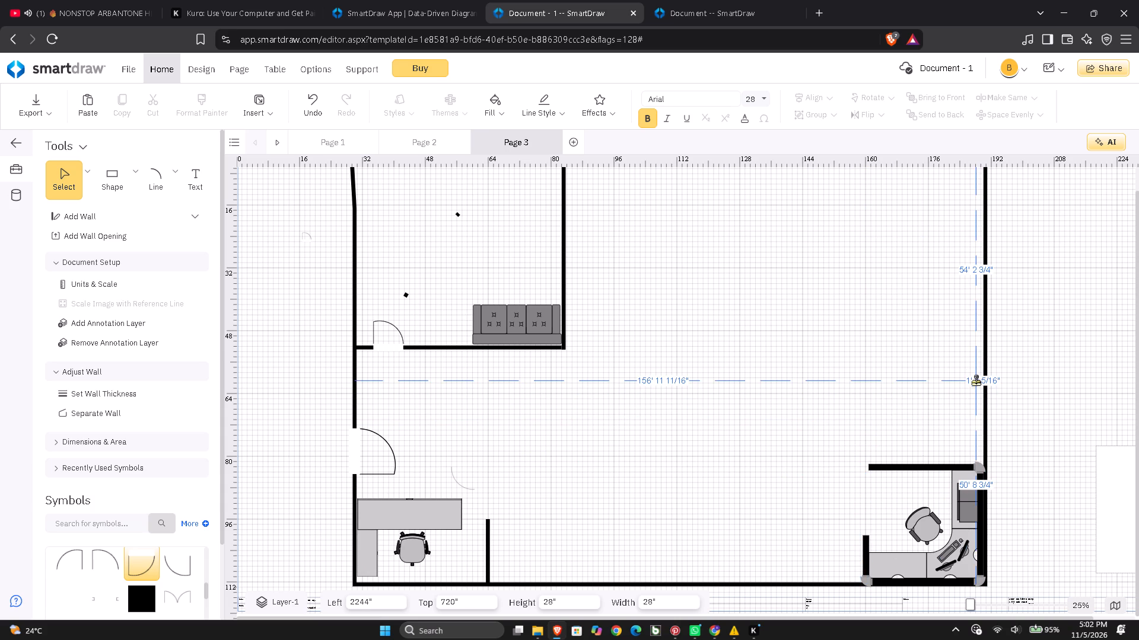
drag(976, 381, 973, 379)
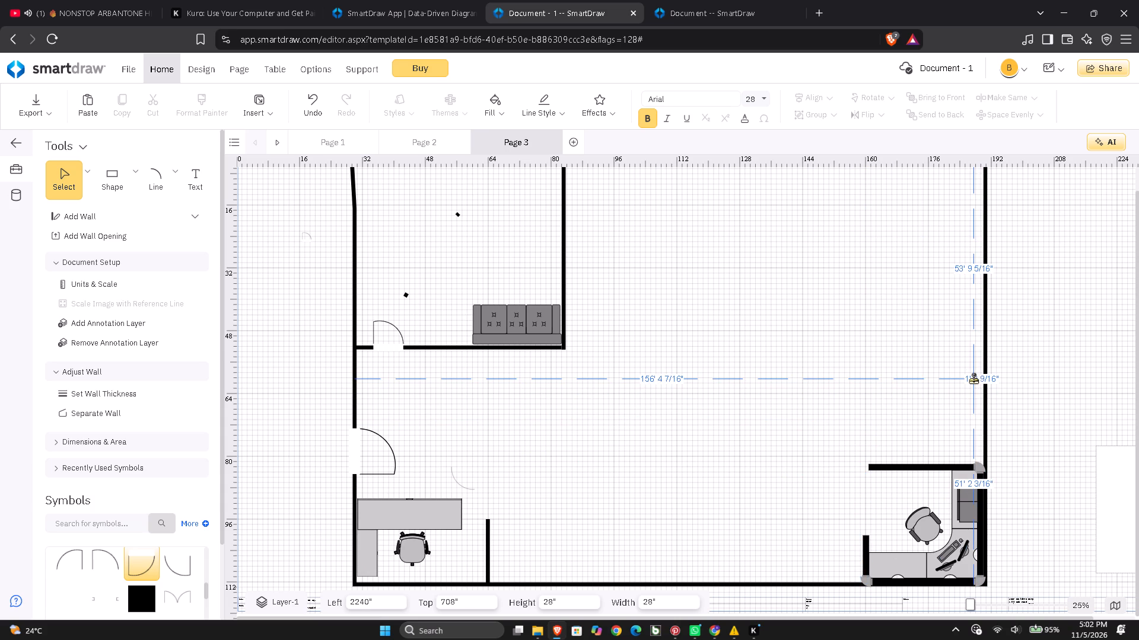
drag(973, 379, 975, 376)
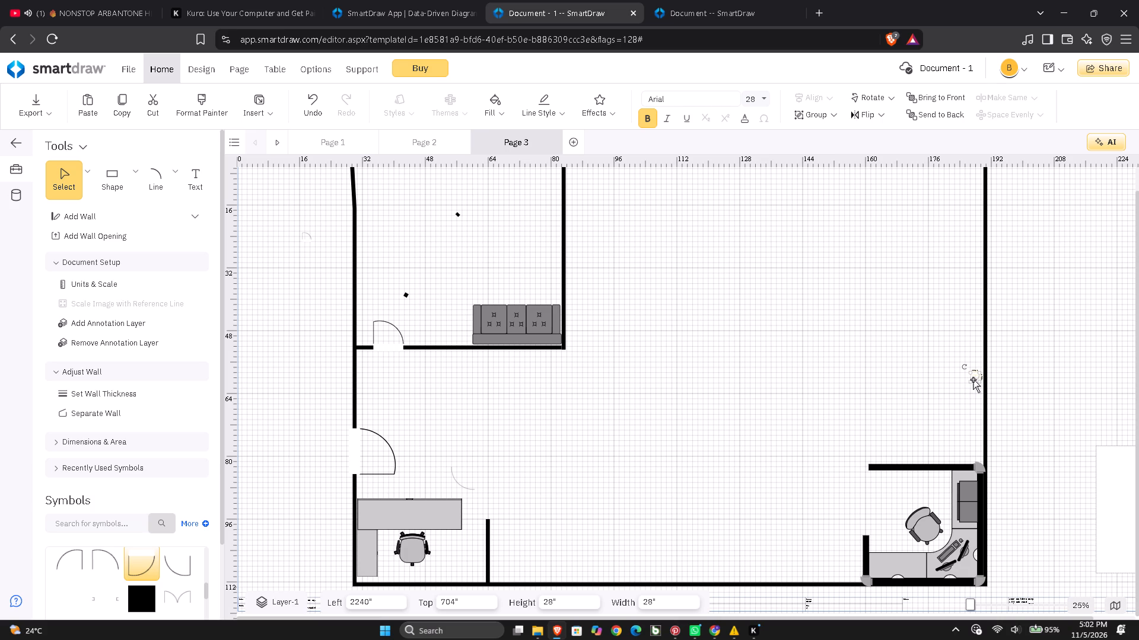
Enlarge the new door by the right outer wall to 160" high and 160" wide.
drag(979, 382, 986, 390)
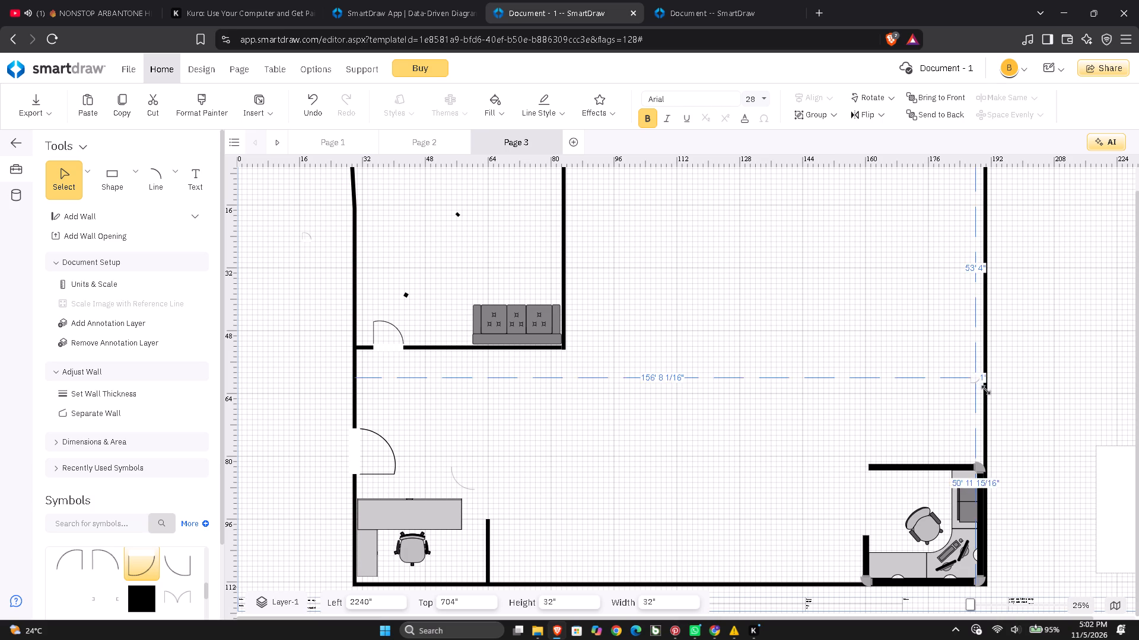
drag(986, 390, 1022, 430)
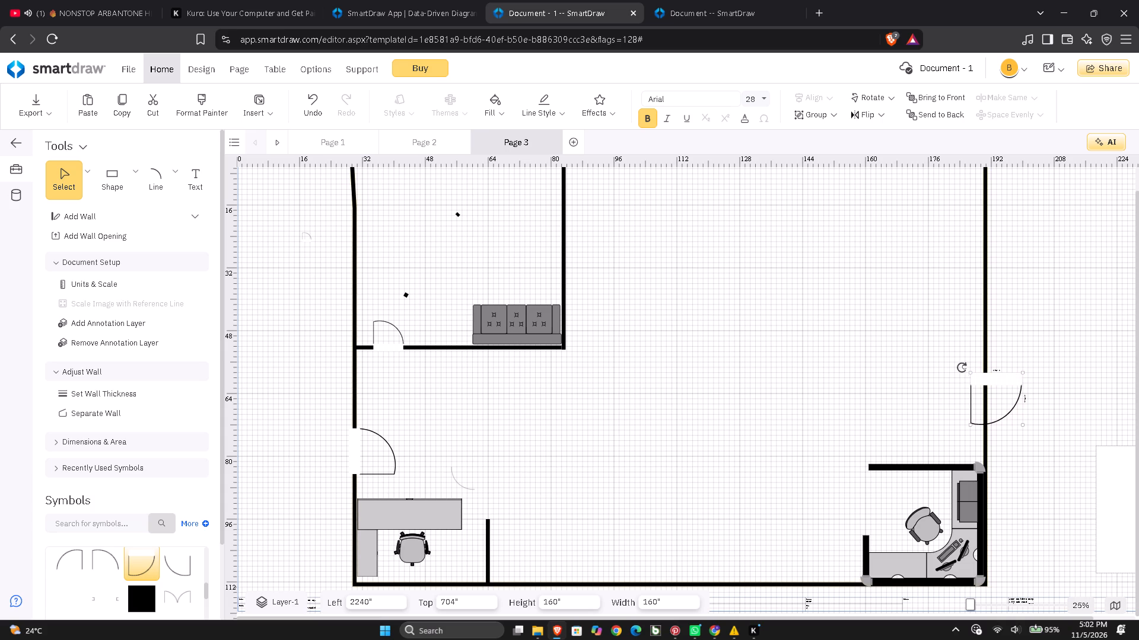
Rotate the enlarged door to 270° and fit it into the right outer wall above the cubicle, opening inward, at 672" top.
drag(963, 367, 1035, 363)
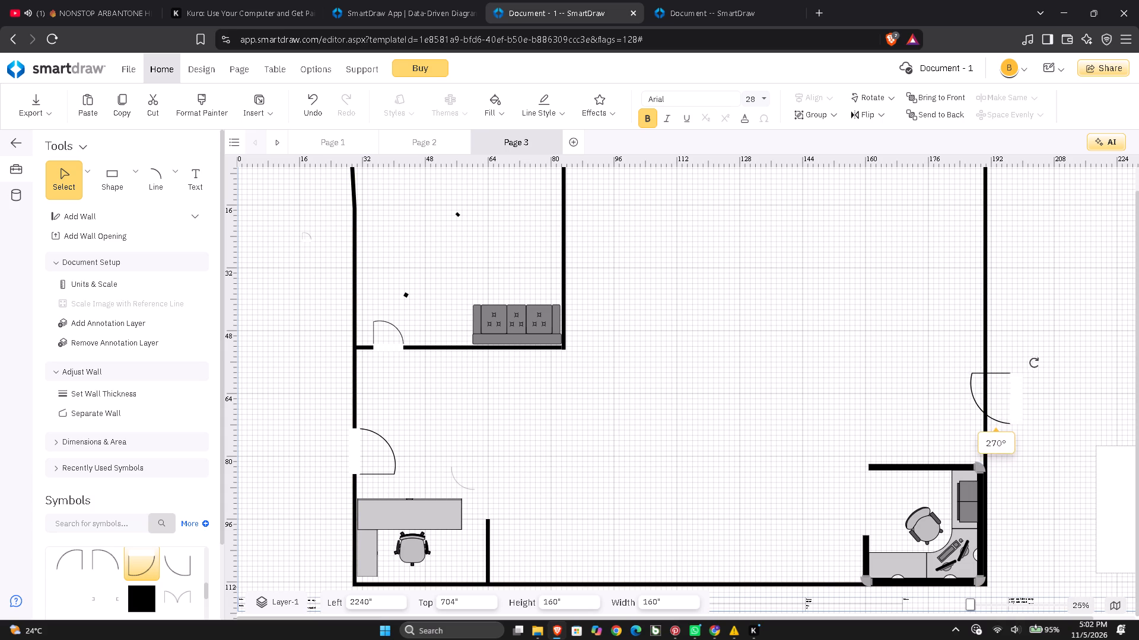
drag(1001, 390, 971, 380)
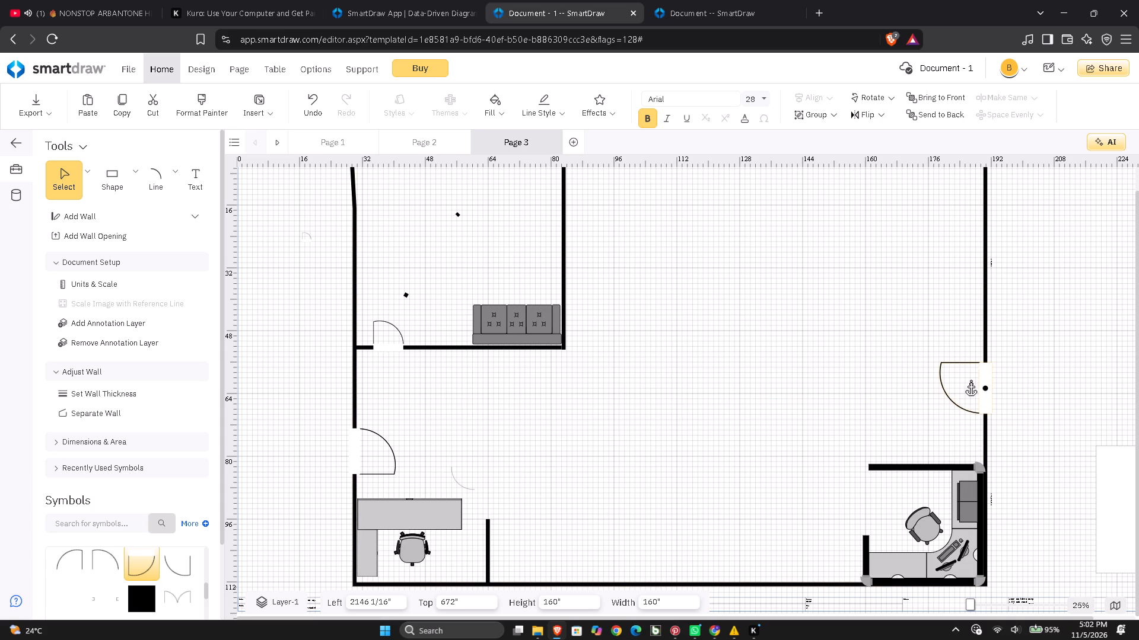
drag(971, 380, 971, 380)
click(894, 344)
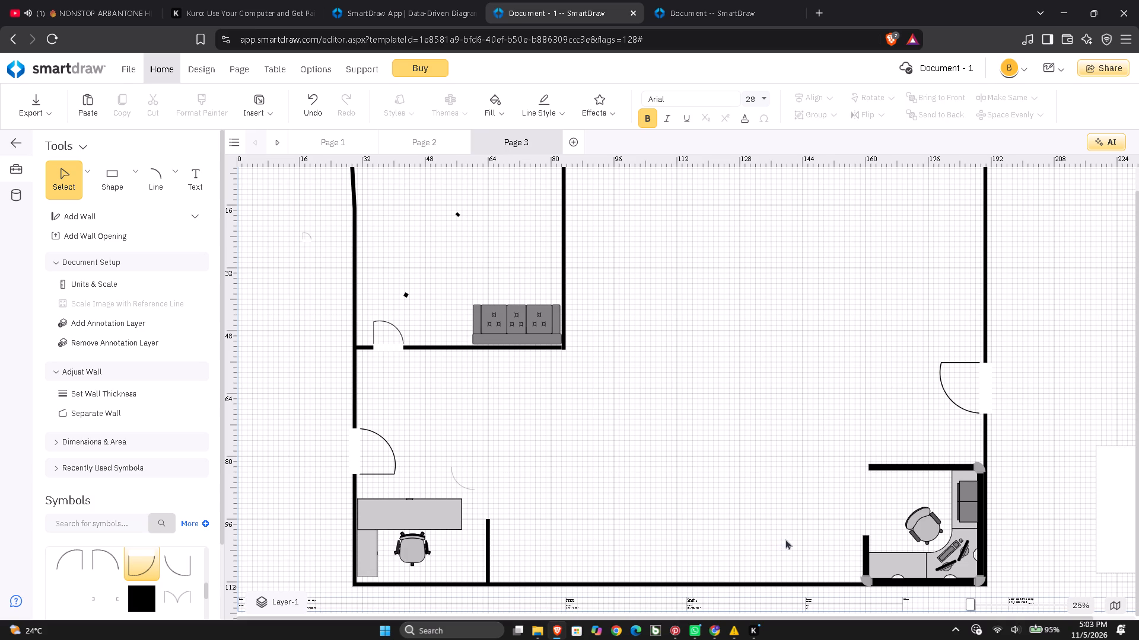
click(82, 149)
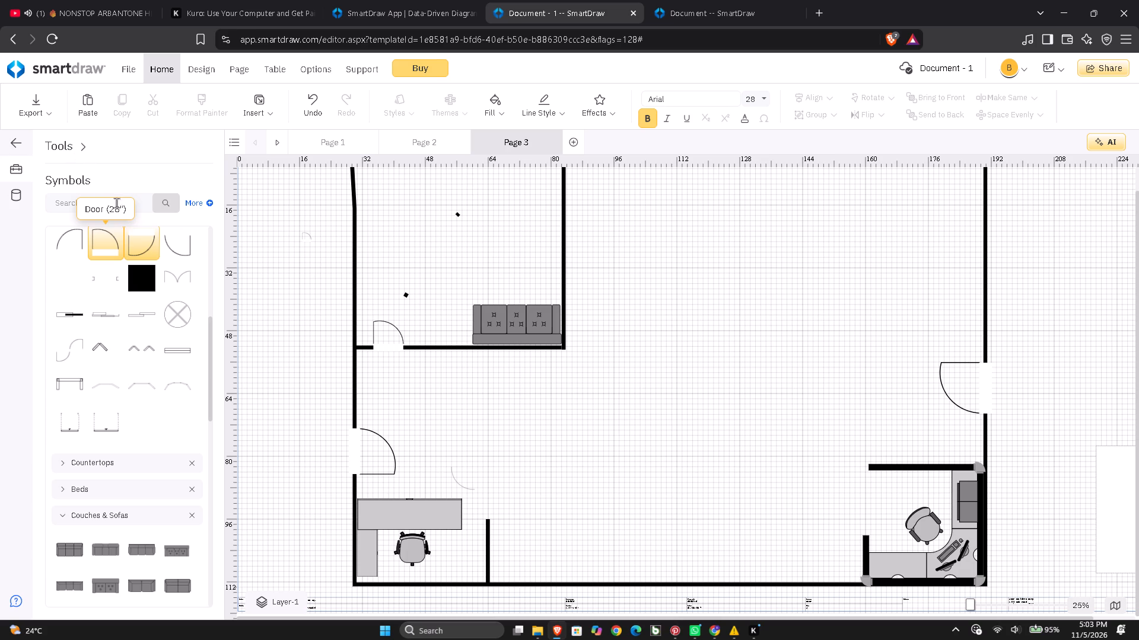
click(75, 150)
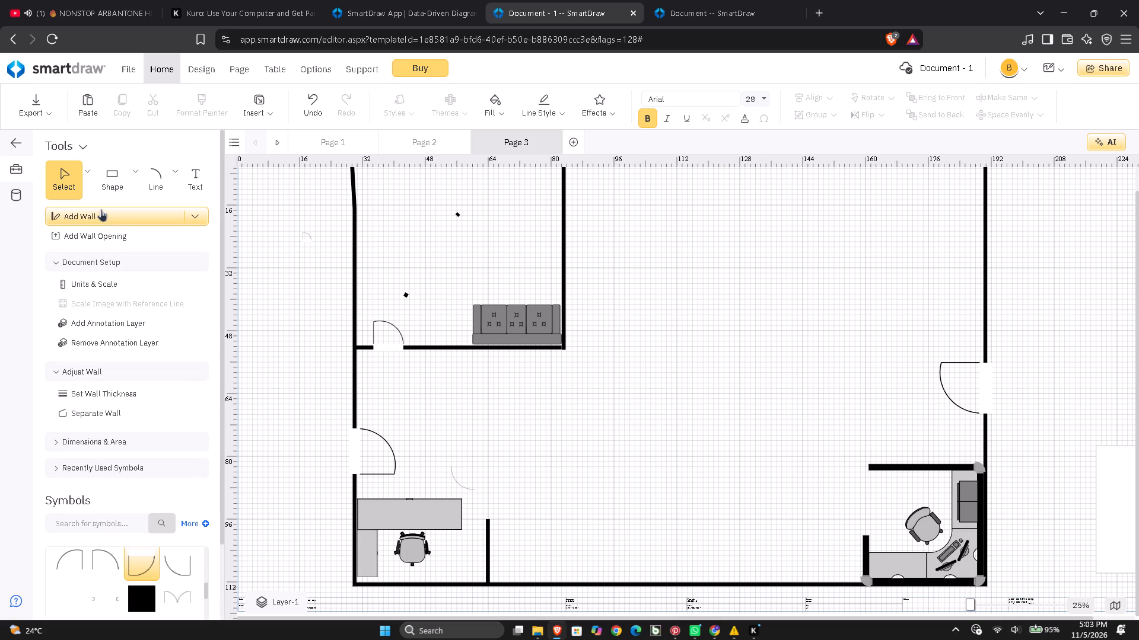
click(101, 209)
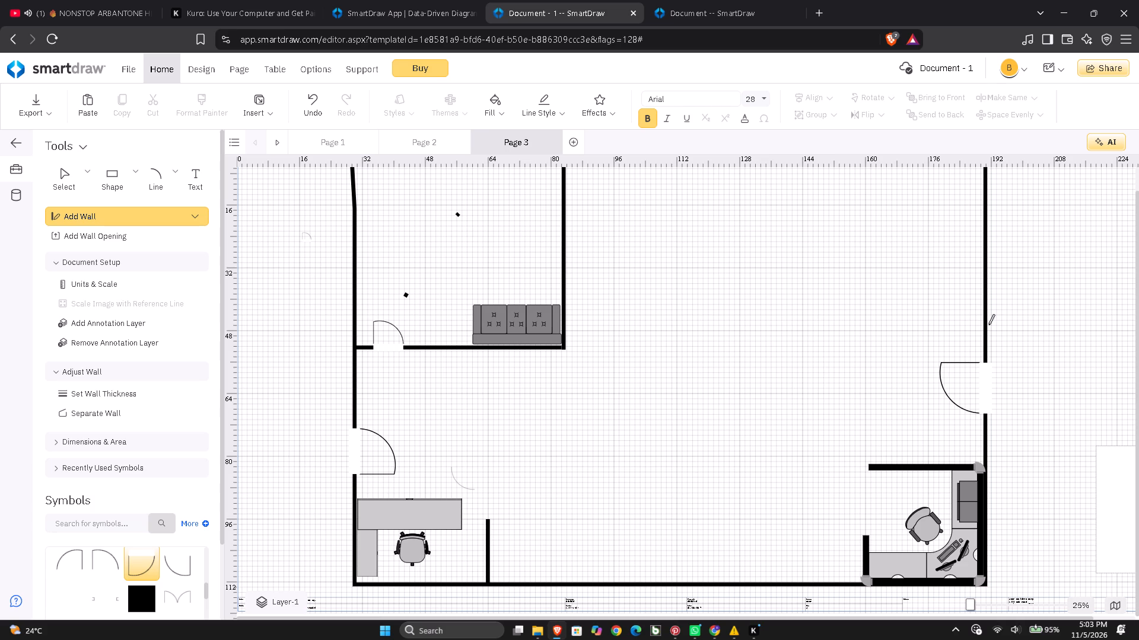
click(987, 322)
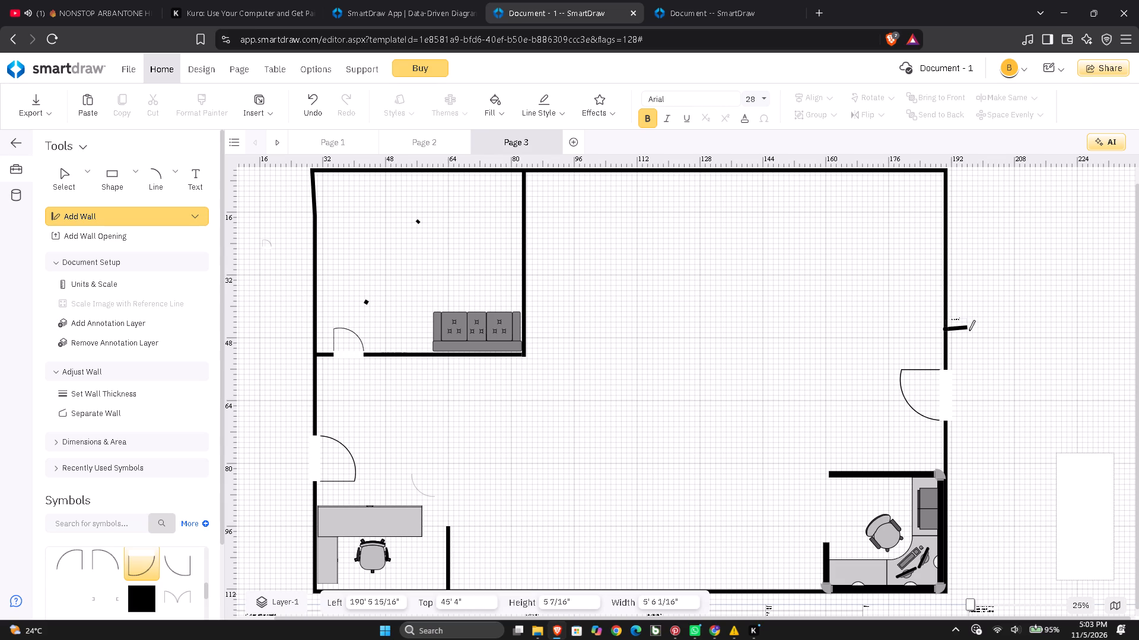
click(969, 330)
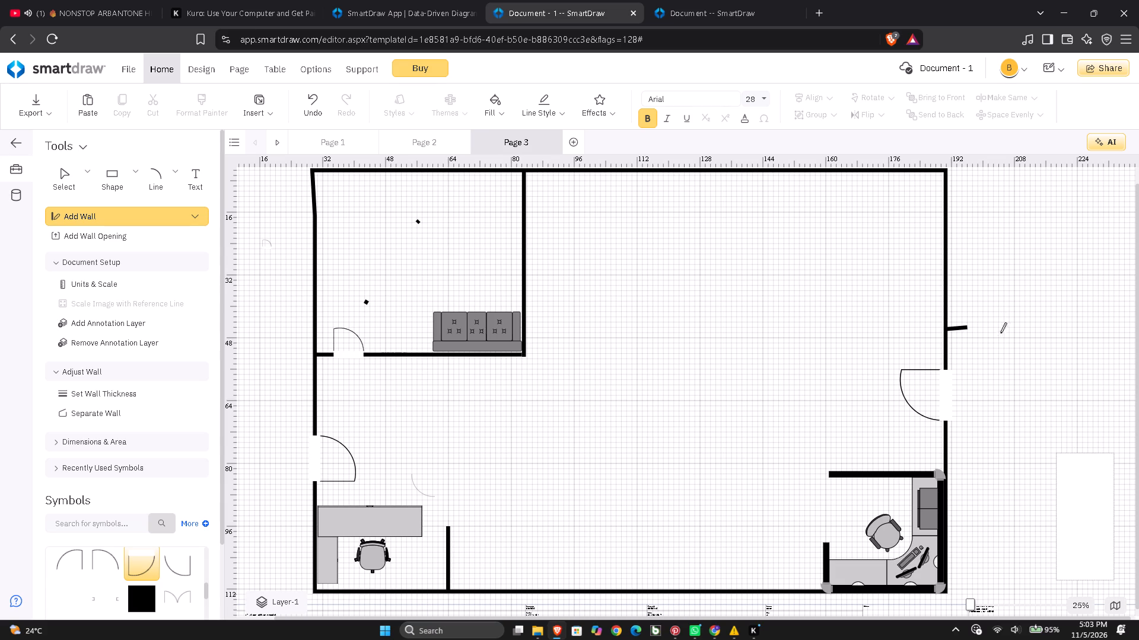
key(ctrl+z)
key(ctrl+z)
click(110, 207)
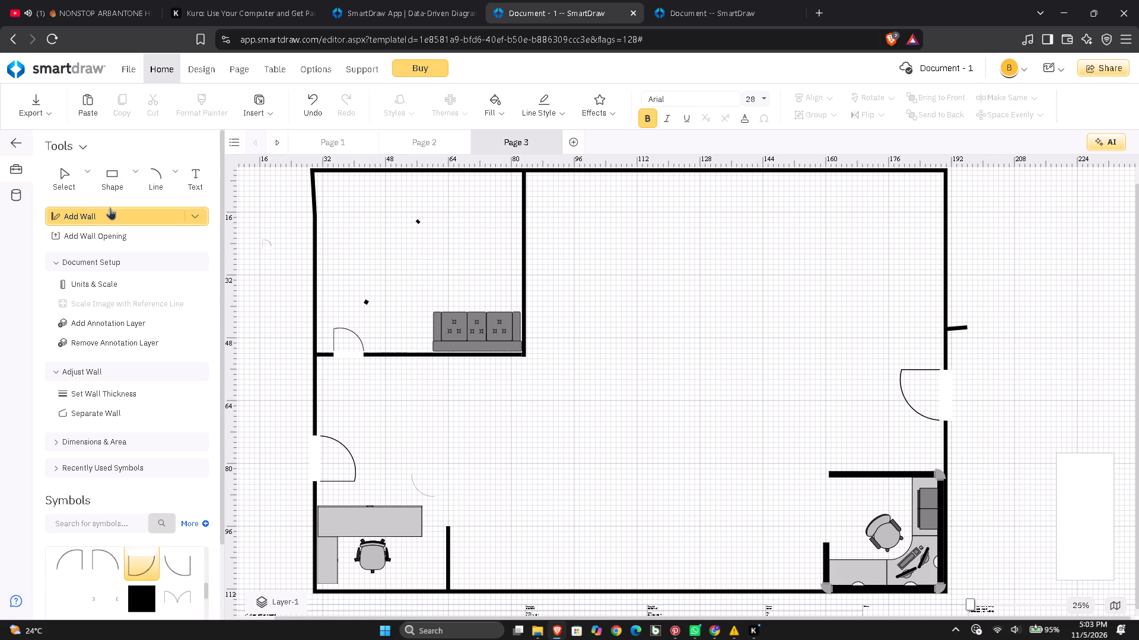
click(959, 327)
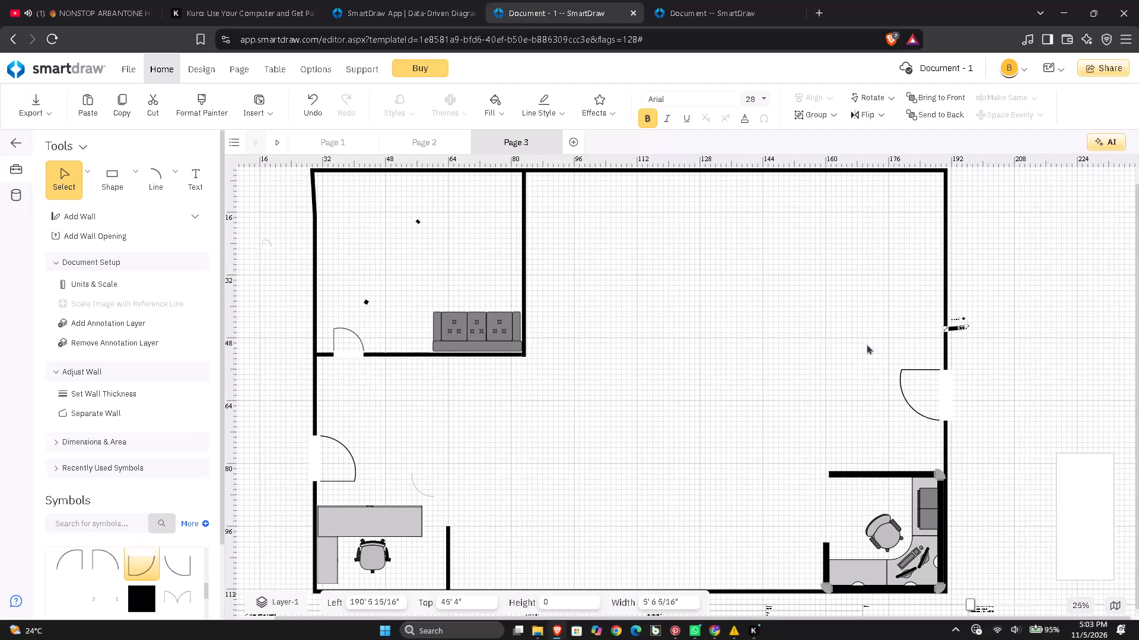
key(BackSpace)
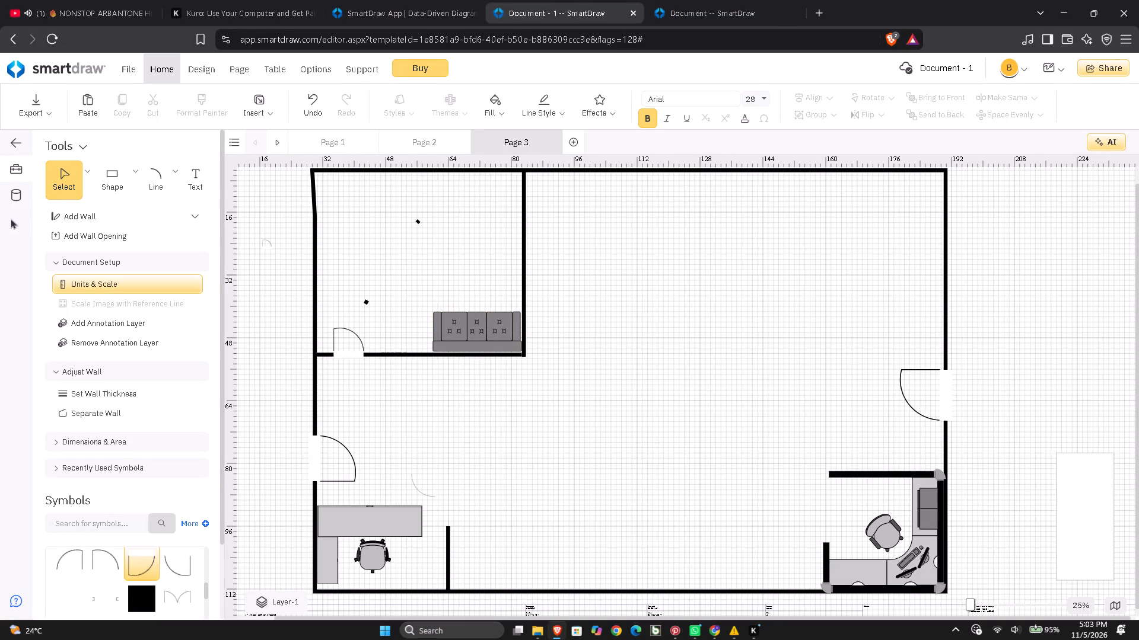
Draw a horizontal wall about 47' long inward from the right outer wall, just above its door.
click(96, 216)
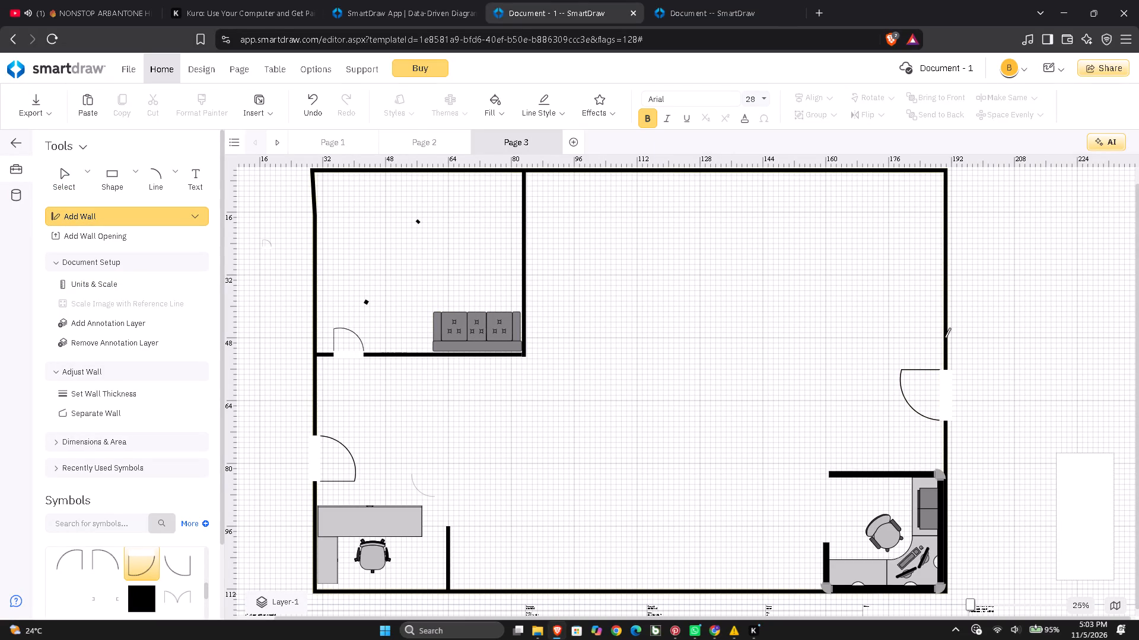
shift+drag(944, 338, 918, 338)
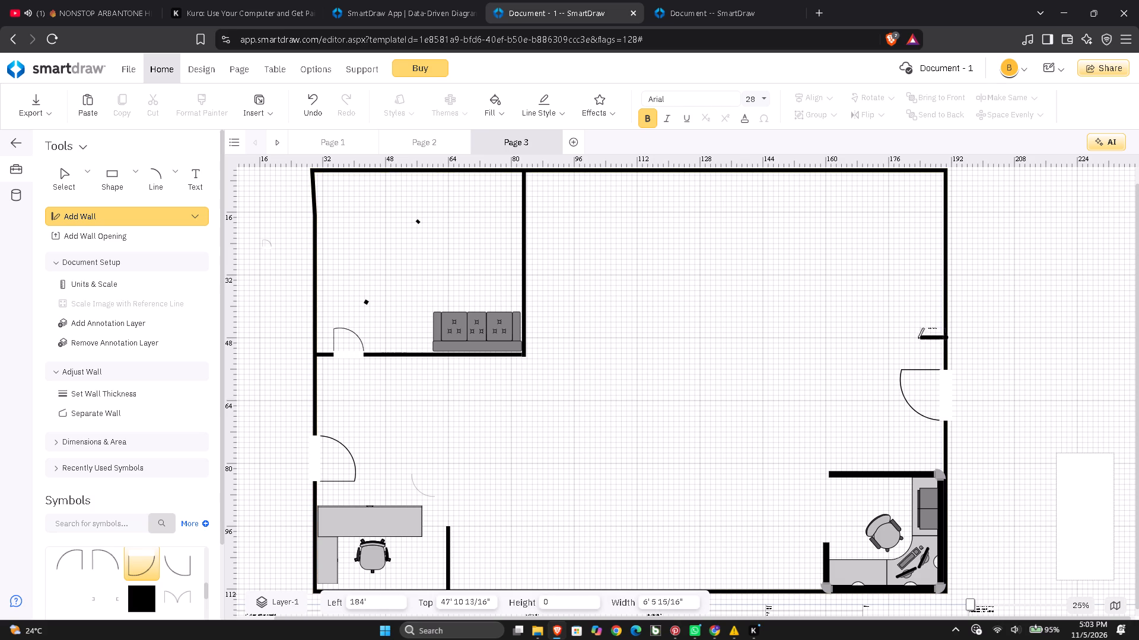
shift+drag(918, 338, 780, 341)
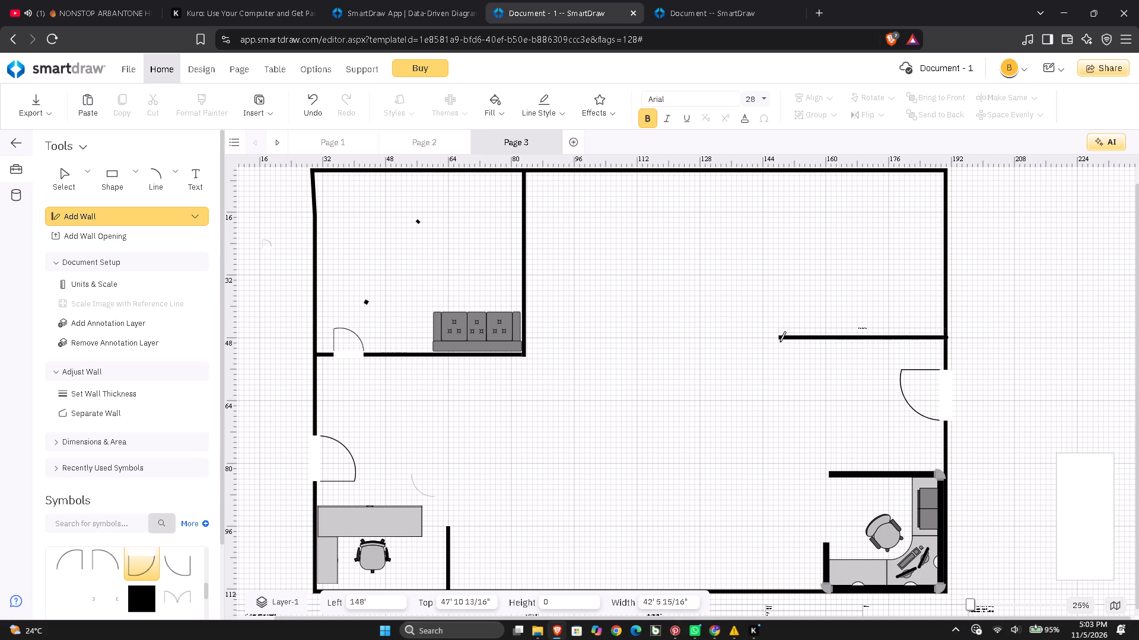
shift+drag(780, 341, 771, 341)
shift+drag(771, 341, 762, 338)
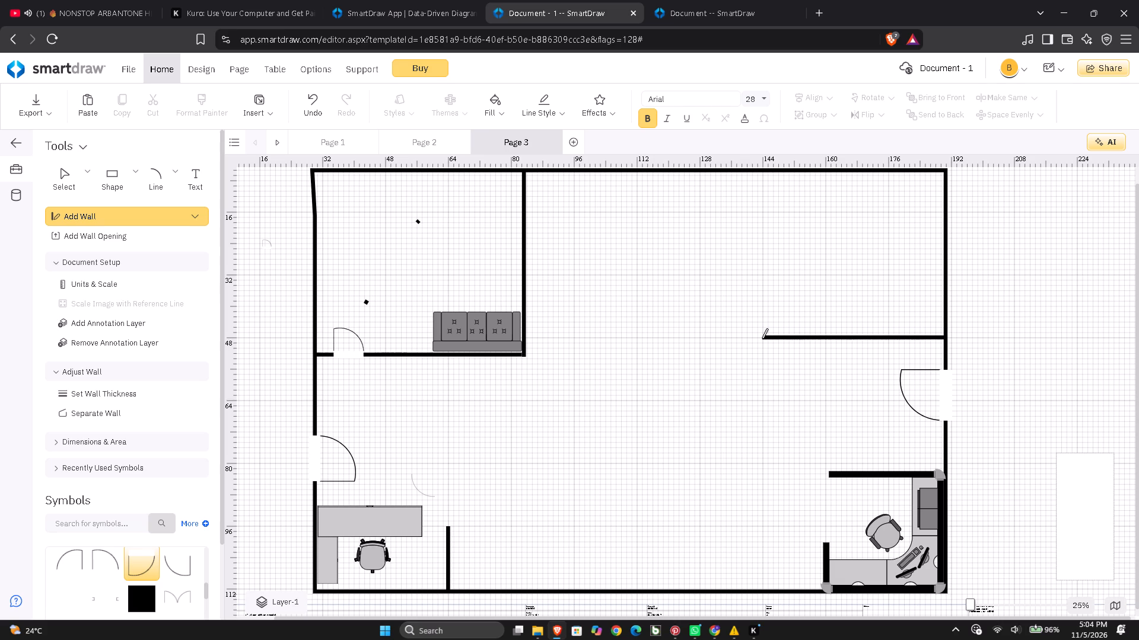
Draw a vertical wall about 43' long from the new wall's inner end up to the top outer wall, enclosing an upper-right room.
shift+drag(762, 338, 762, 335)
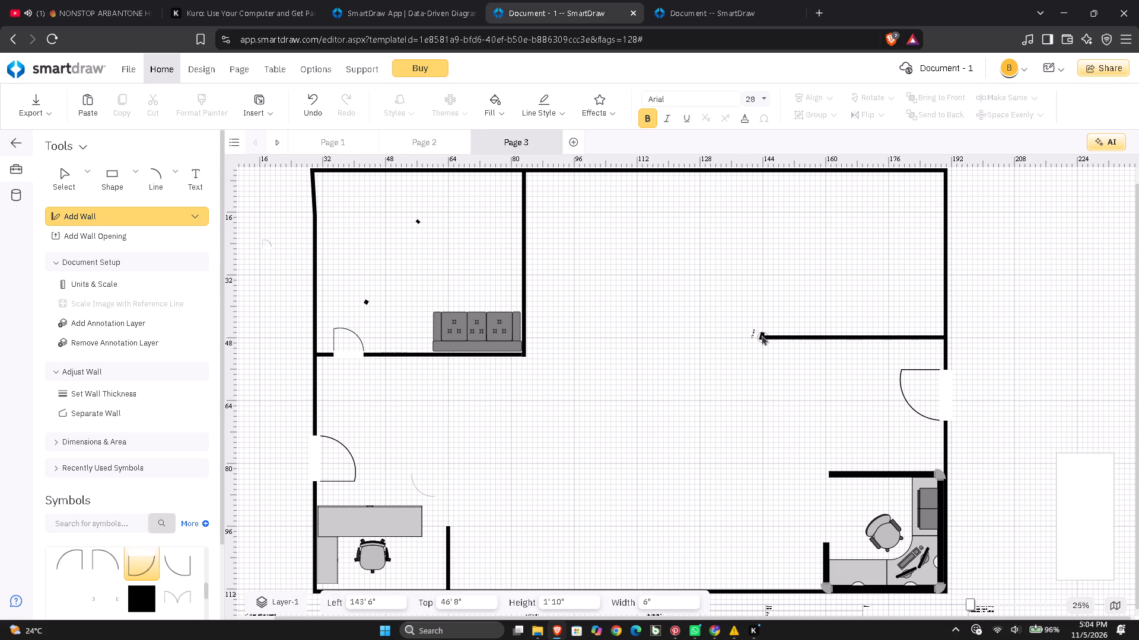
shift+drag(762, 335, 765, 271)
shift+drag(765, 271, 765, 254)
shift+drag(765, 254, 765, 268)
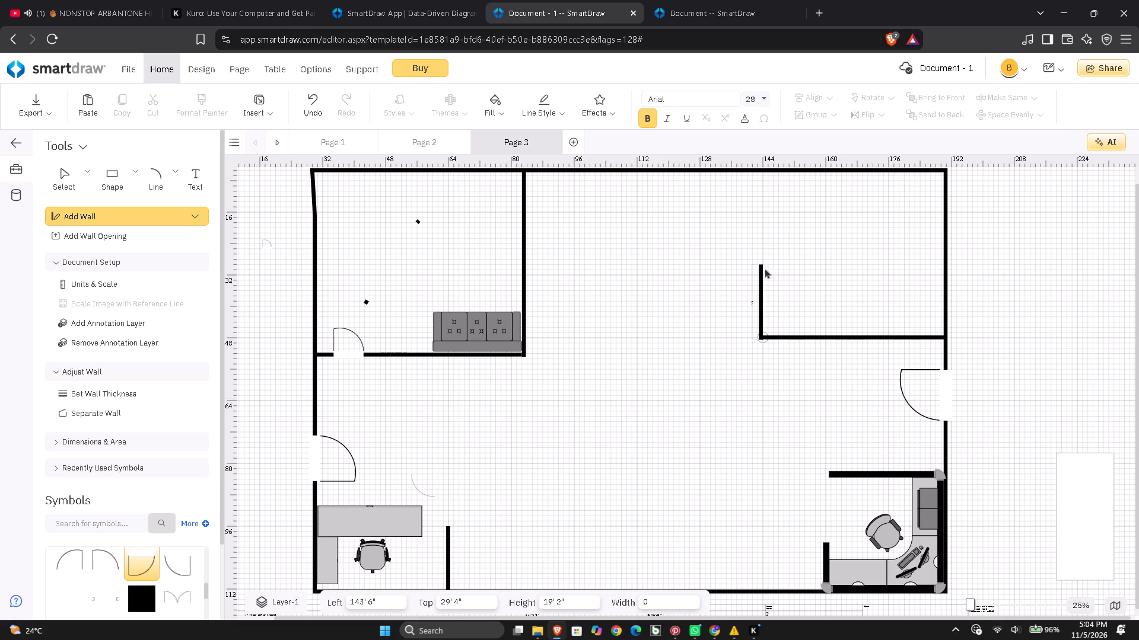
shift+drag(765, 268, 765, 276)
shift+drag(765, 276, 764, 232)
shift+drag(764, 232, 759, 175)
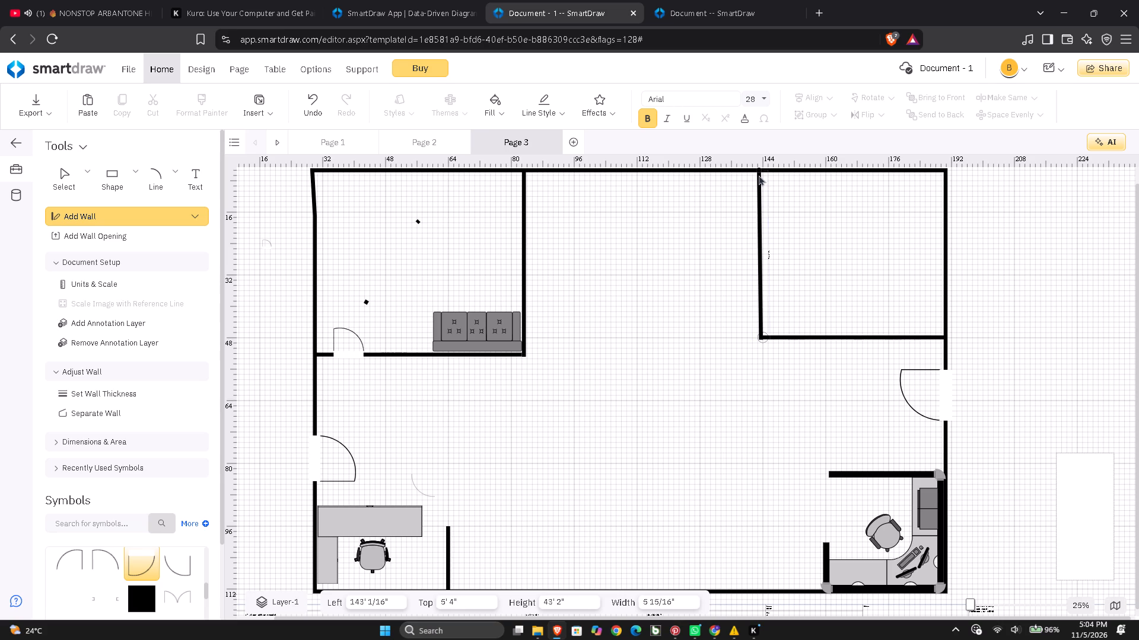
shift+drag(759, 175, 759, 175)
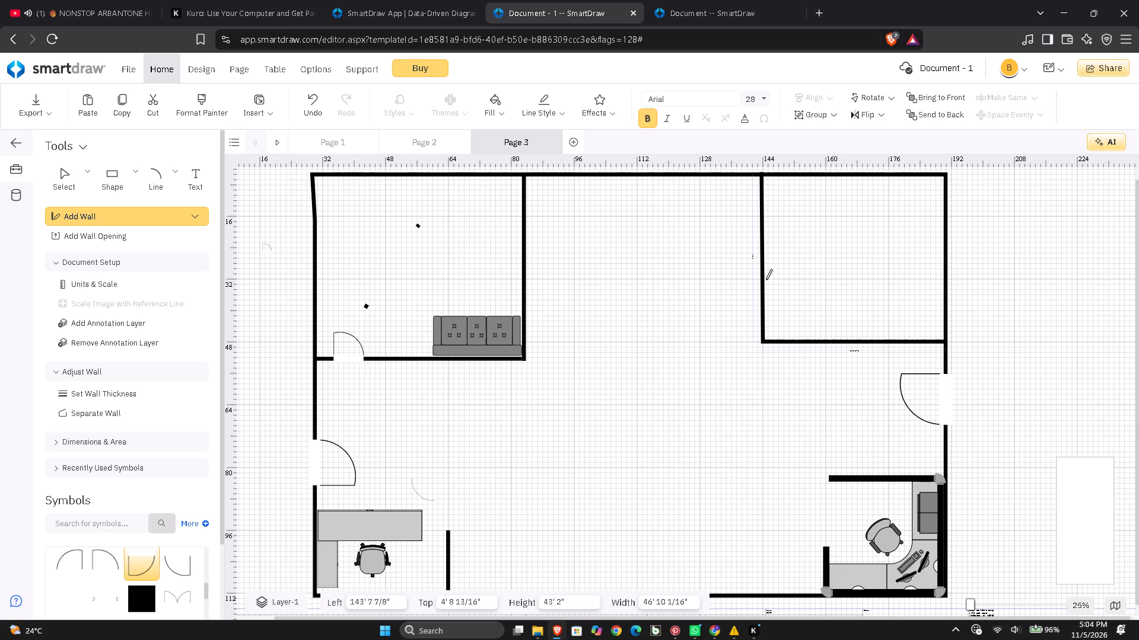
Draw a horizontal partition across the upper-right room to the right outer wall, at about 31' 9" top.
shift+drag(766, 279, 848, 283)
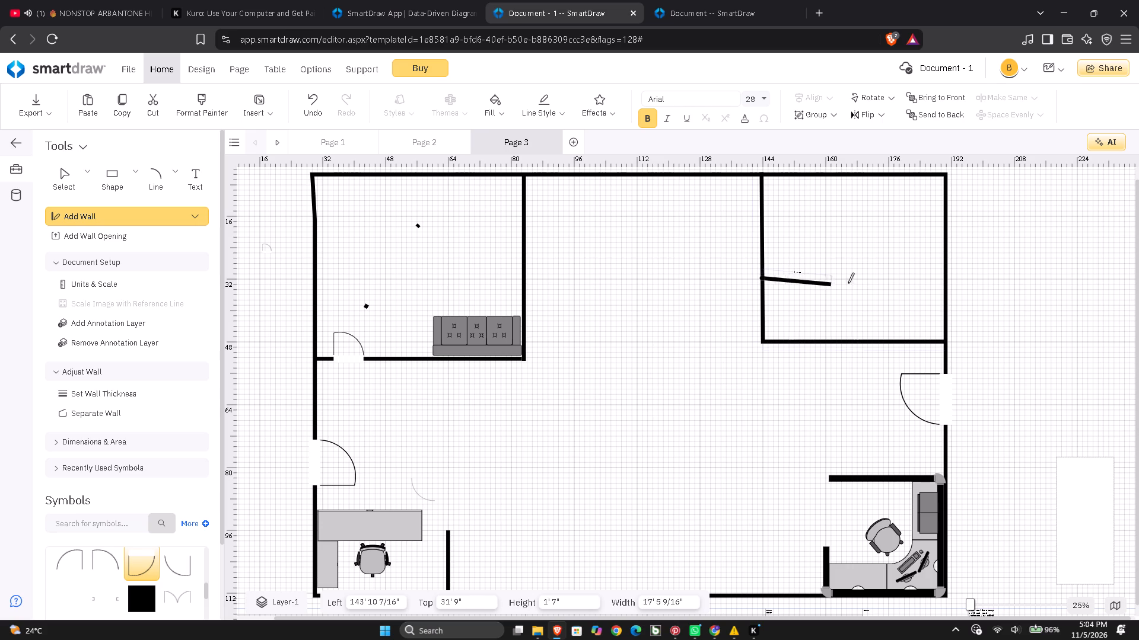
shift+drag(848, 283, 937, 283)
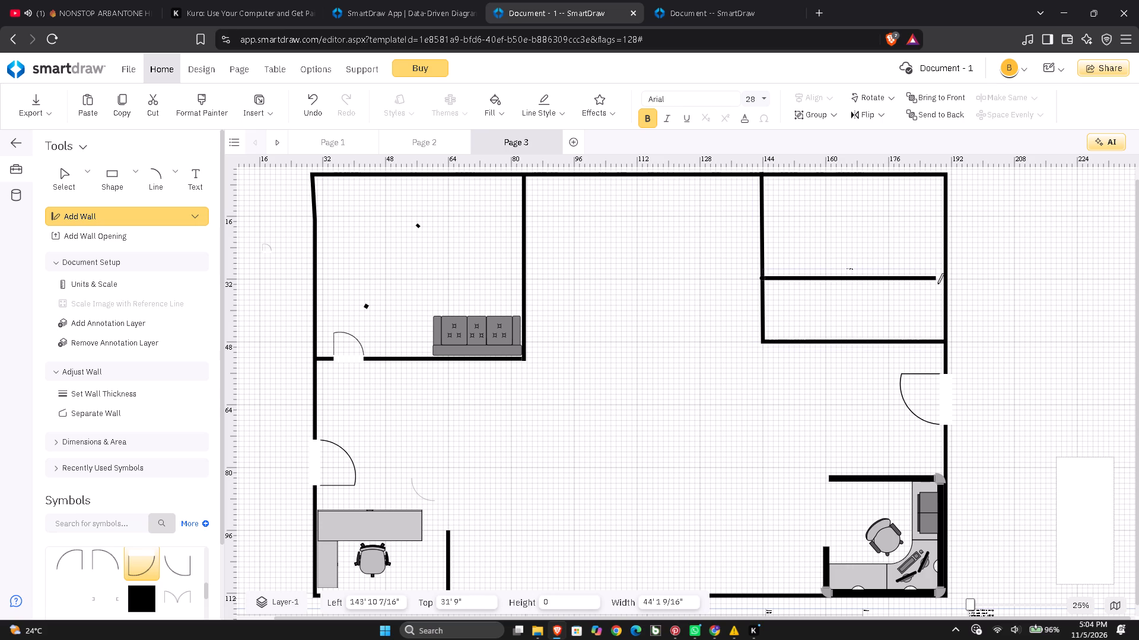
shift+drag(937, 283, 949, 277)
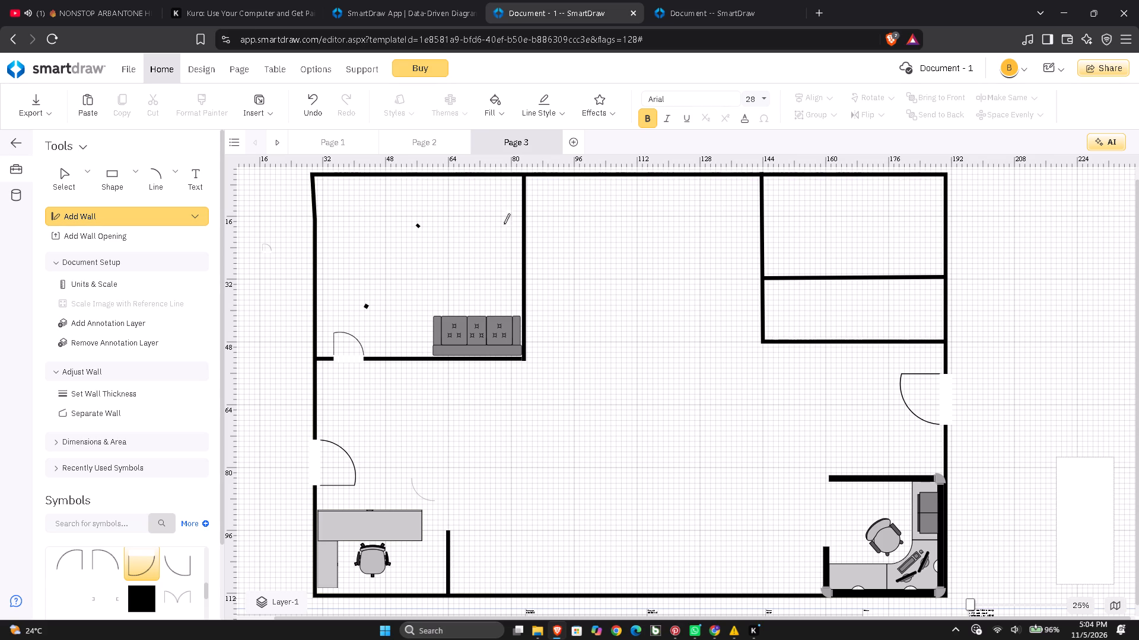
click(134, 211)
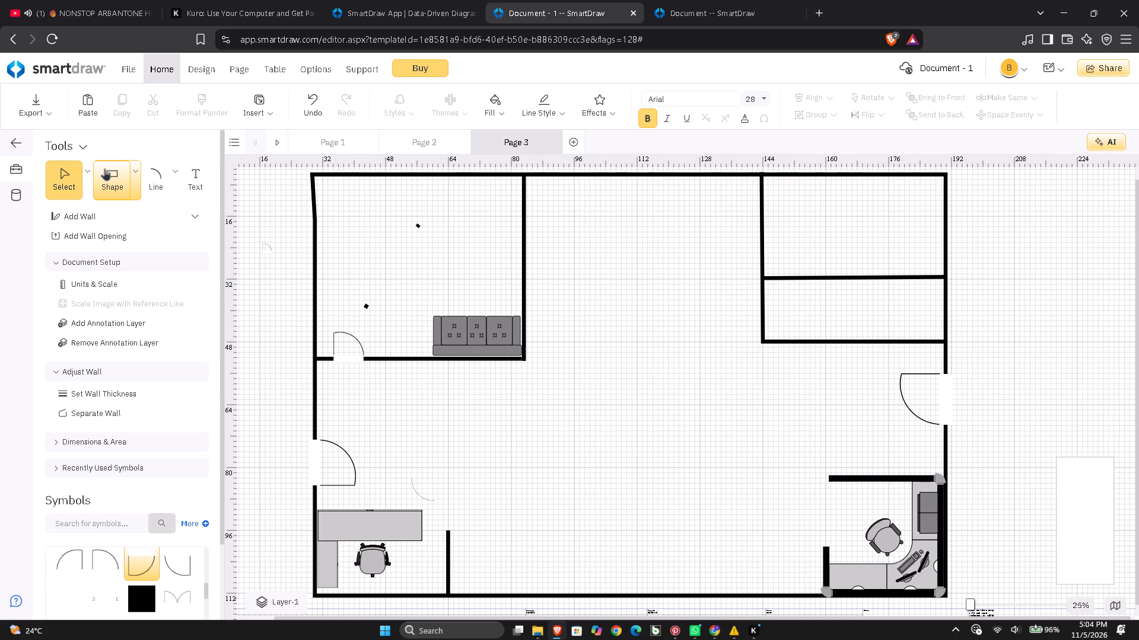
Place a Door (28") symbol in the lower-left corner of the upper-right room's lower compartment, at 1796" left and 532" top.
click(79, 145)
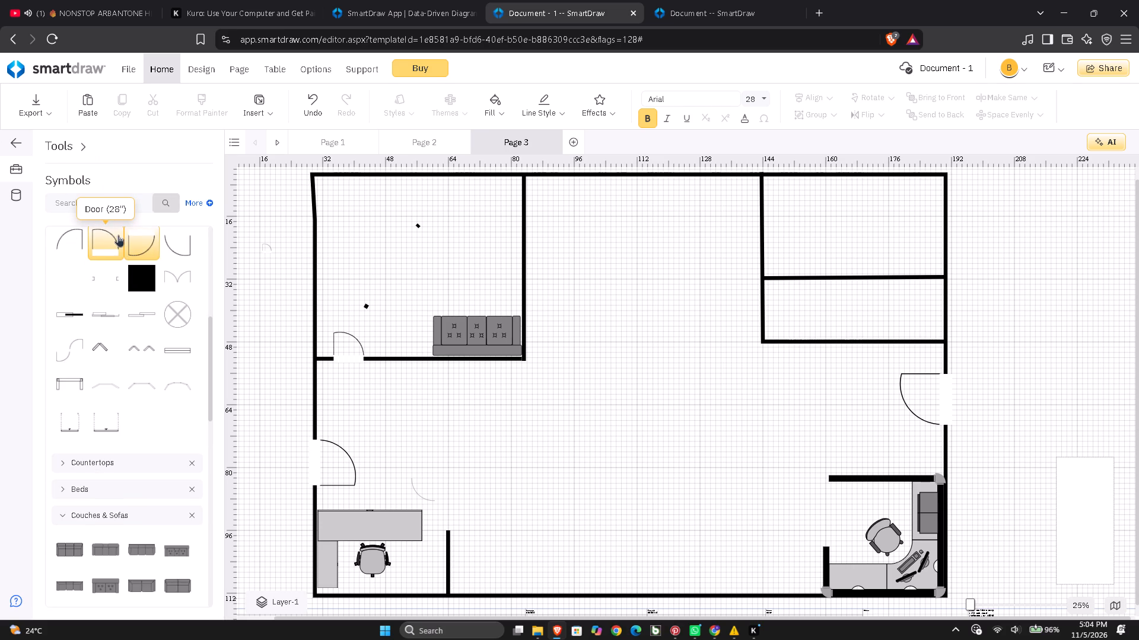
drag(110, 236, 114, 236)
drag(114, 236, 817, 313)
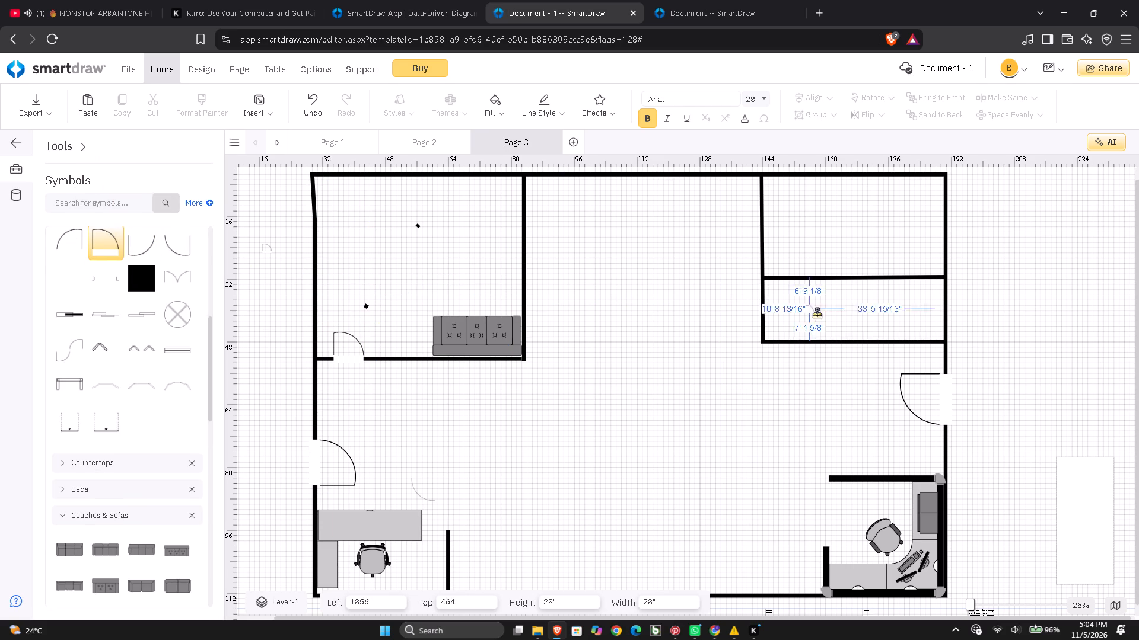
drag(817, 313, 798, 332)
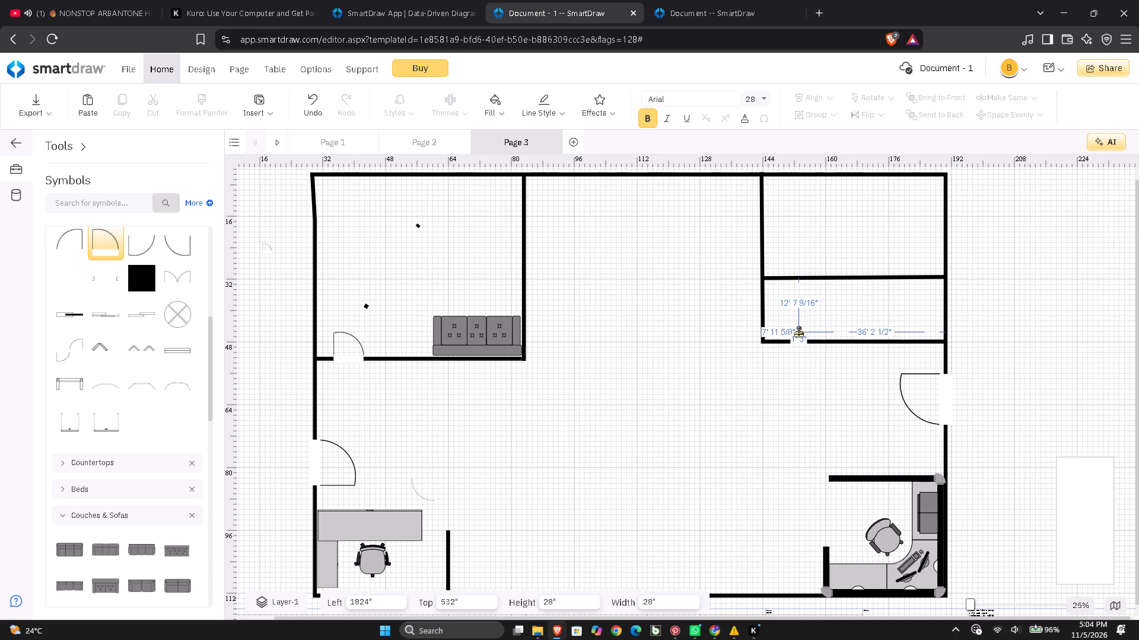
drag(798, 332, 791, 332)
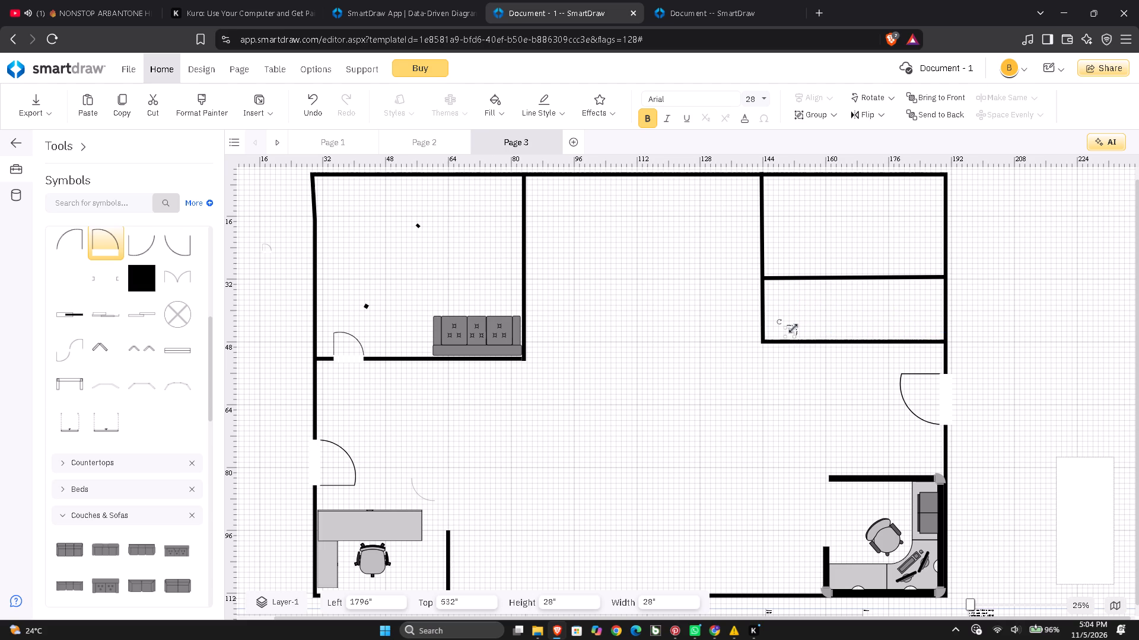
Resize the lower compartment's door to 91" by 91" and fit it into the bottom wall at 1794 1/2" left and 495 1/2" top.
drag(794, 328, 830, 304)
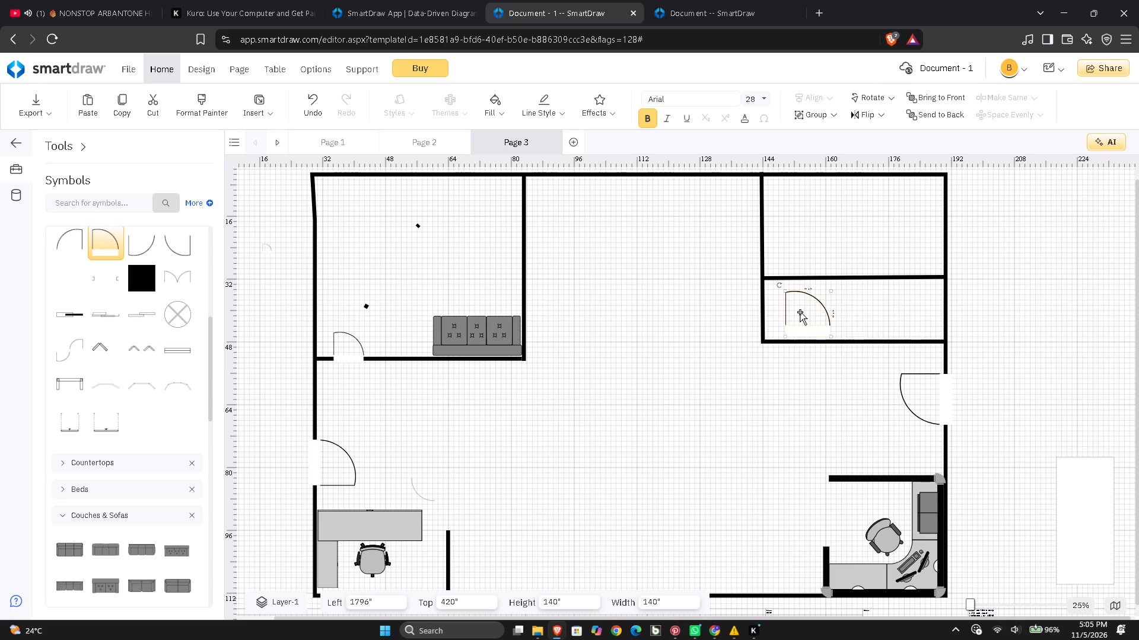
drag(801, 310, 792, 316)
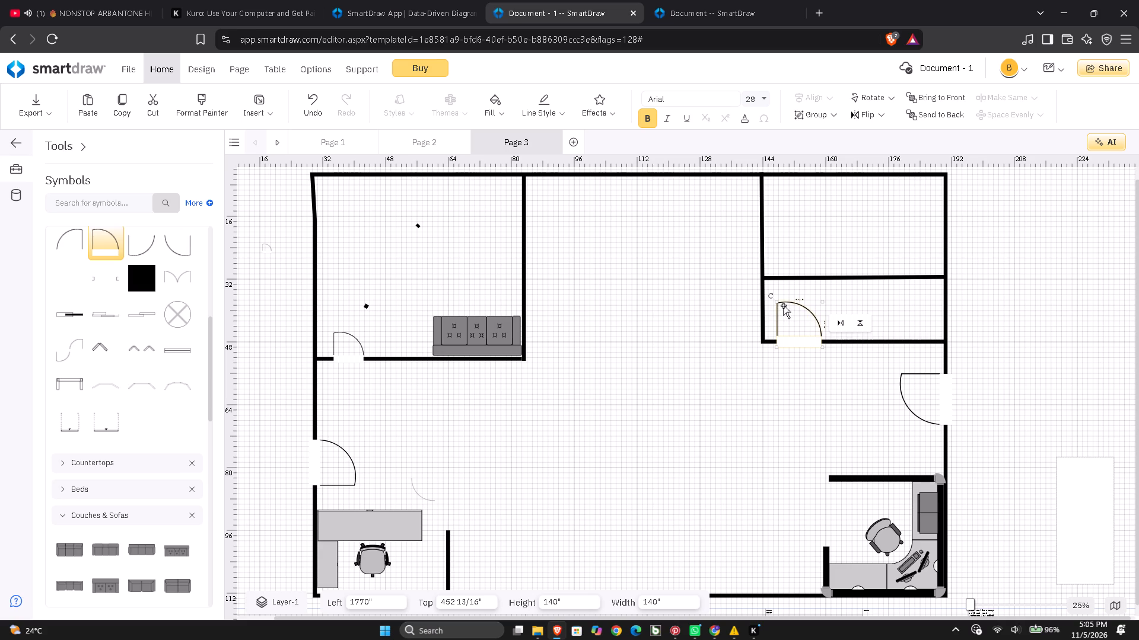
drag(777, 301, 783, 316)
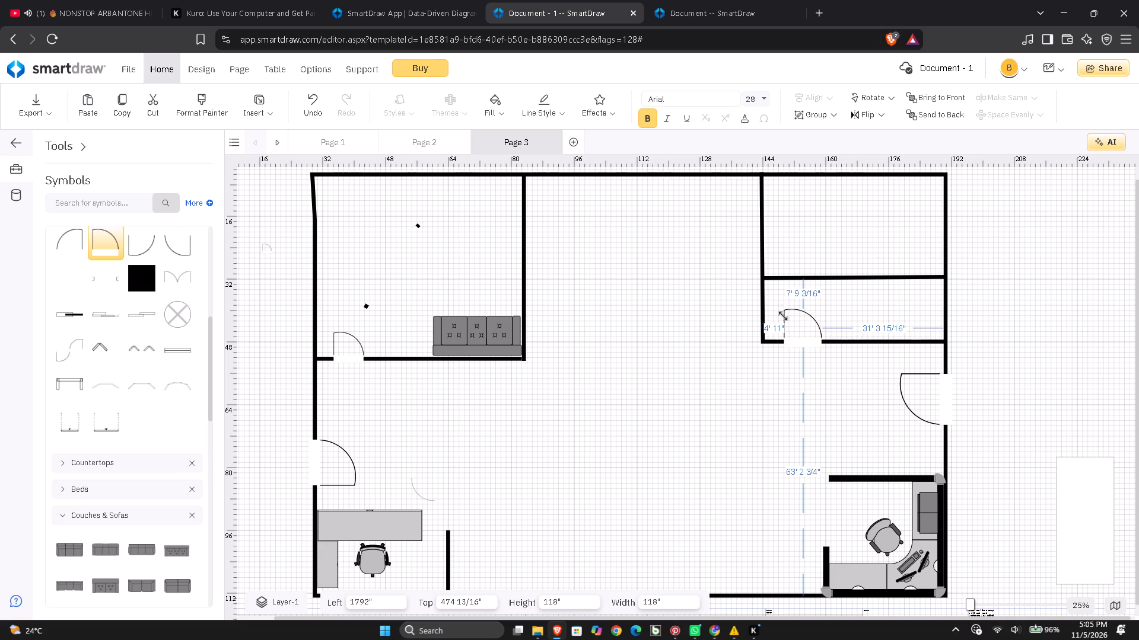
drag(783, 316, 783, 317)
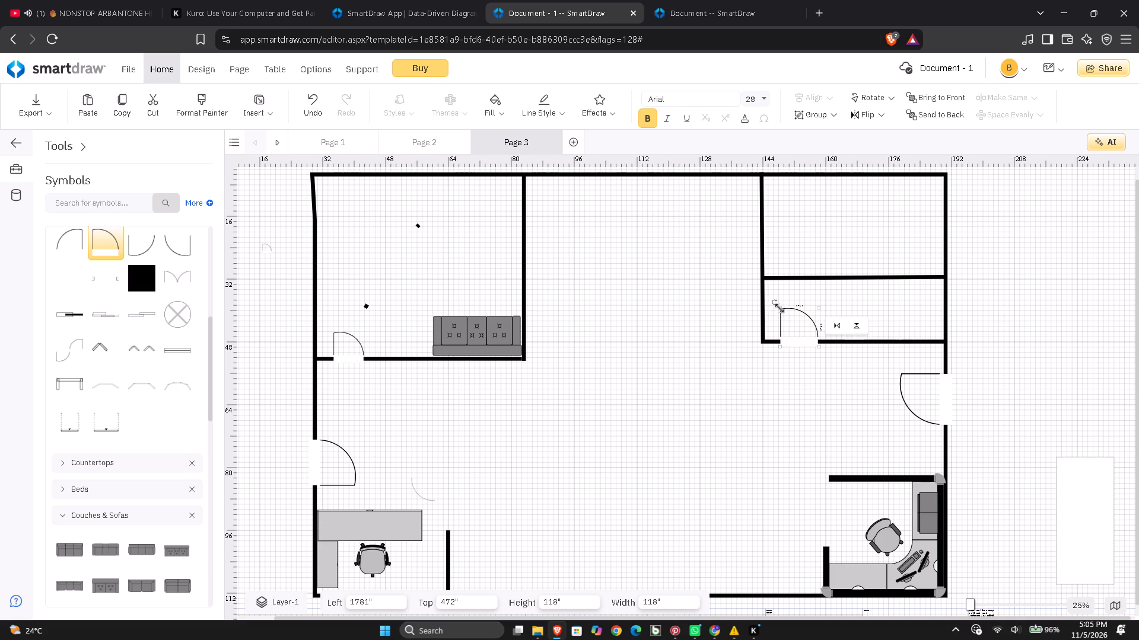
drag(780, 308, 787, 318)
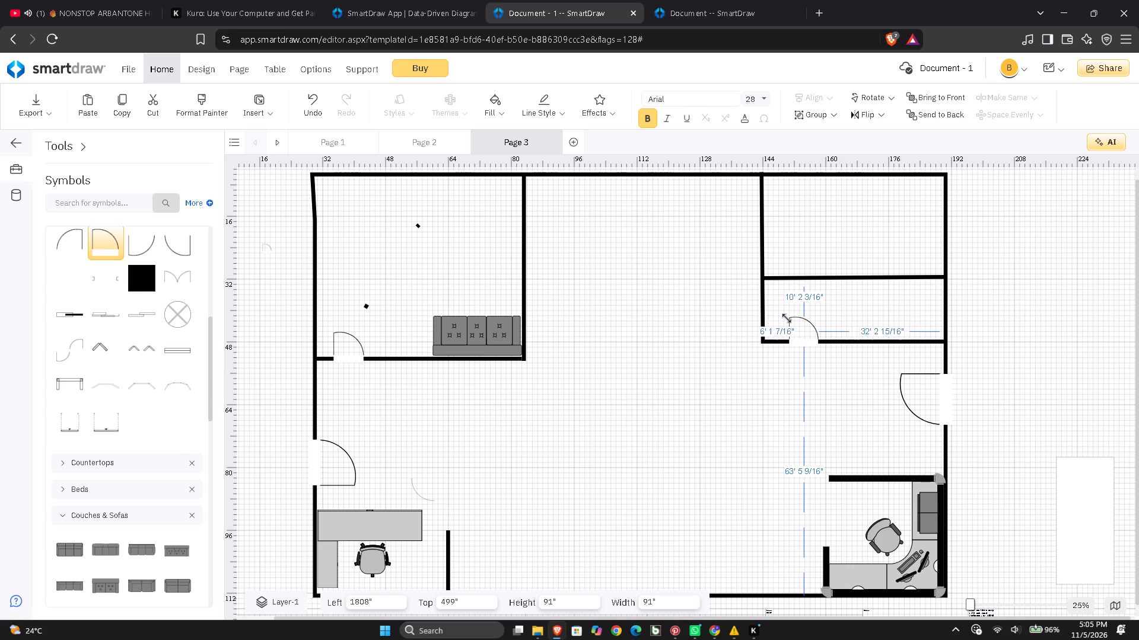
drag(787, 318, 787, 318)
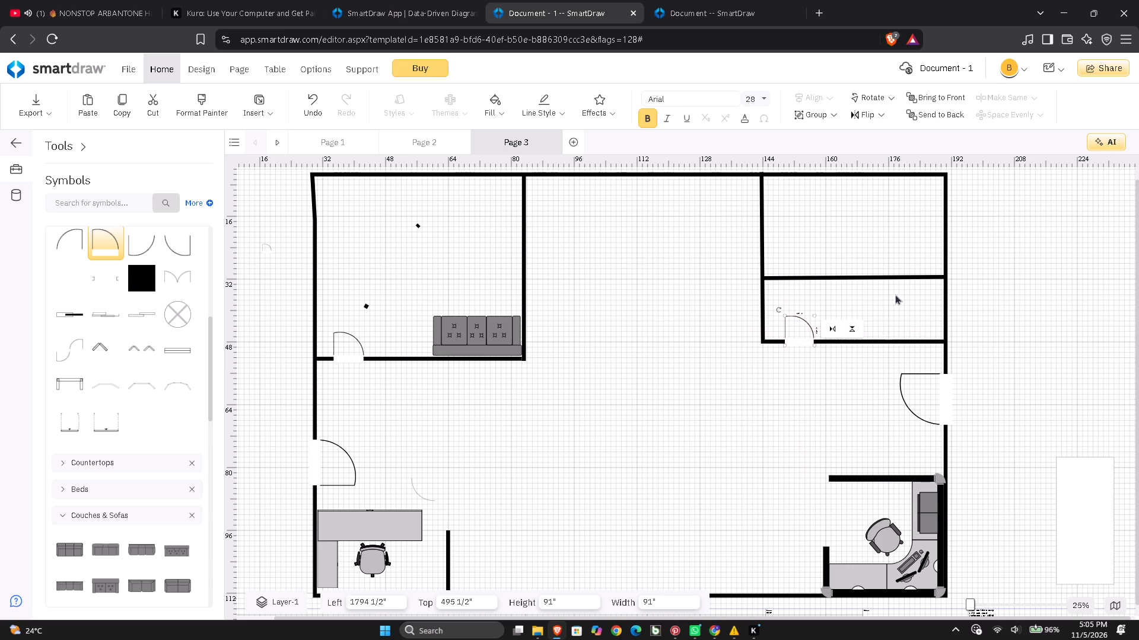
click(893, 297)
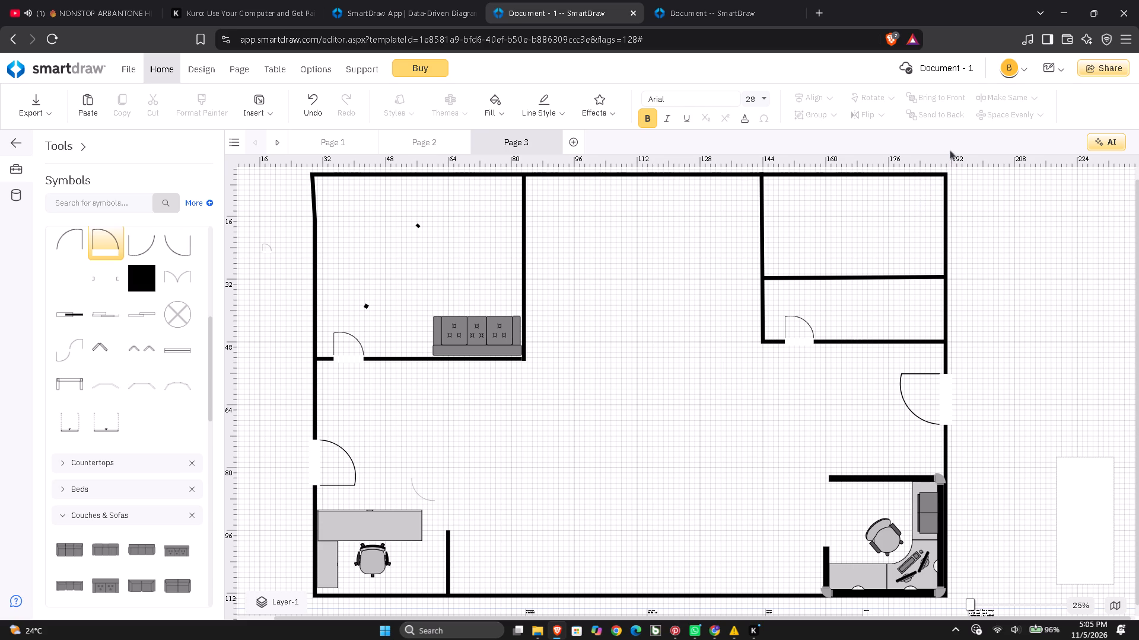
click(921, 98)
Search the symbol library for appliances.
click(84, 149)
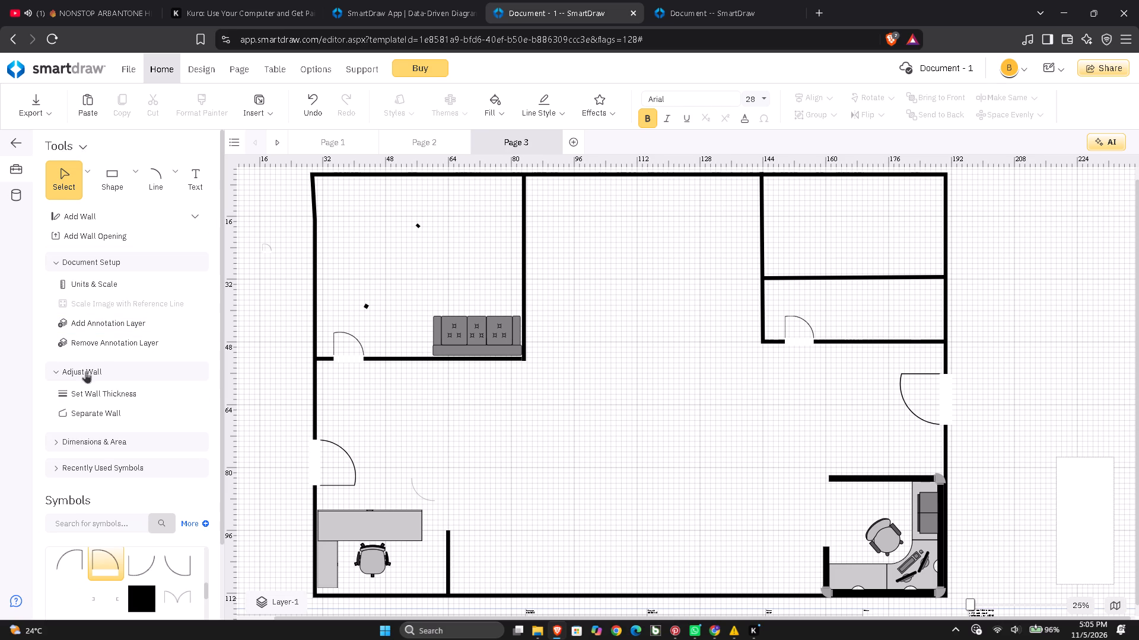
click(106, 523)
key(a)
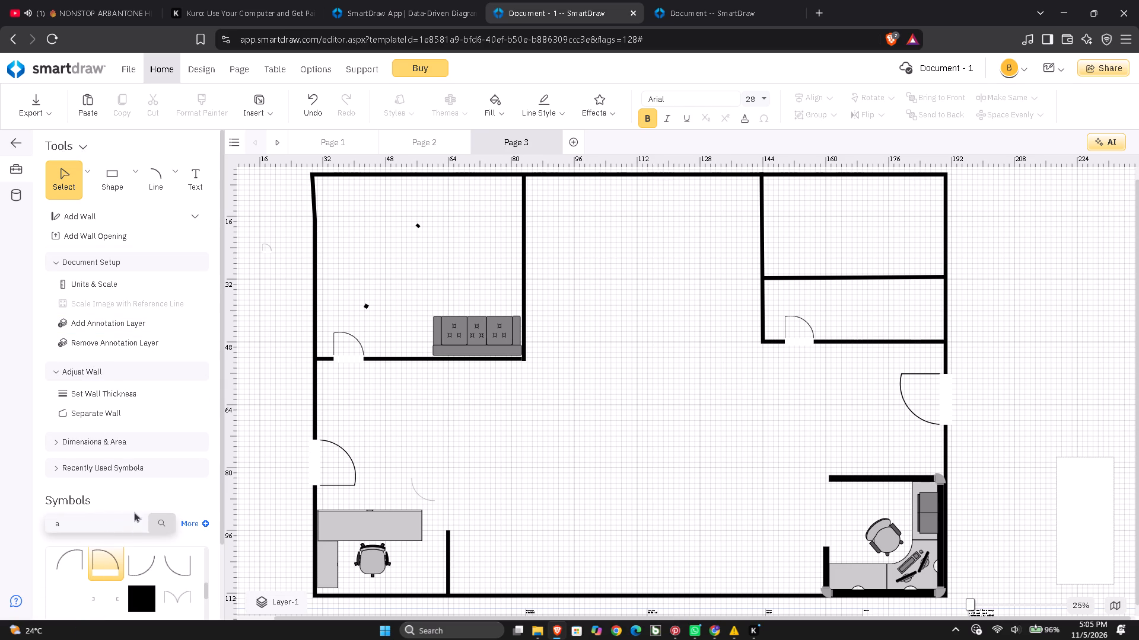
key(p)
text(pl)
key(i)
key(a)
key(n)
text(ce)
key(s)
key(Return)
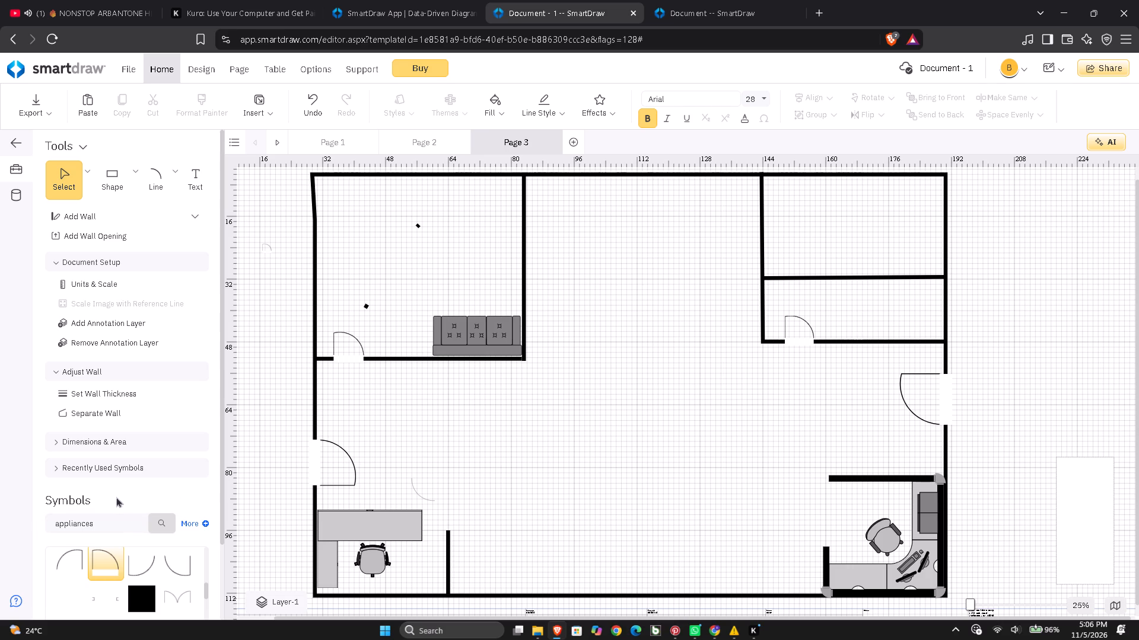
click(160, 521)
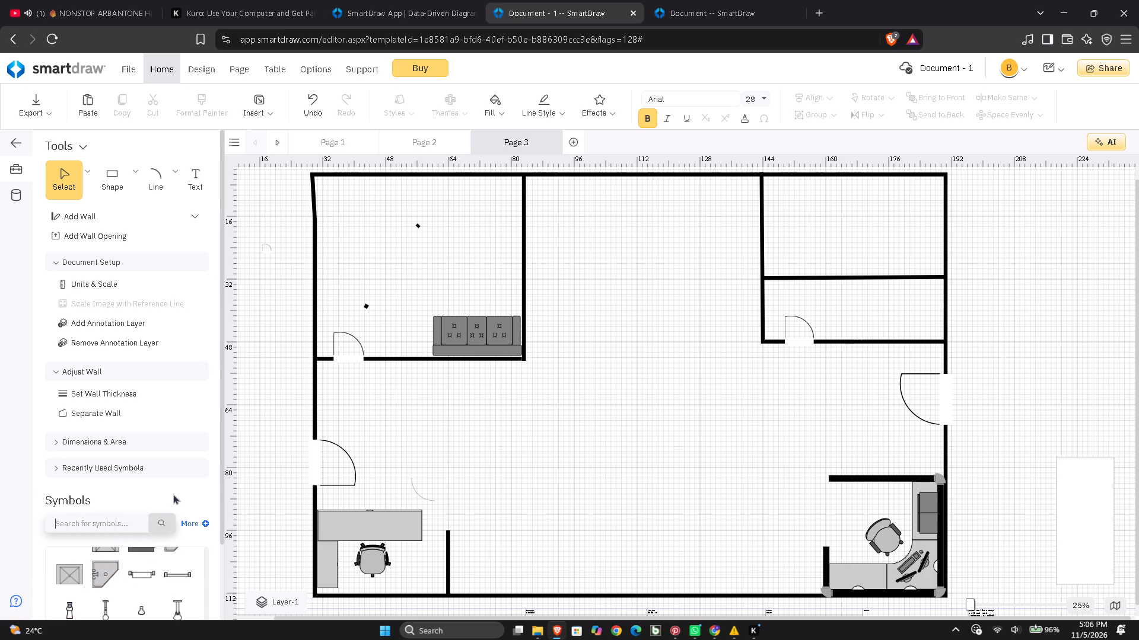
Browse the symbol library and expand the Toilets category.
scroll(170, 495, down, 3)
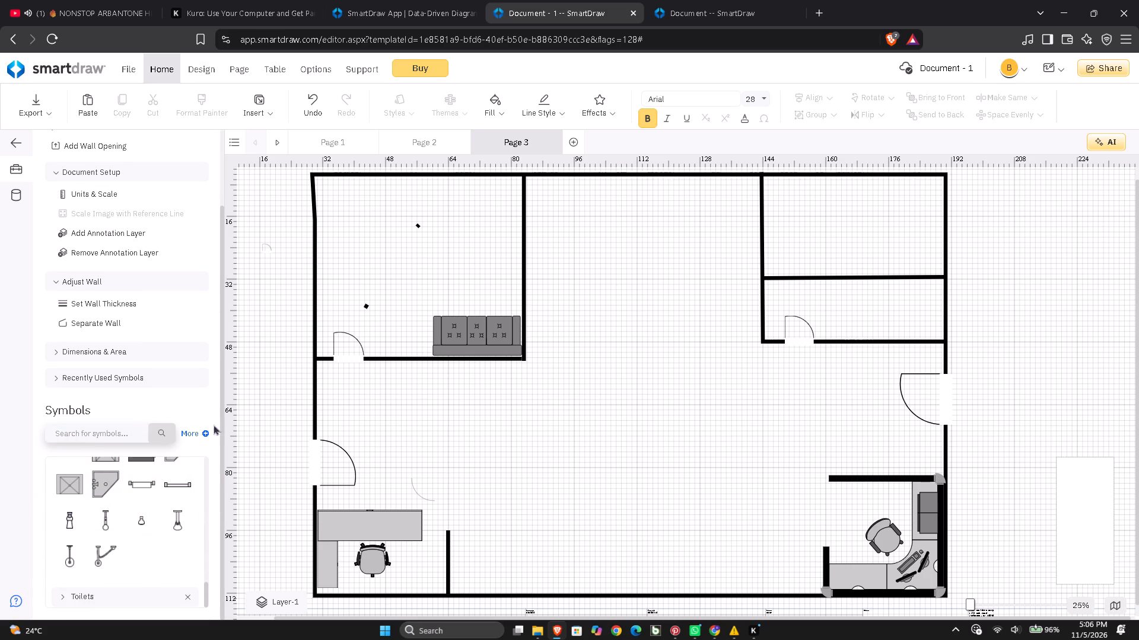
scroll(214, 418, down, 5)
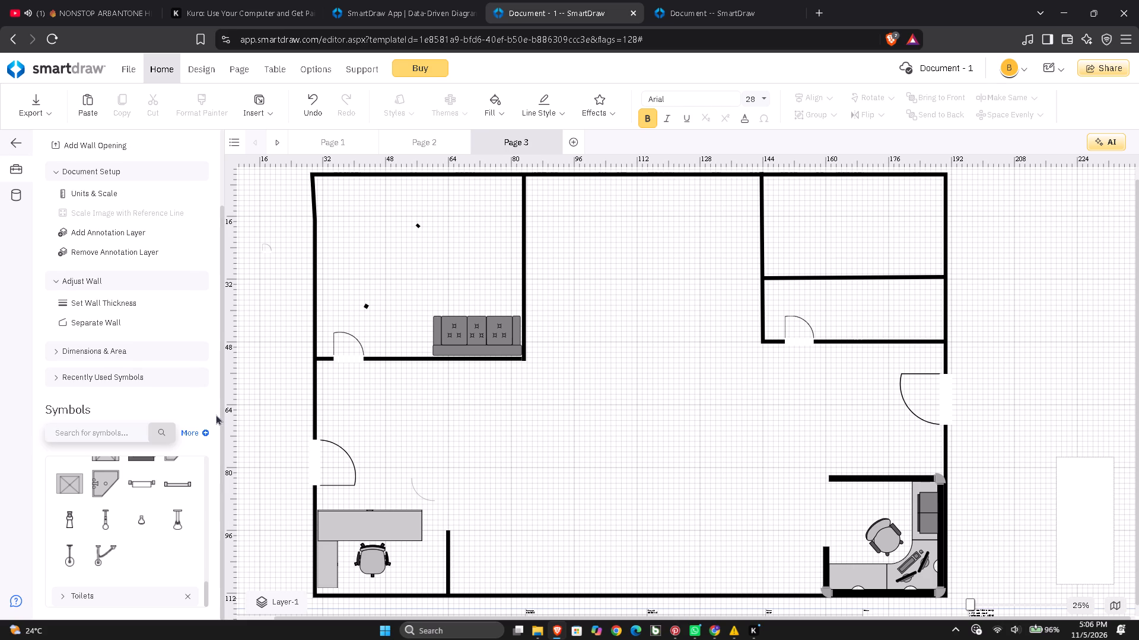
scroll(232, 411, down, 4)
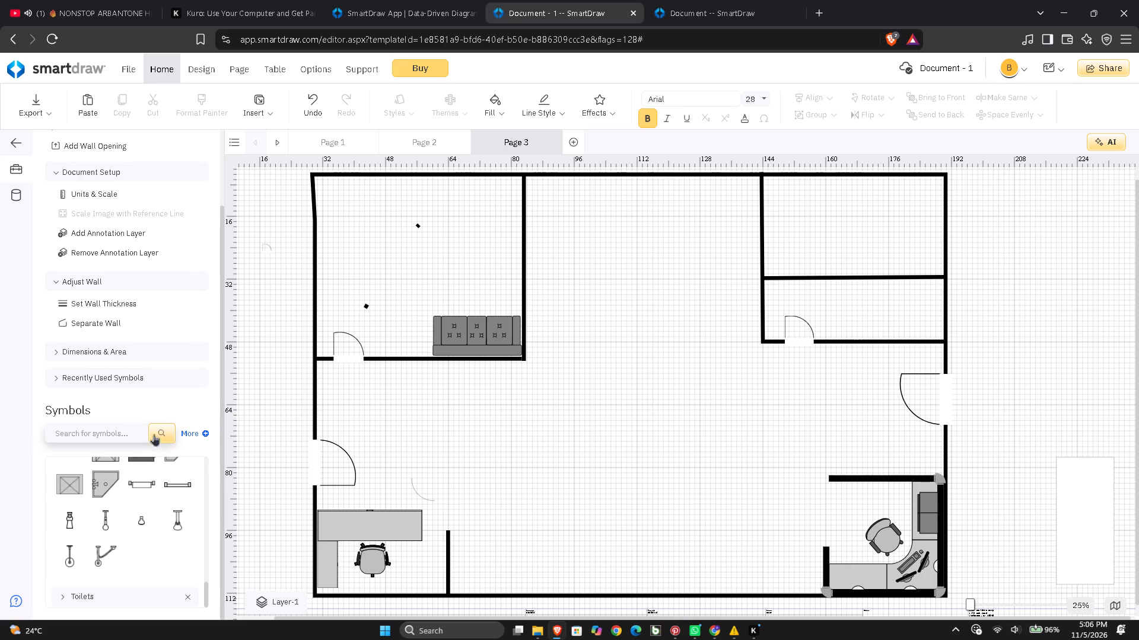
scroll(161, 417, down, 8)
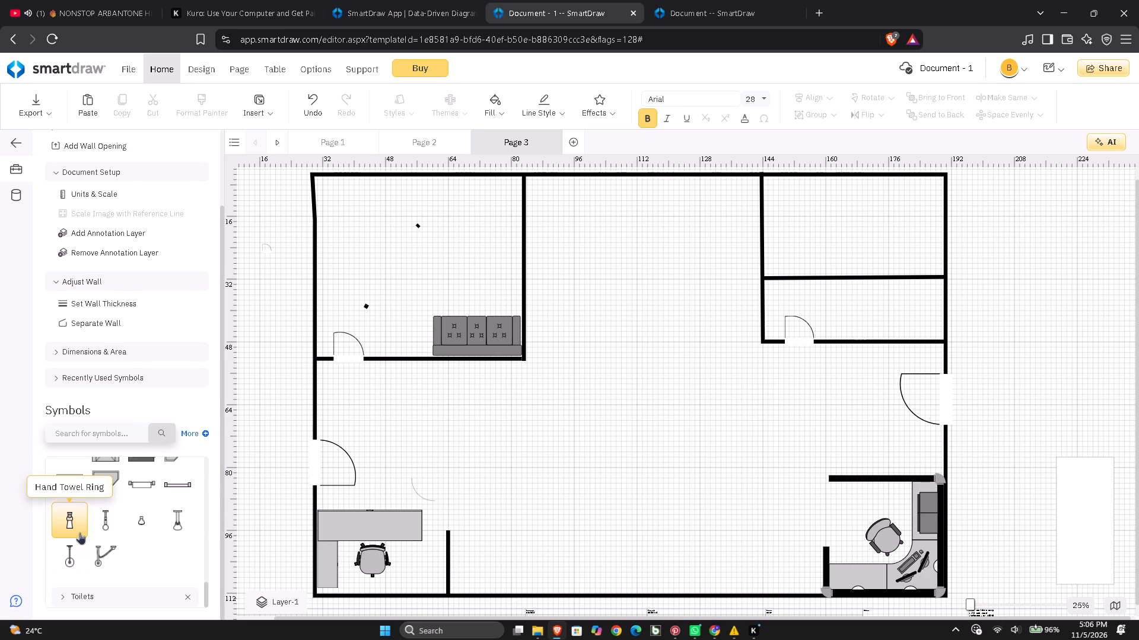
scroll(79, 532, down, 7)
scroll(79, 533, up, 4)
scroll(79, 533, down, 2)
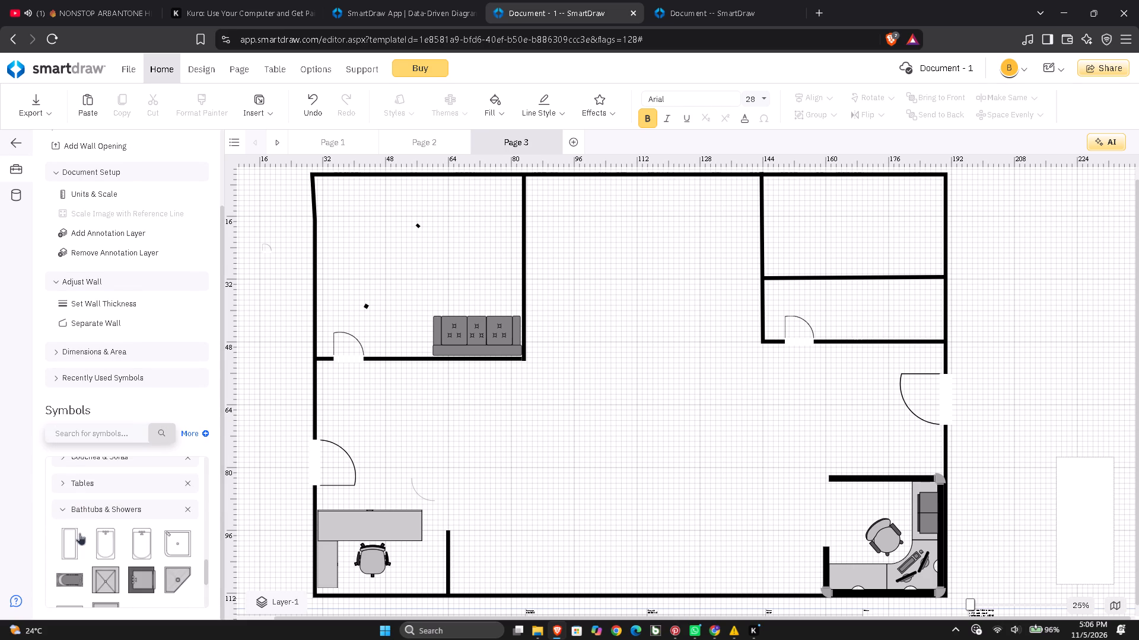
scroll(79, 533, down, 3)
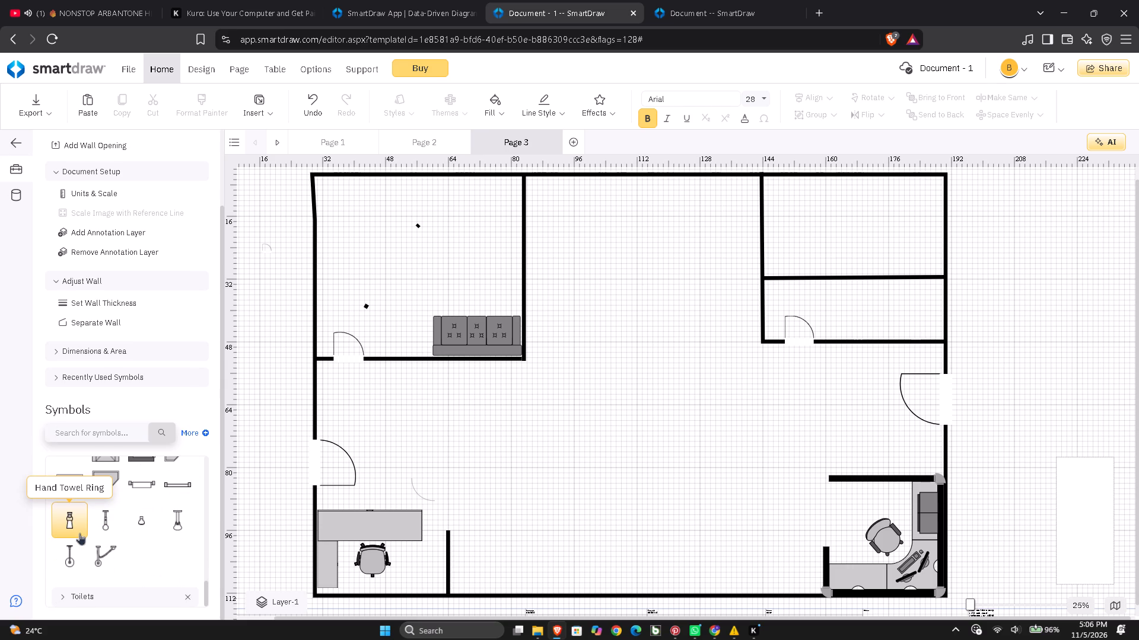
scroll(79, 533, down, 6)
scroll(100, 585, down, 5)
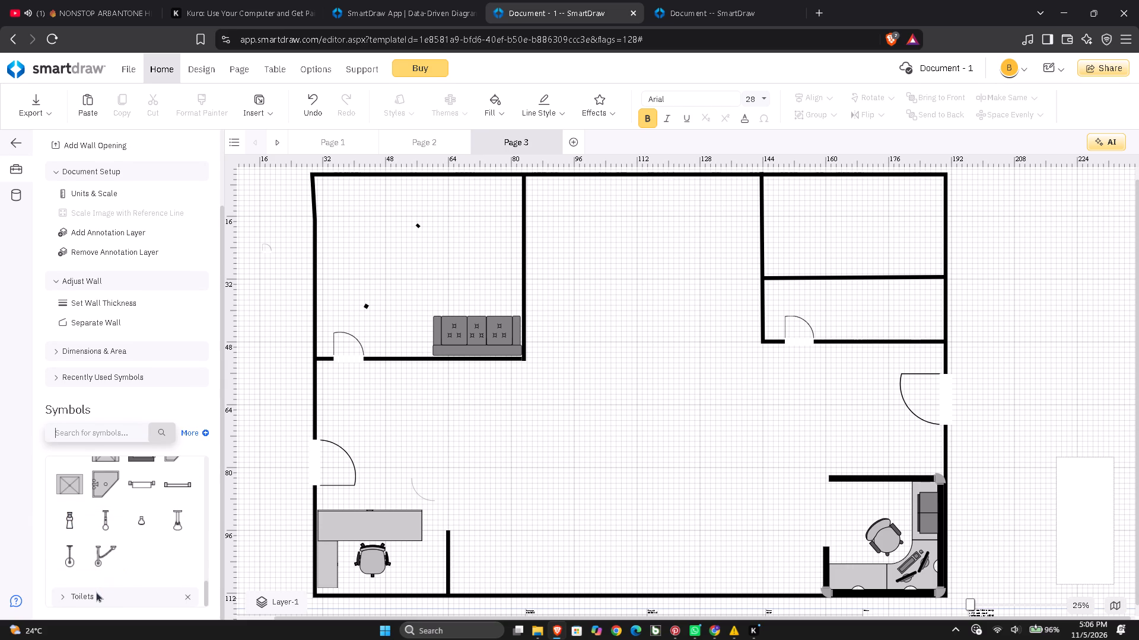
scroll(96, 591, down, 12)
right_click(96, 590)
scroll(96, 581, down, 8)
scroll(96, 581, up, 2)
scroll(96, 581, down, 2)
scroll(96, 581, up, 1)
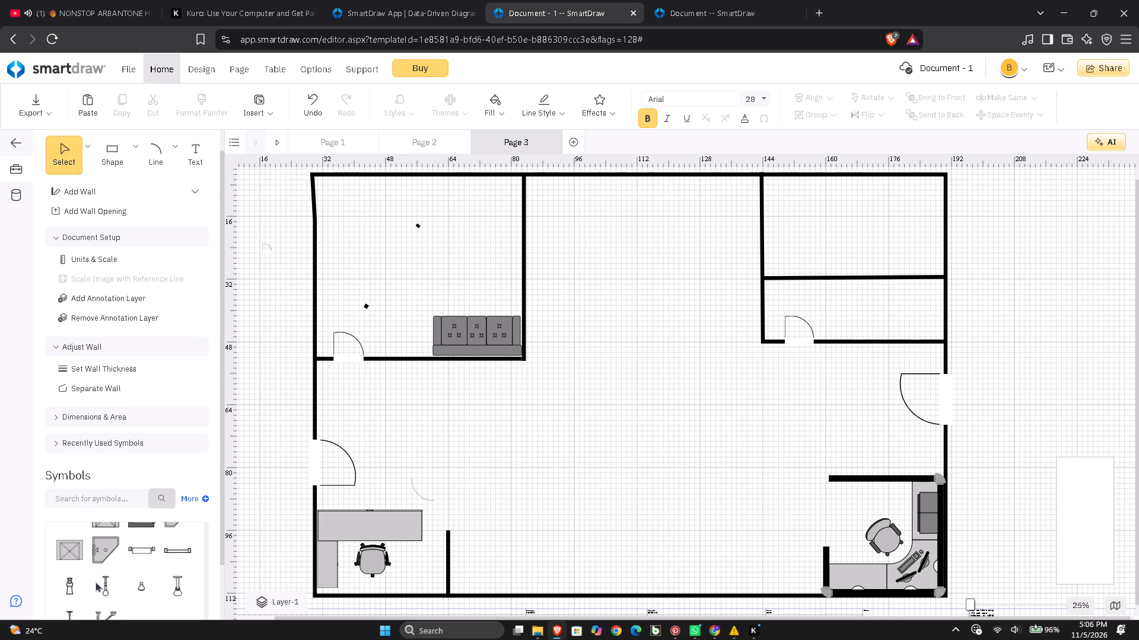
scroll(96, 581, down, 3)
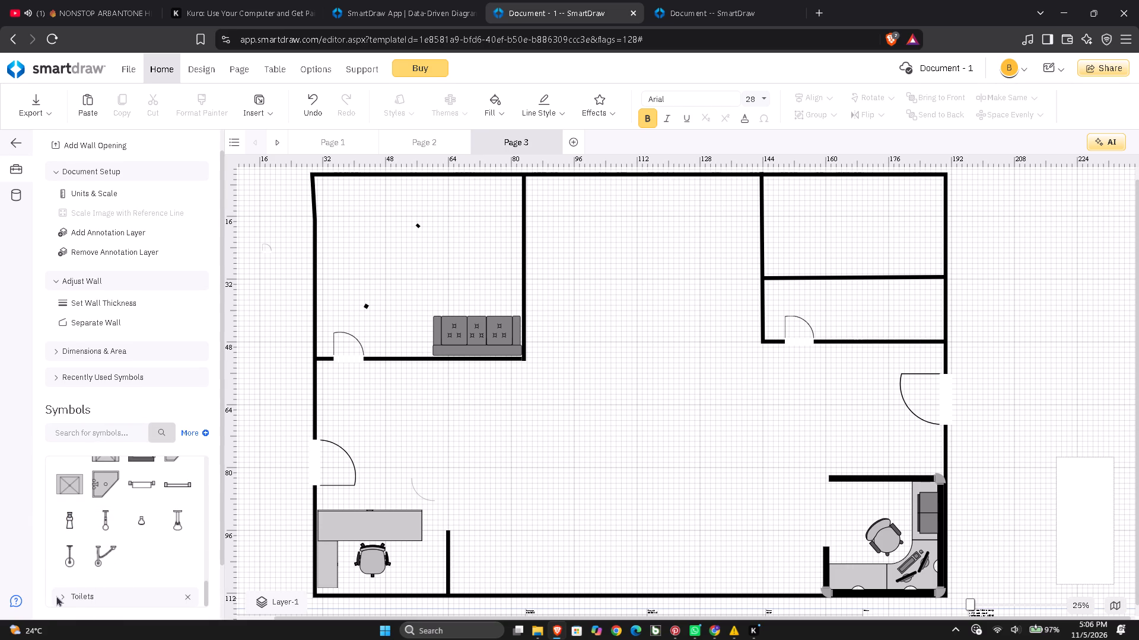
click(61, 596)
scroll(117, 599, down, 3)
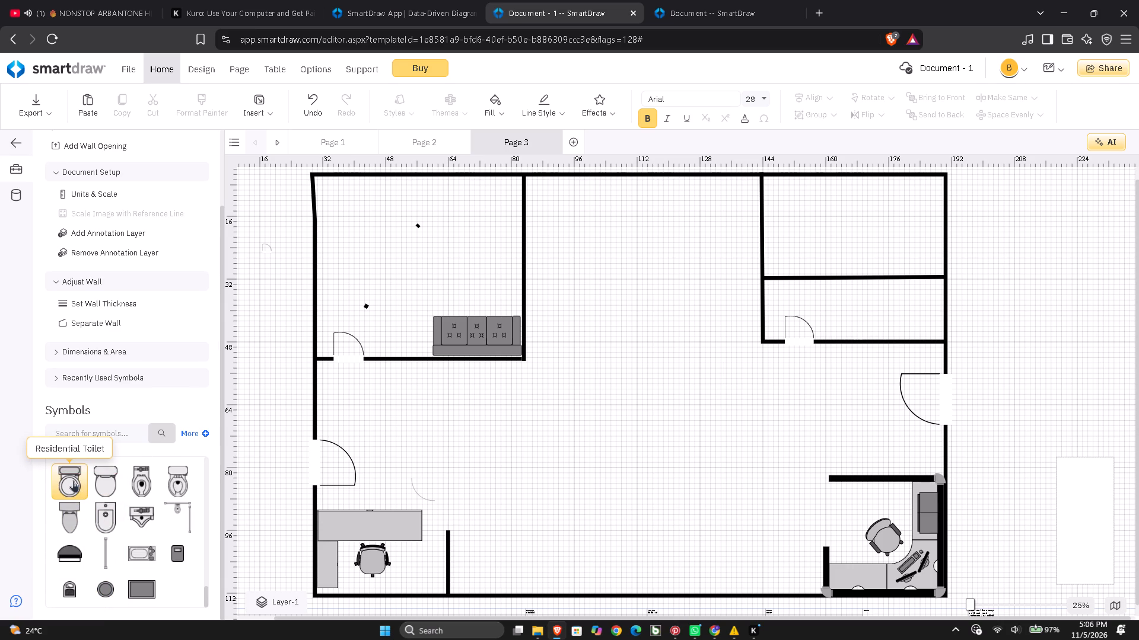
Place a Residential Toilet symbol in the upper-right room's lower compartment near the right outer wall, at 185' 4" left and 37' 11" top.
drag(73, 480, 298, 469)
drag(298, 469, 326, 465)
drag(77, 484, 315, 452)
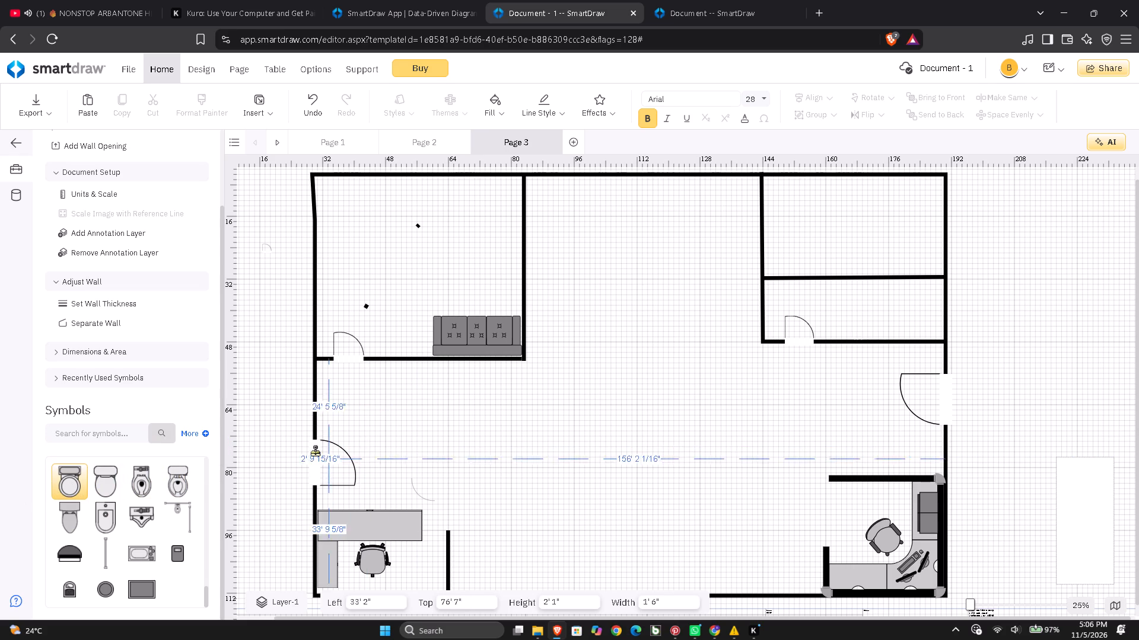
drag(315, 452, 908, 334)
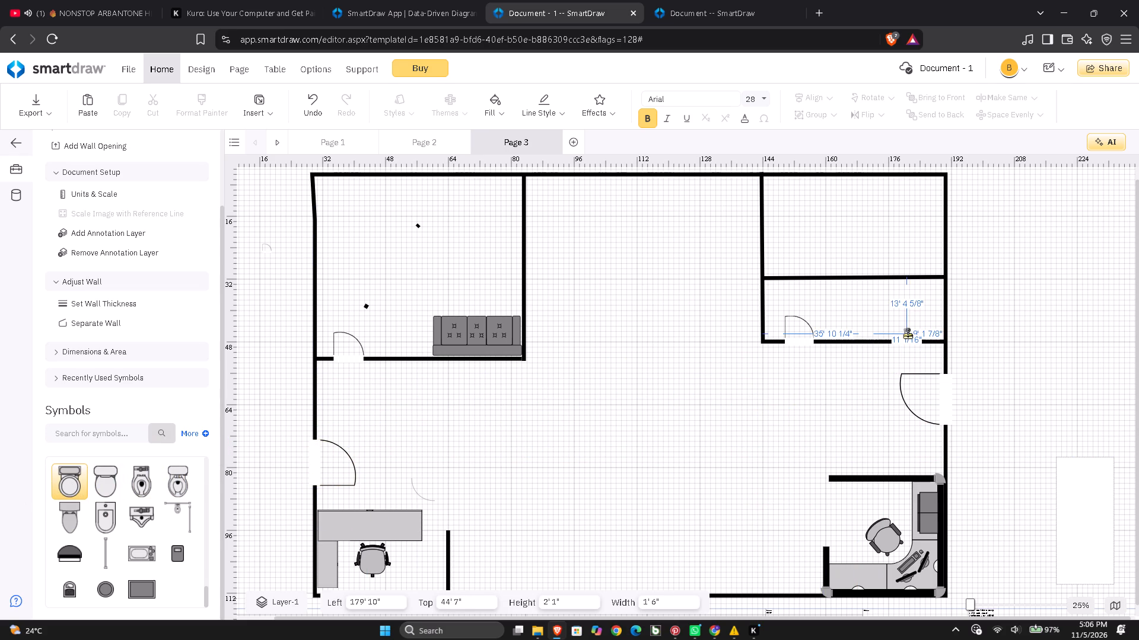
drag(908, 334, 929, 308)
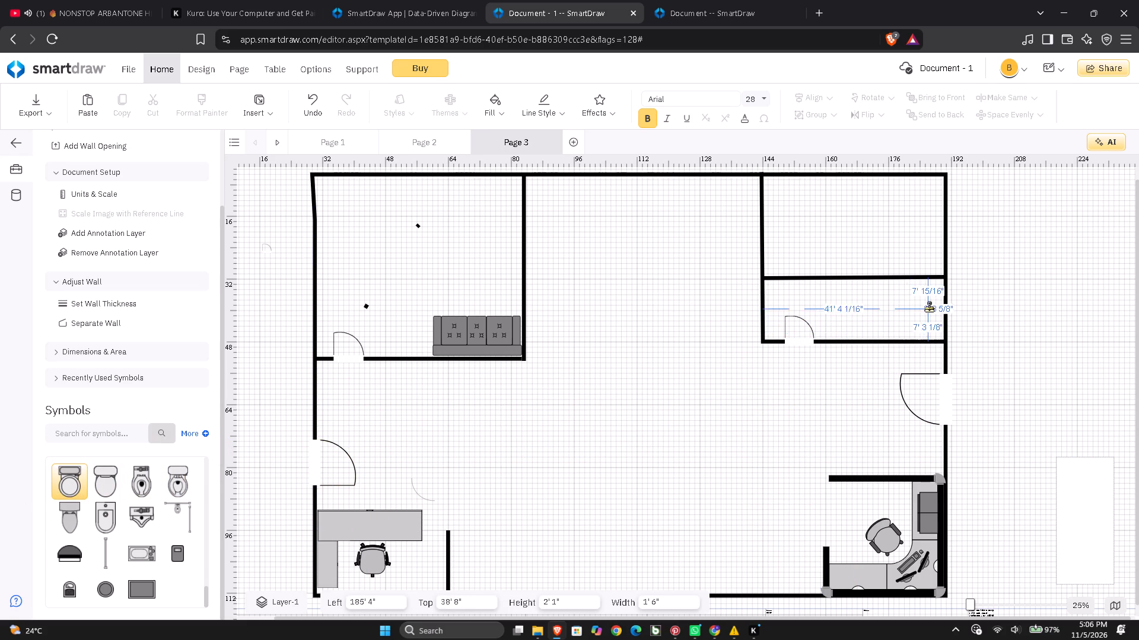
drag(929, 308, 929, 307)
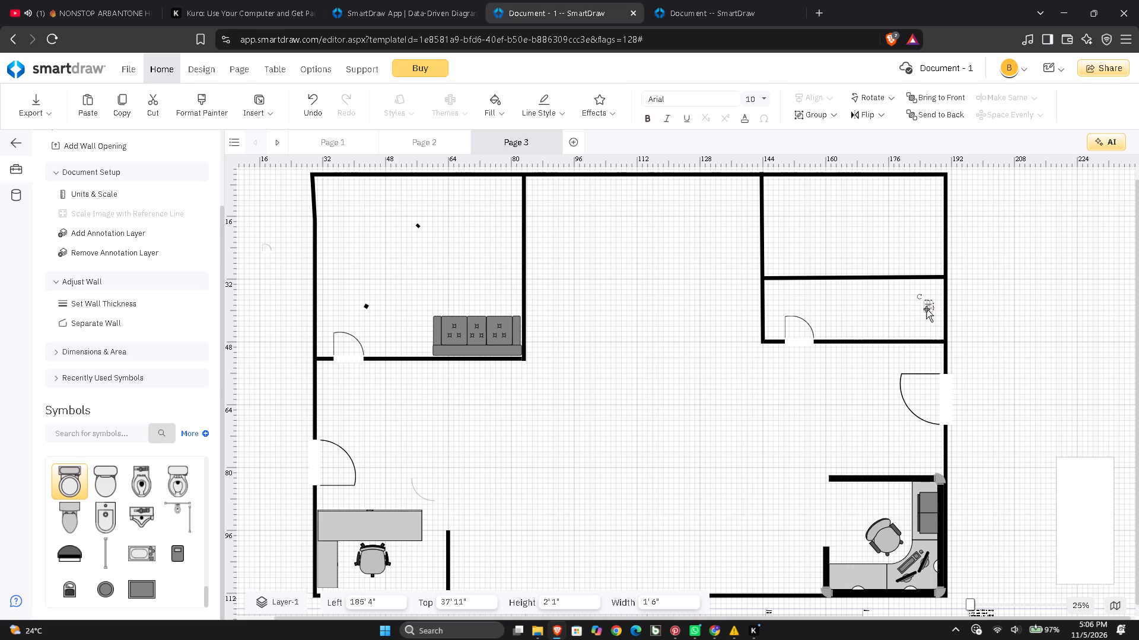
Enlarge the toilet to 6' 10" wide and 6' 1" high, with its left edge at 180'.
drag(927, 306, 923, 306)
drag(923, 306, 906, 308)
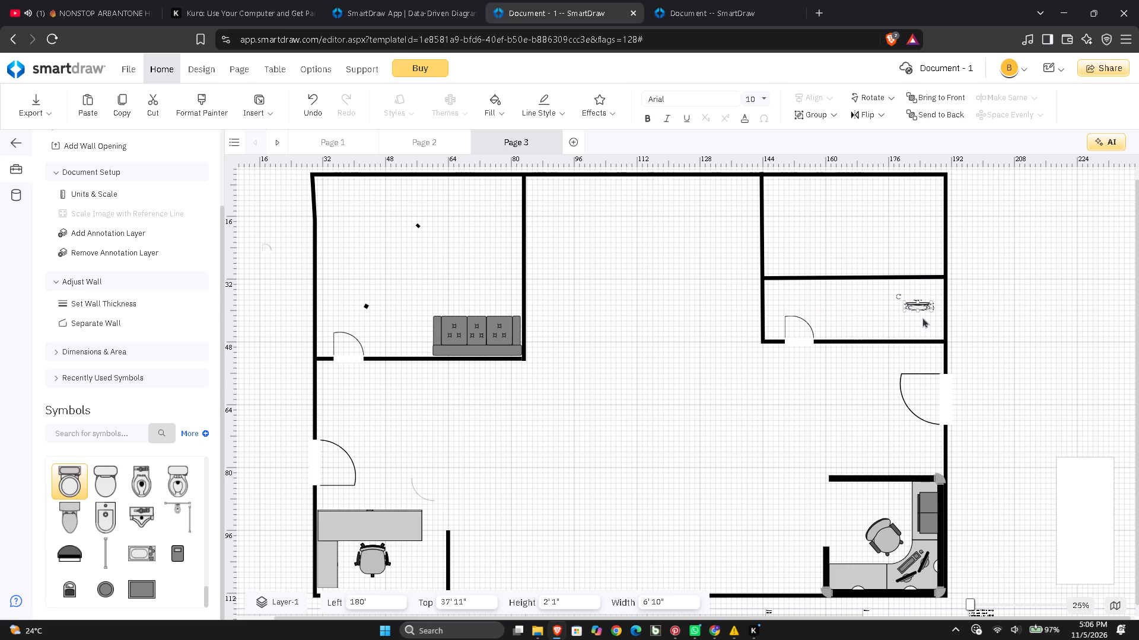
drag(917, 310, 916, 325)
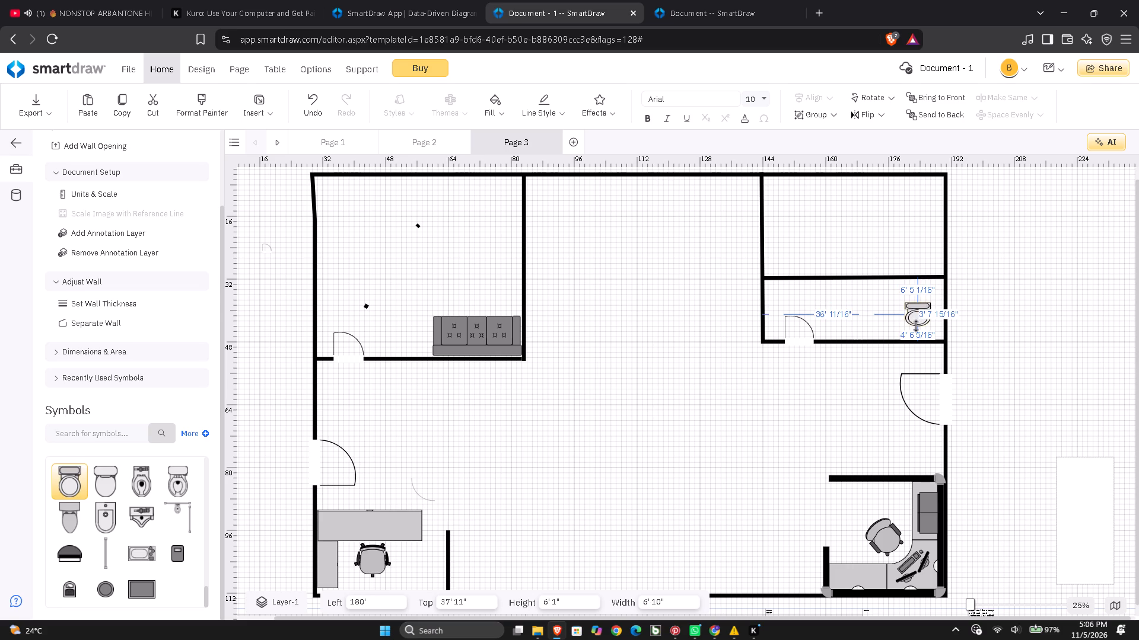
drag(916, 325, 916, 328)
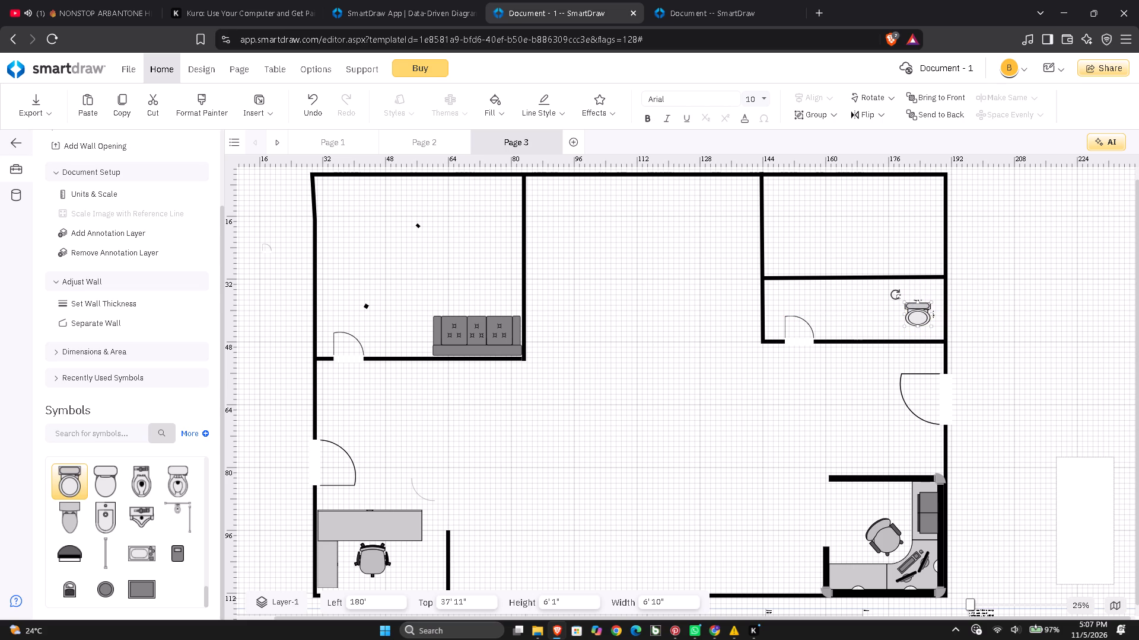
Rotate the toilet a quarter turn clockwise so its tank faces the right outer wall.
drag(895, 295, 942, 286)
Set the toilet against the upper-right room's outer wall at 181' 11" left and 36' 11 1/2" top, stretching it to 8' high.
drag(928, 316, 940, 315)
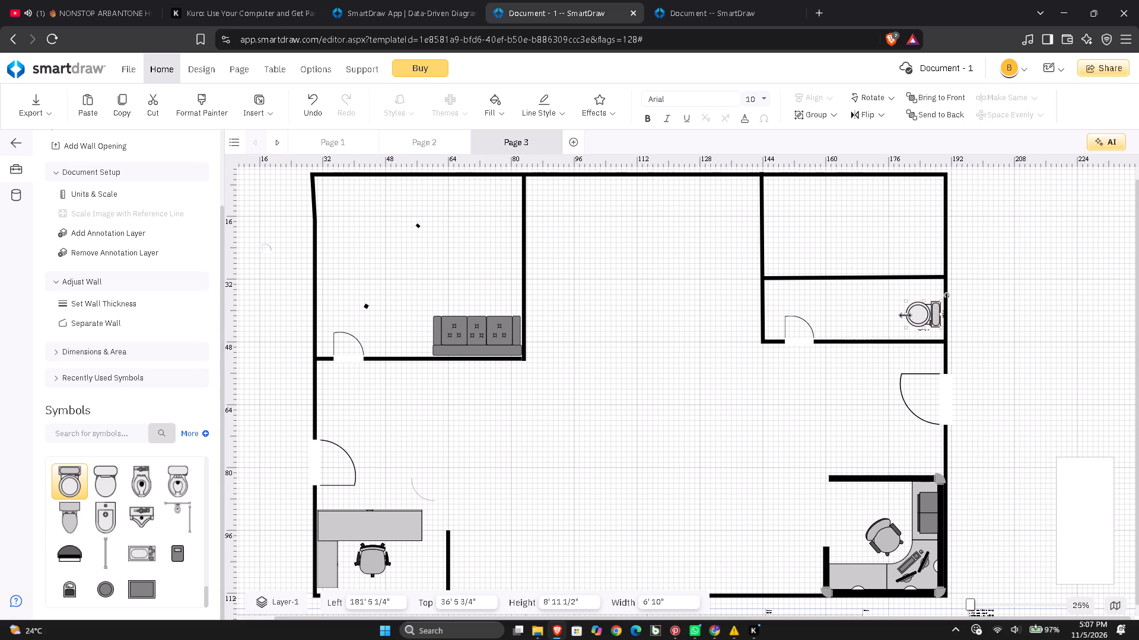
drag(905, 315, 911, 313)
click(879, 313)
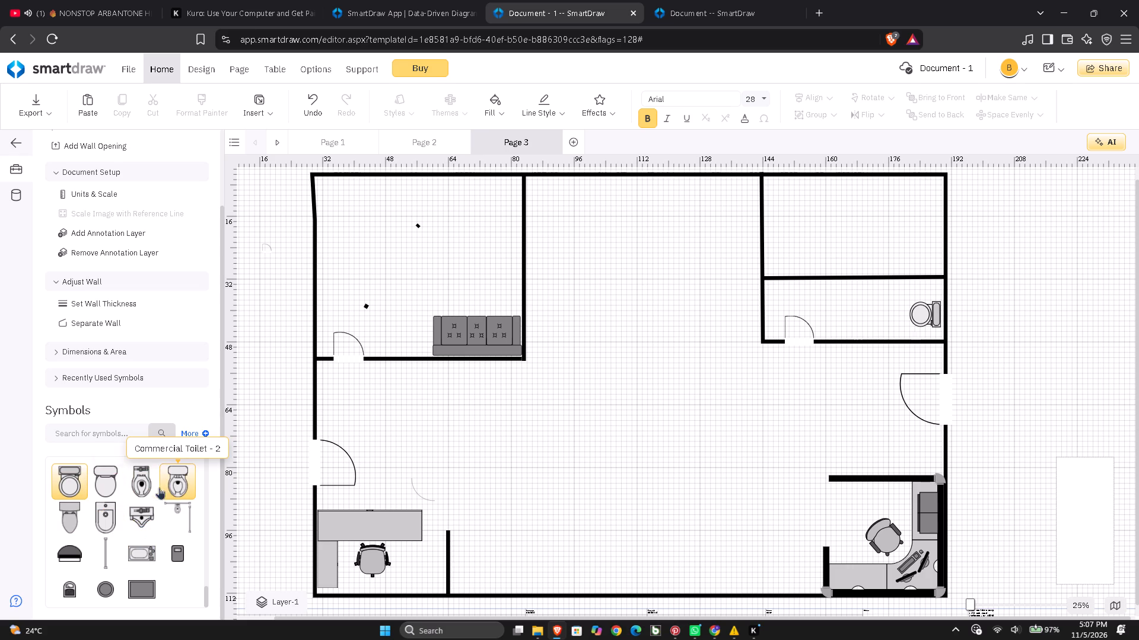
Browse the Toilets and Bathtubs & Showers symbol categories for another fixture.
scroll(111, 534, down, 8)
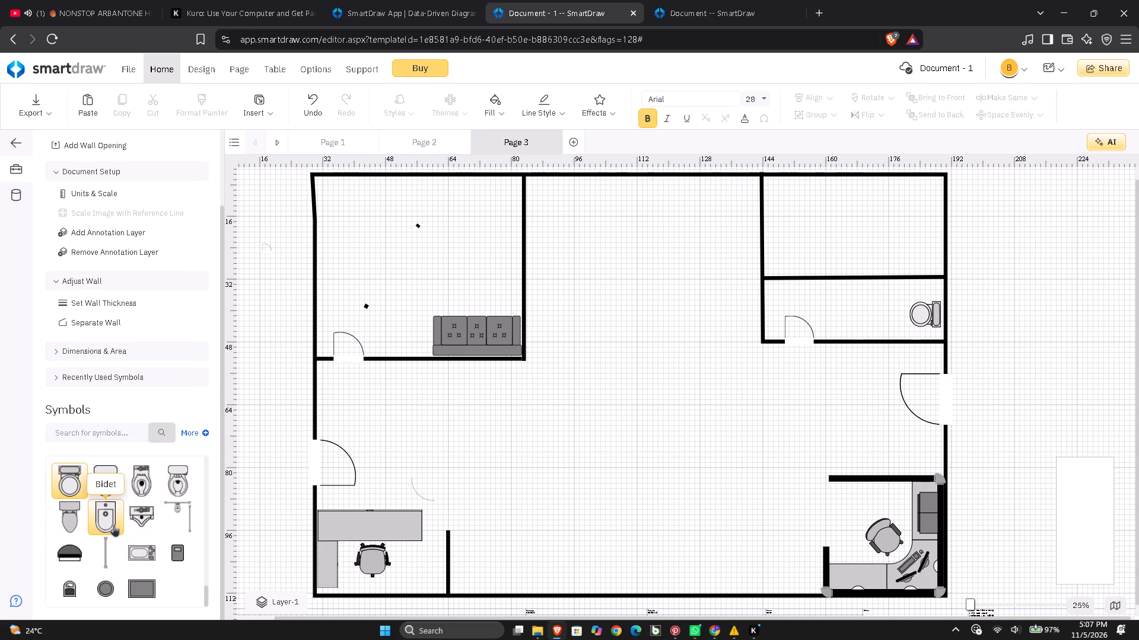
scroll(113, 523, down, 4)
scroll(113, 524, up, 3)
scroll(113, 524, down, 3)
scroll(113, 523, up, 2)
scroll(113, 523, down, 3)
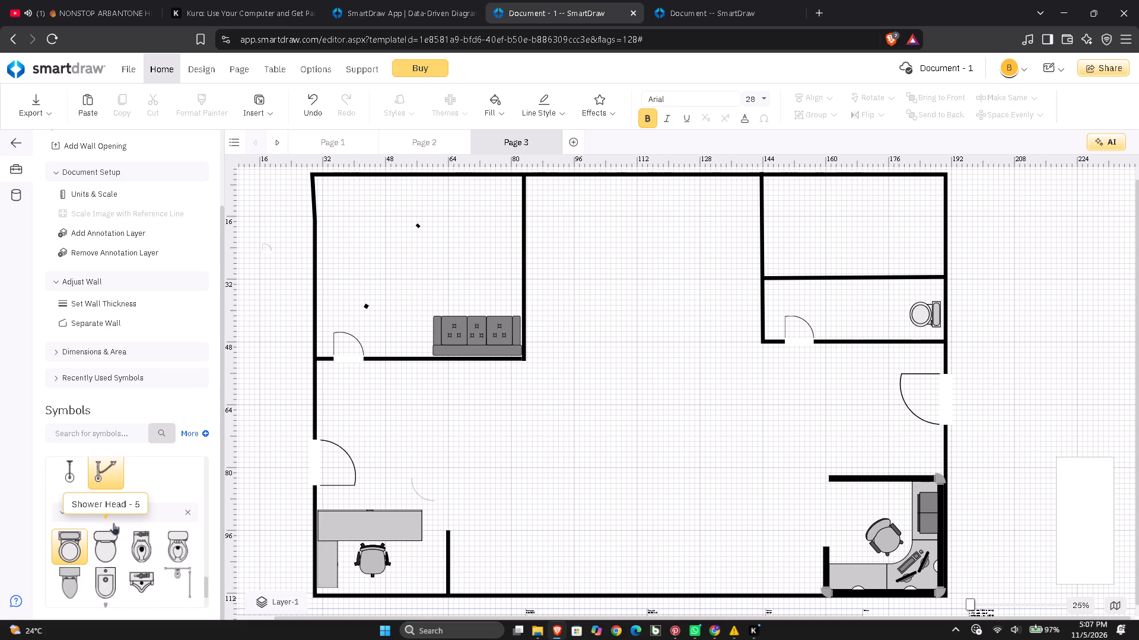
scroll(113, 523, up, 4)
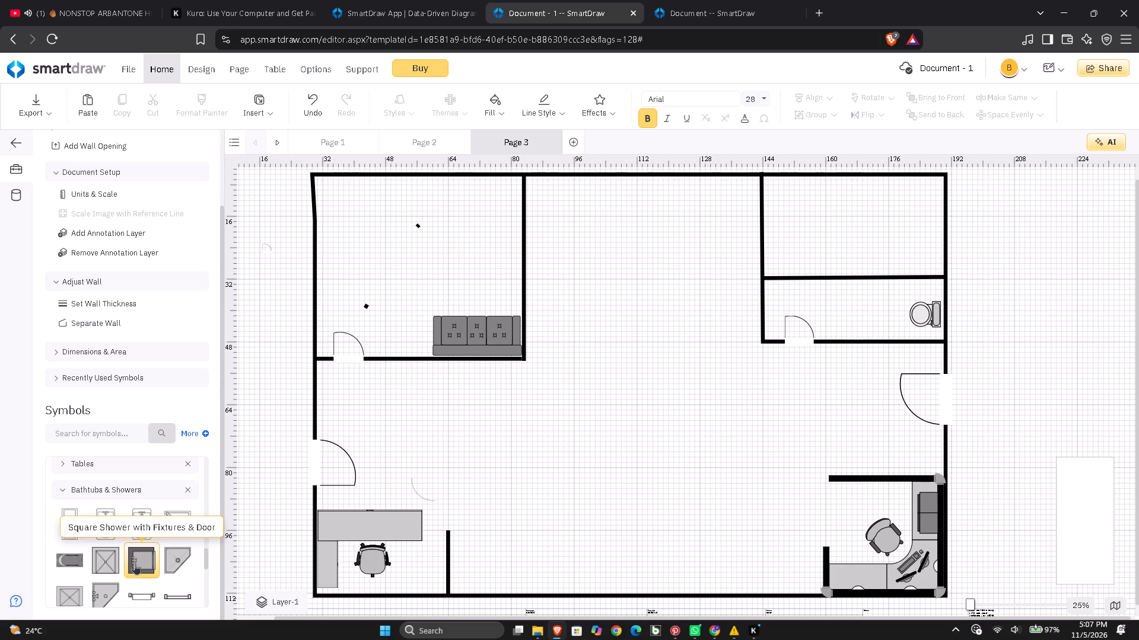
scroll(172, 581, down, 2)
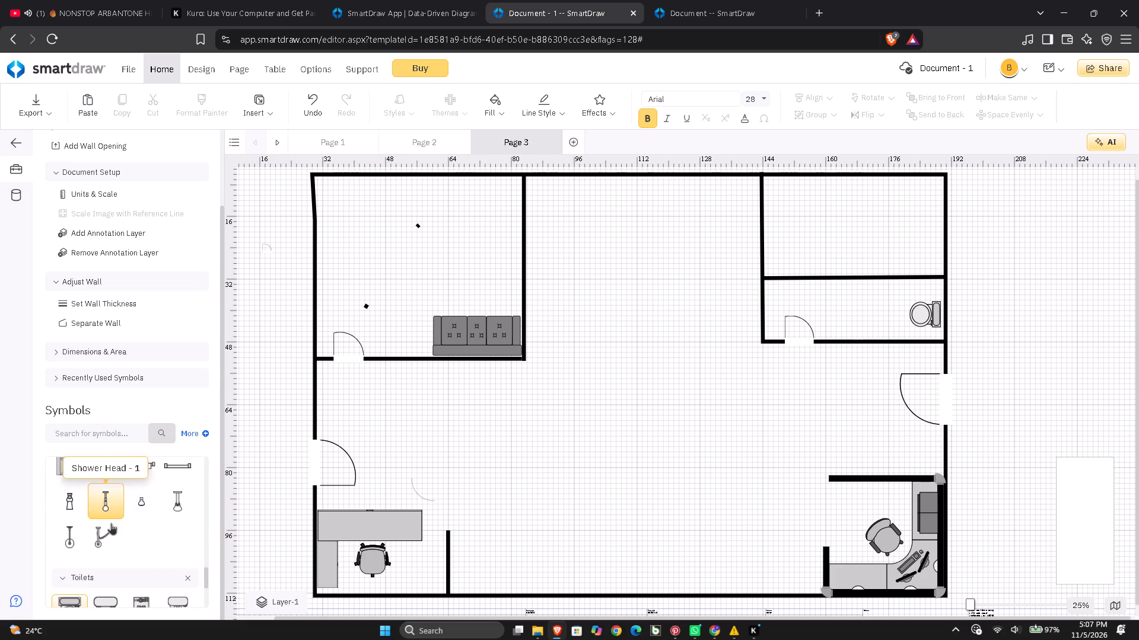
scroll(100, 526, down, 1)
scroll(101, 524, up, 1)
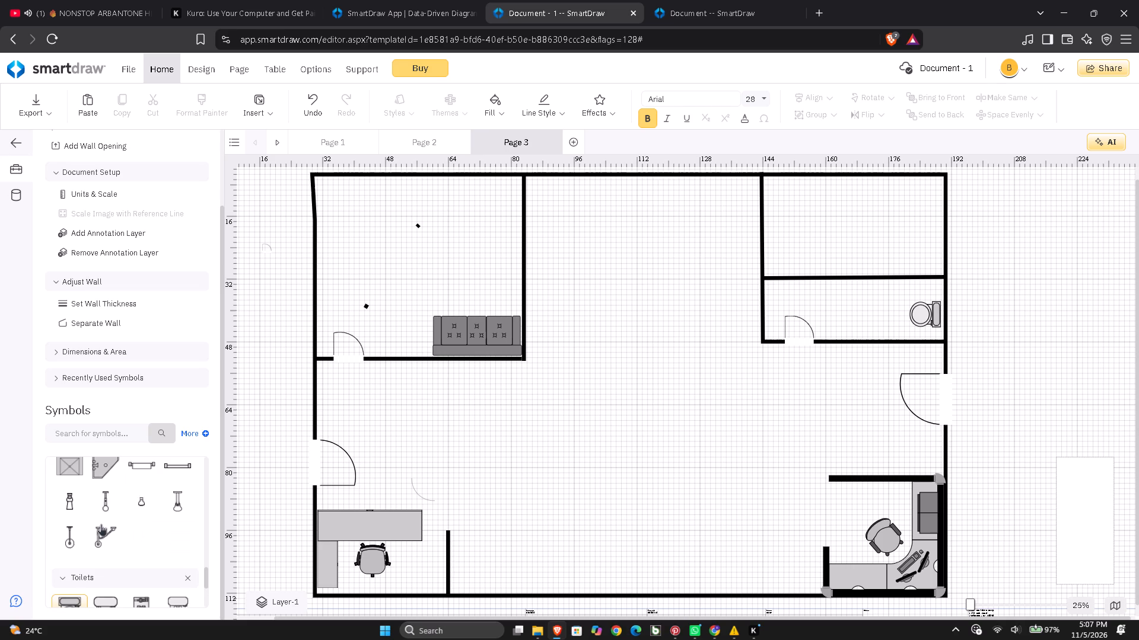
scroll(101, 523, up, 4)
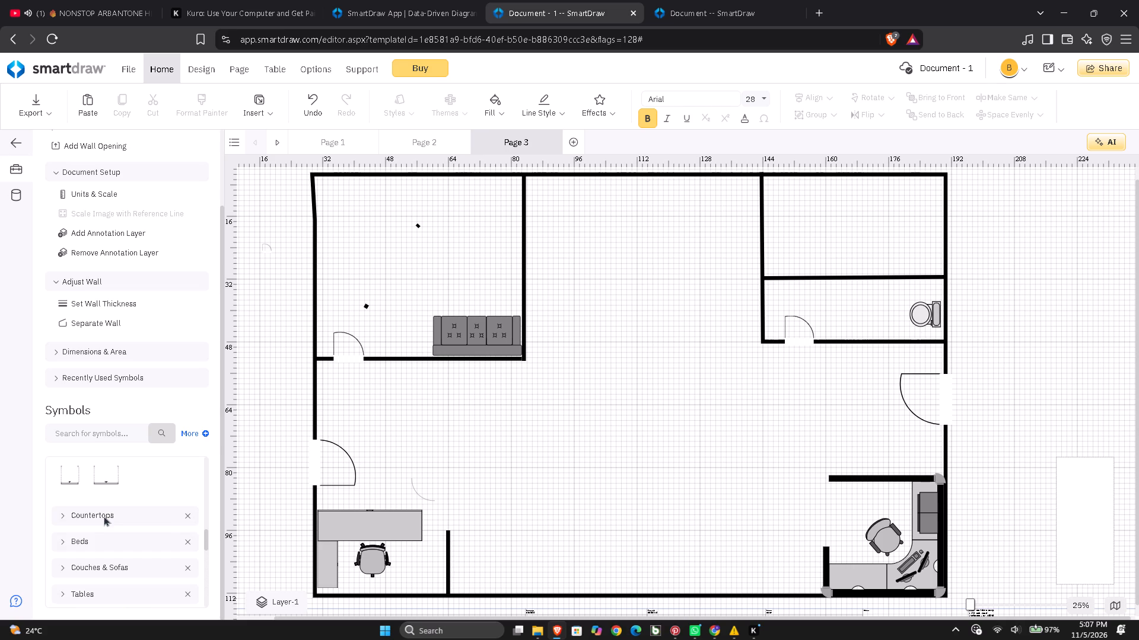
scroll(104, 516, down, 1)
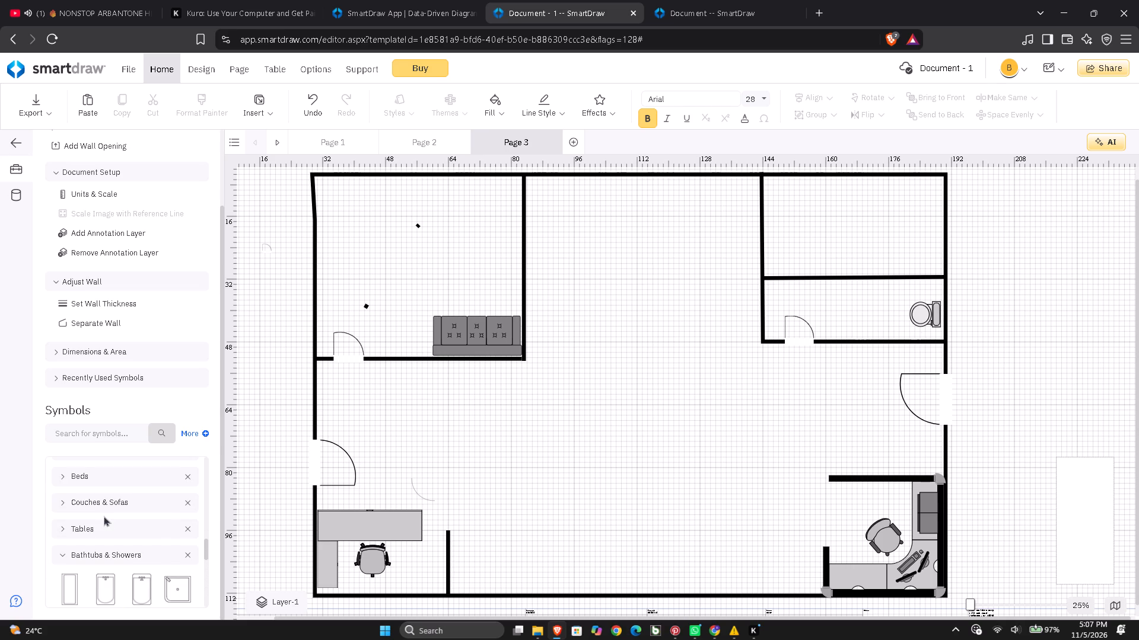
click(116, 549)
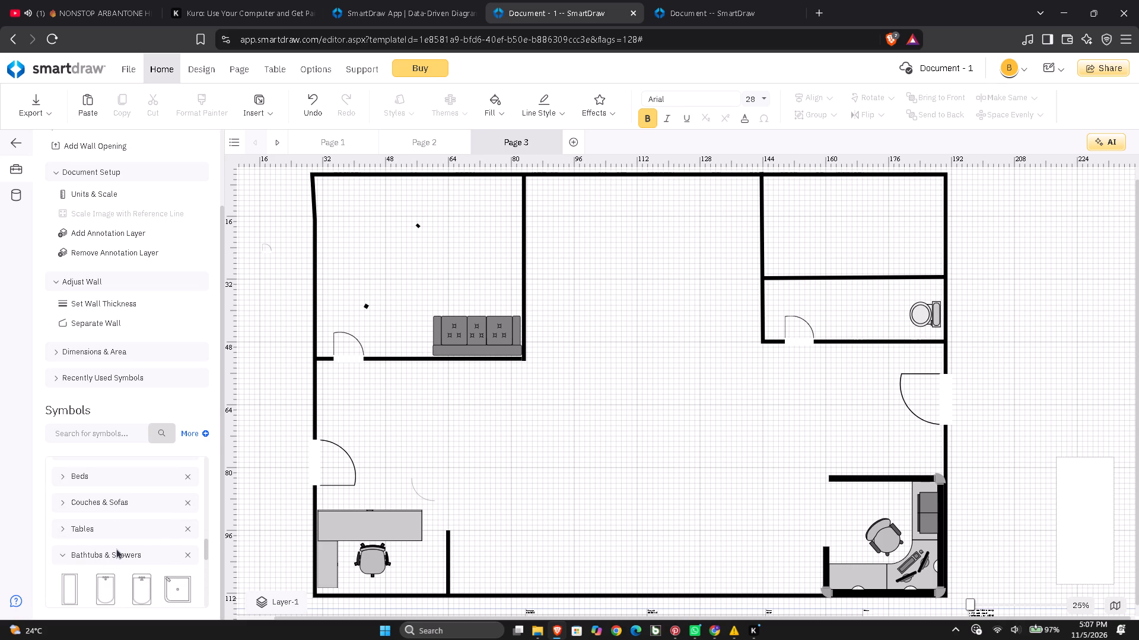
click(117, 551)
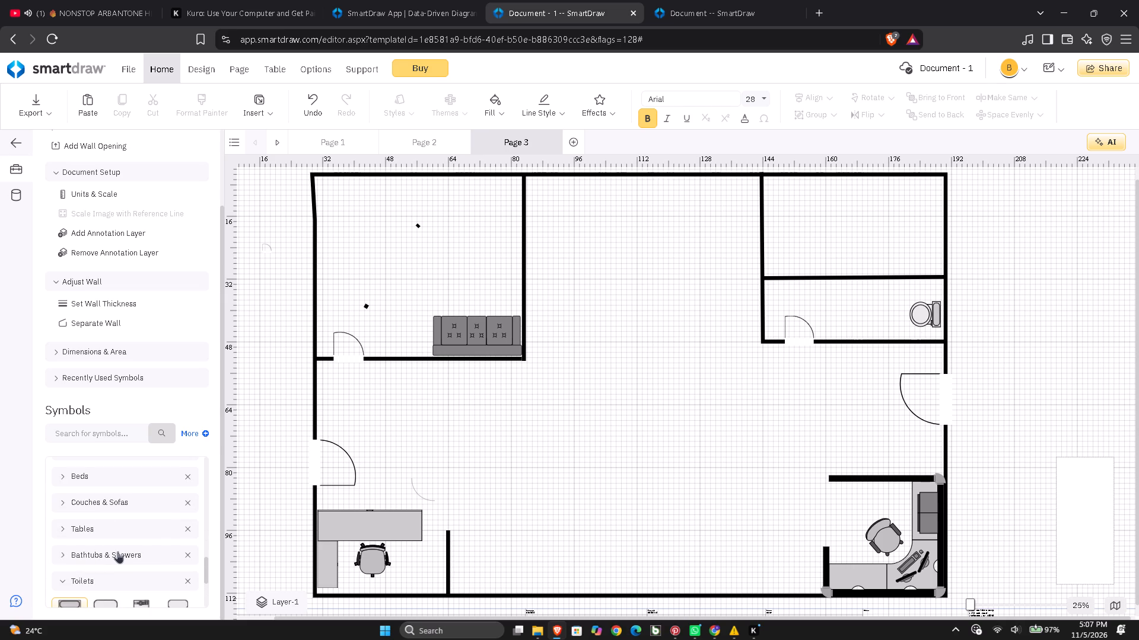
scroll(122, 574, down, 1)
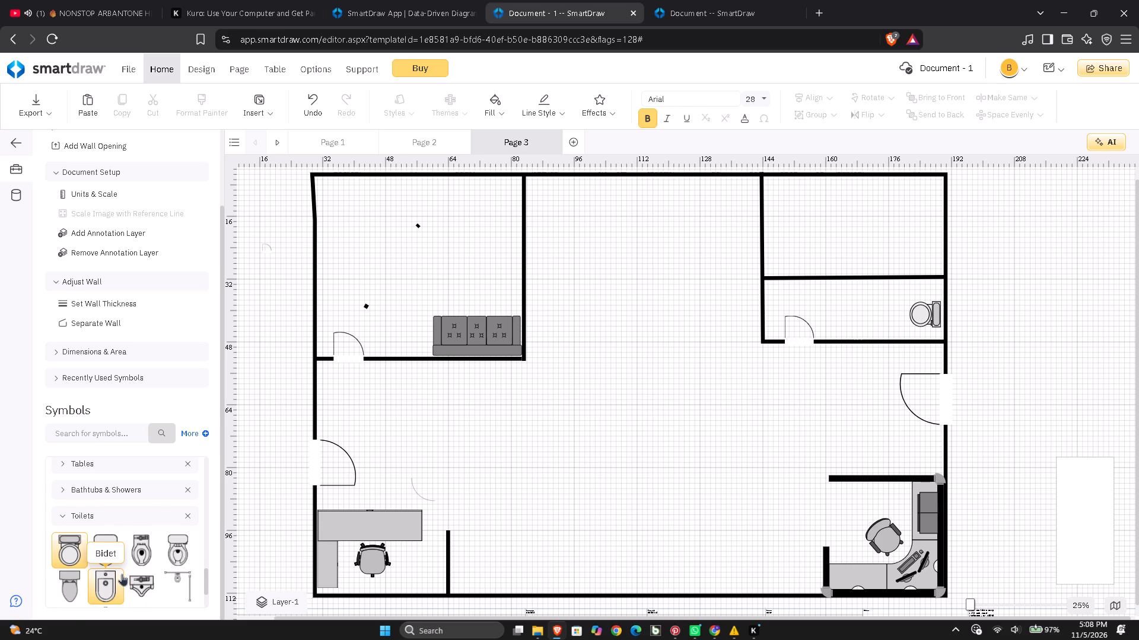
scroll(122, 574, down, 1)
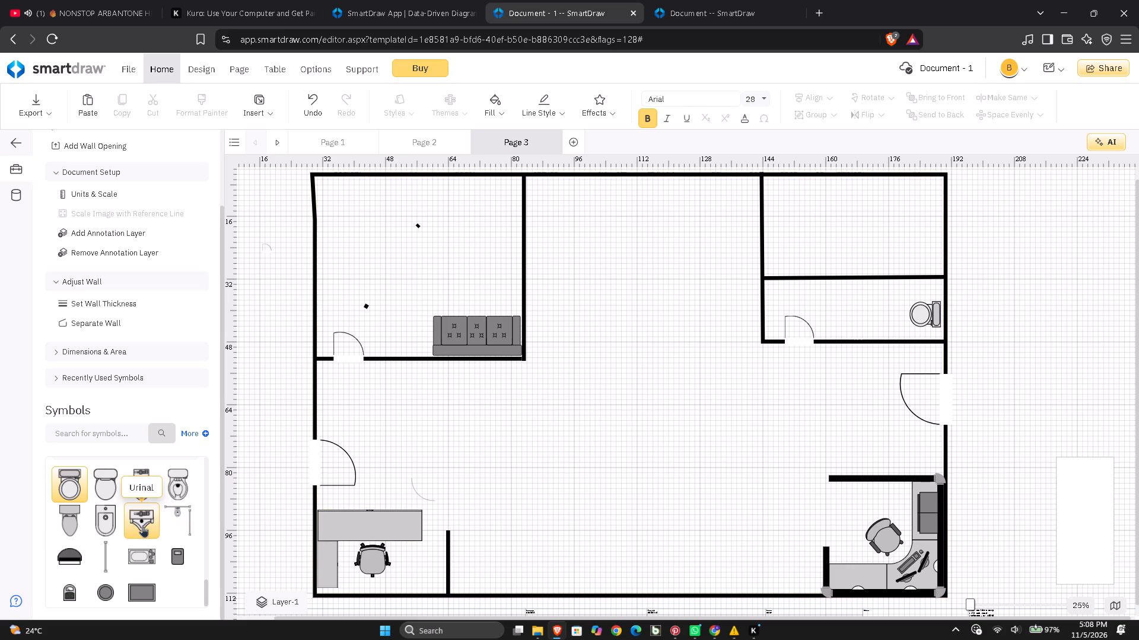
scroll(147, 519, up, 1)
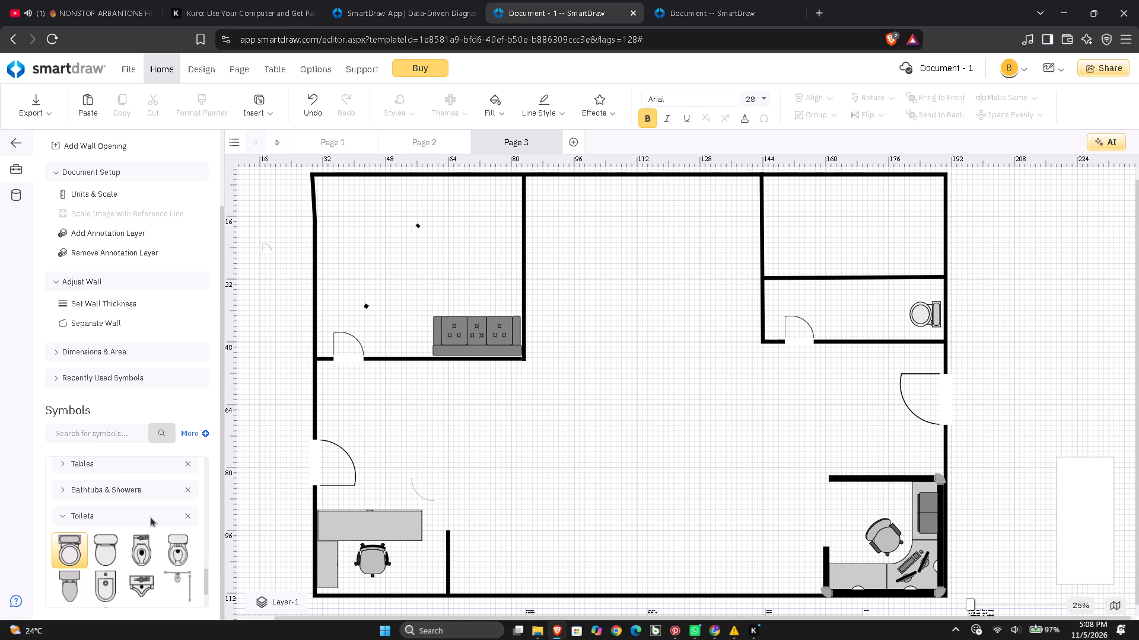
scroll(150, 516, down, 8)
scroll(155, 513, up, 2)
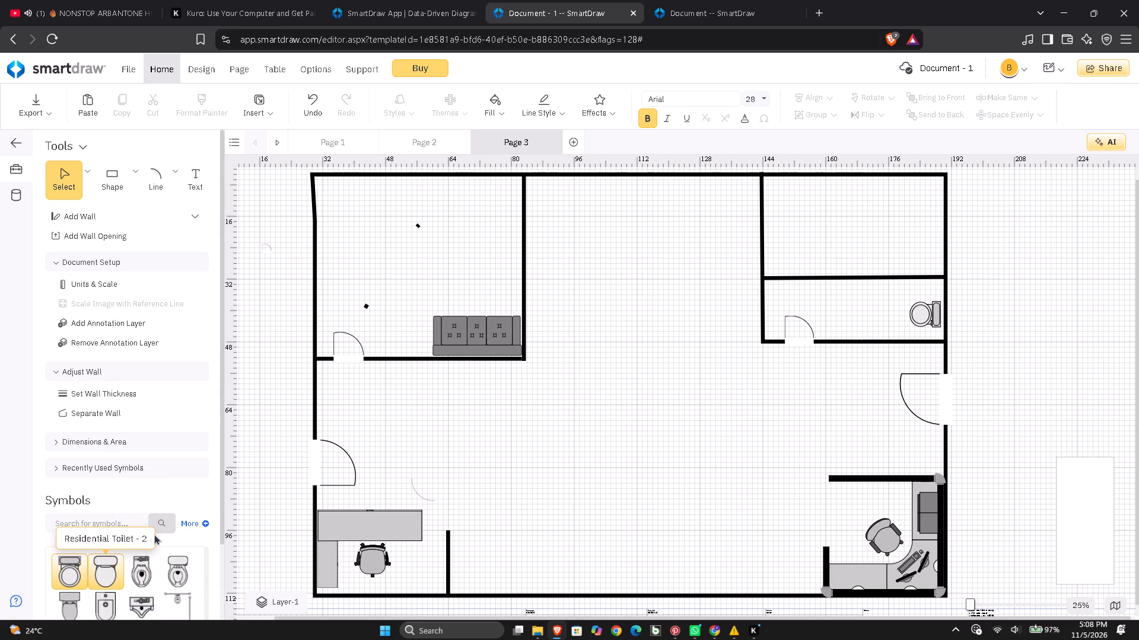
scroll(154, 532, down, 2)
scroll(154, 532, up, 2)
scroll(154, 532, down, 1)
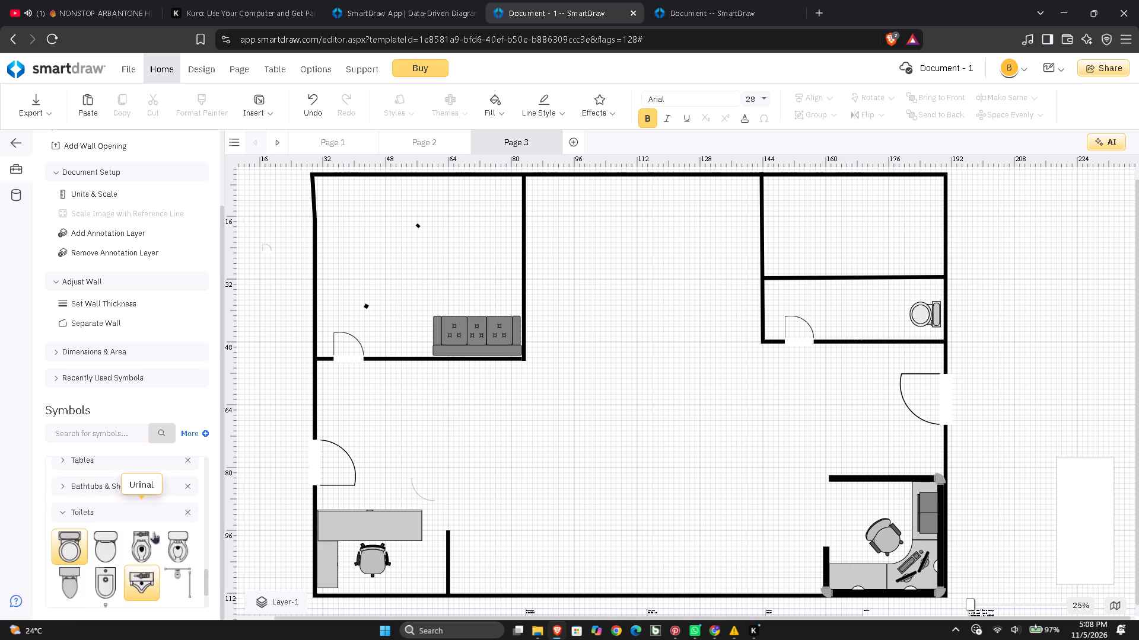
scroll(154, 532, up, 1)
Place a Bathtub symbol in the open central area of the floor plan, at 94' 8" left and 81' 4" top.
click(130, 548)
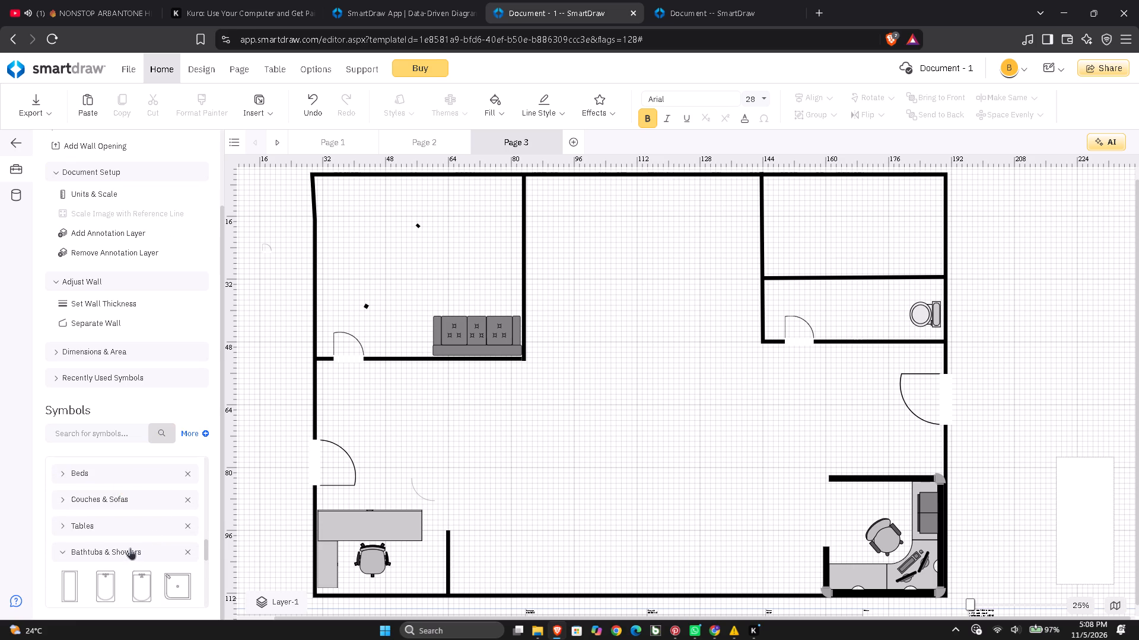
scroll(129, 578, down, 1)
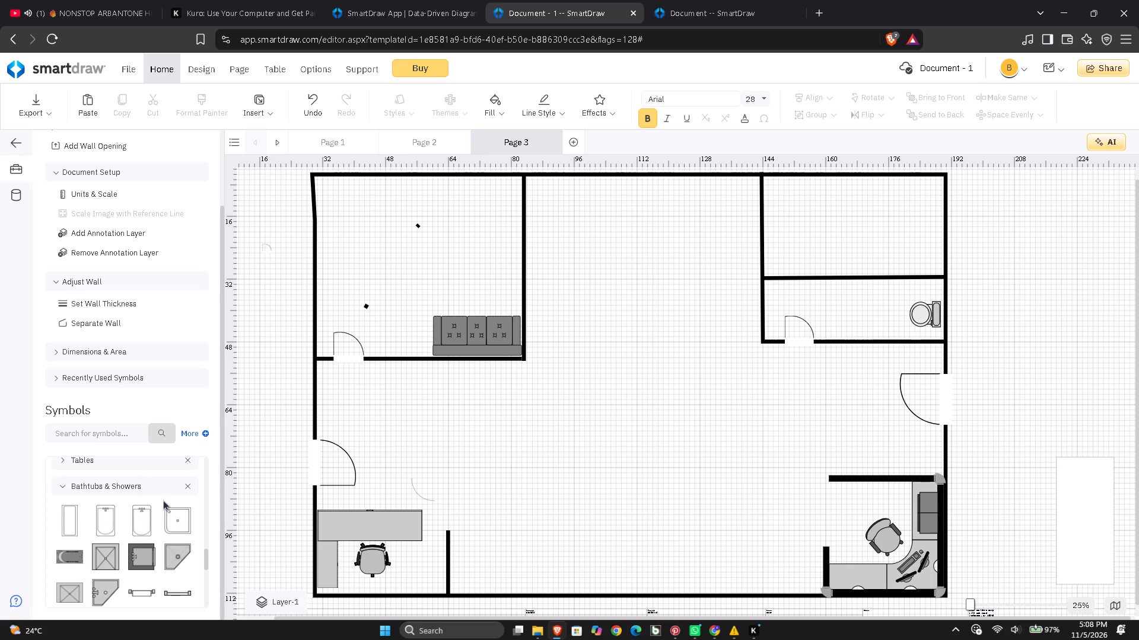
click(104, 521)
drag(104, 521, 565, 502)
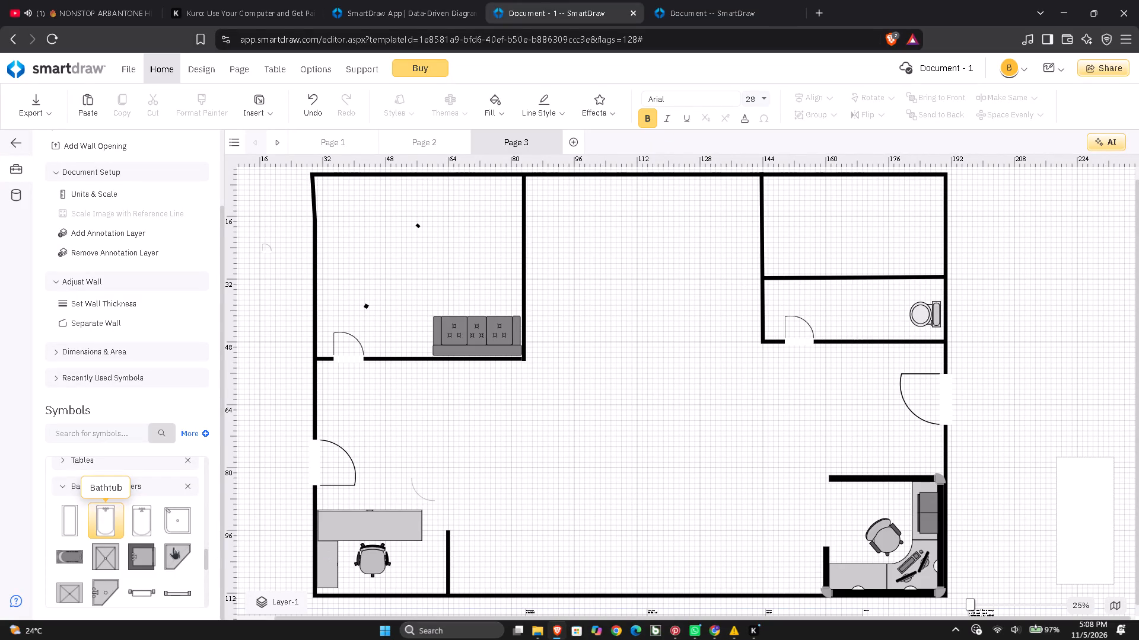
drag(106, 517, 548, 487)
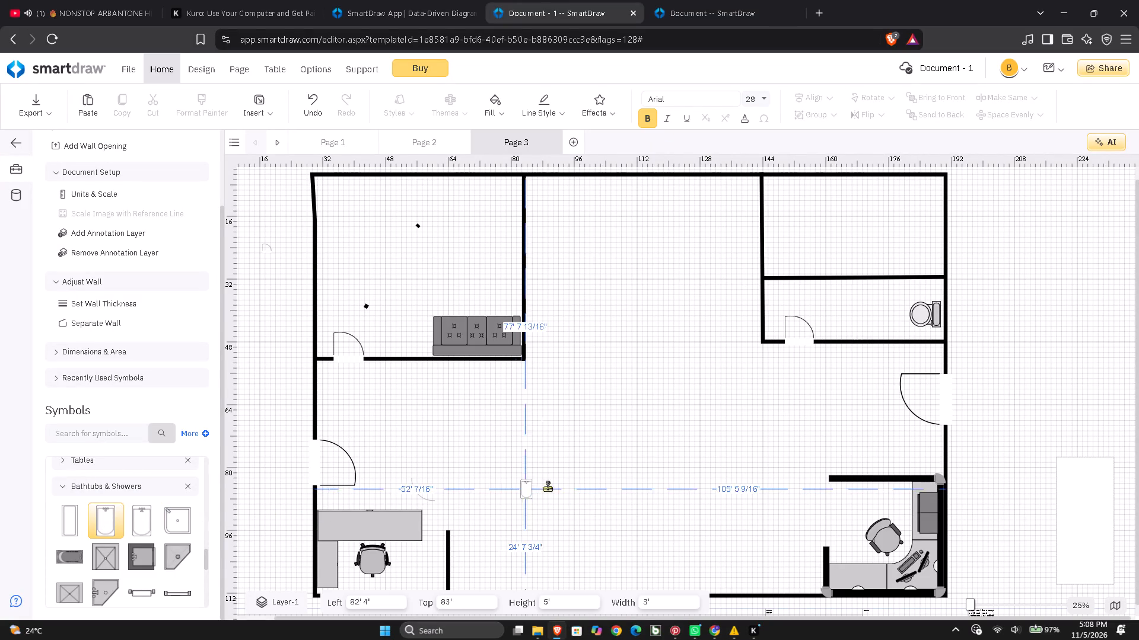
drag(548, 487, 574, 483)
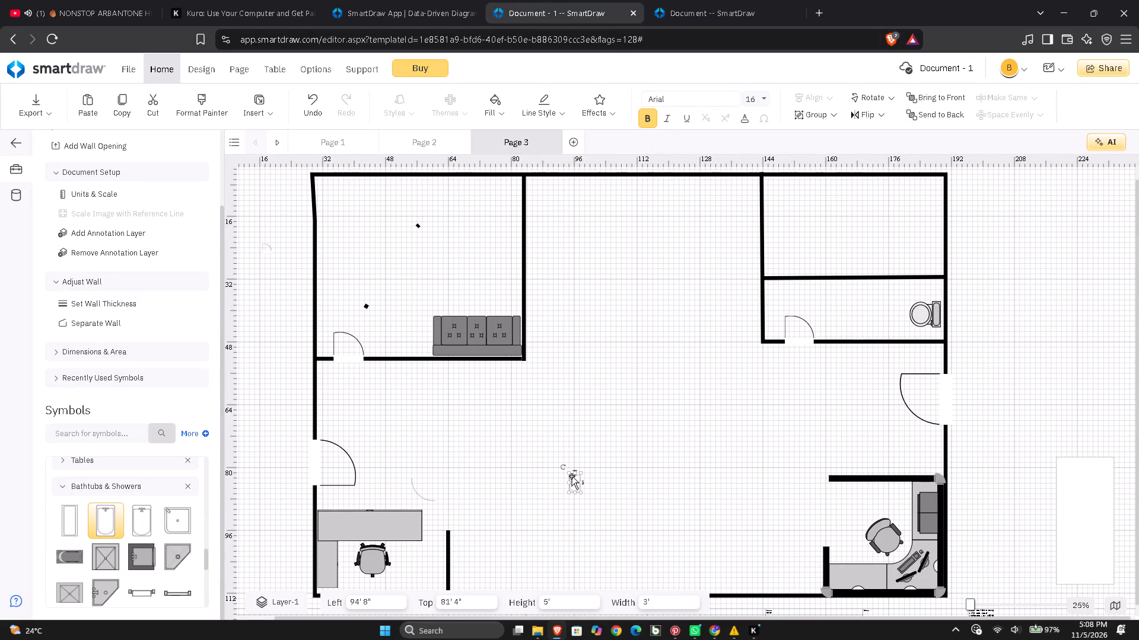
Enlarge the bathtub to 13' high and 22' 8" wide and reposition it at 93' 4" left and 77' 4" top.
drag(575, 472, 582, 441)
drag(581, 468, 634, 465)
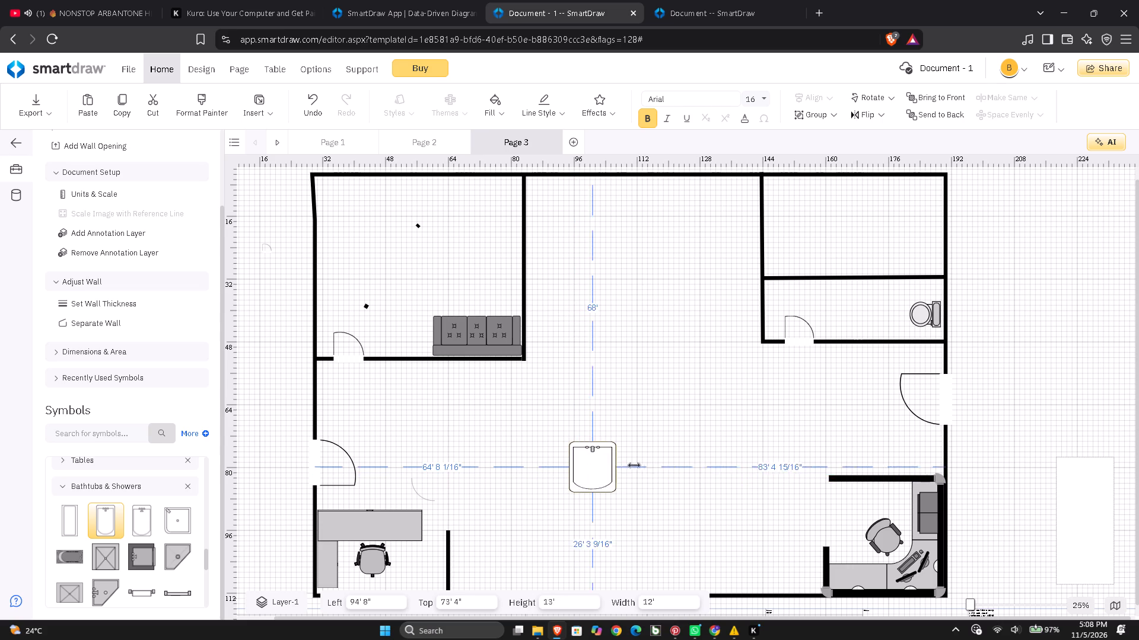
drag(634, 465, 657, 466)
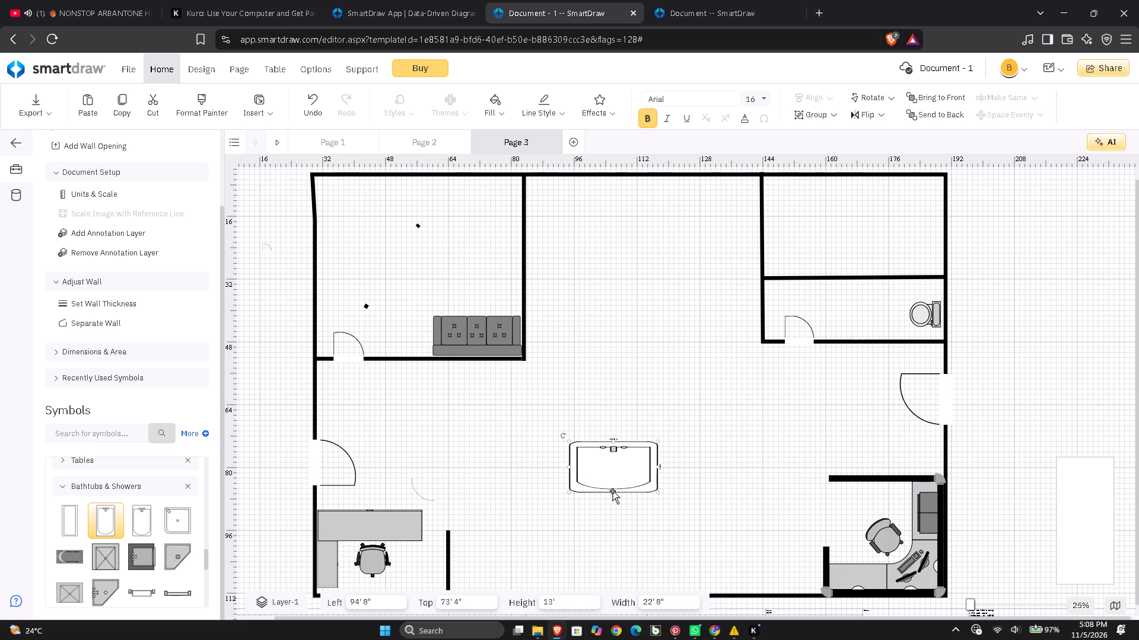
drag(612, 490, 609, 504)
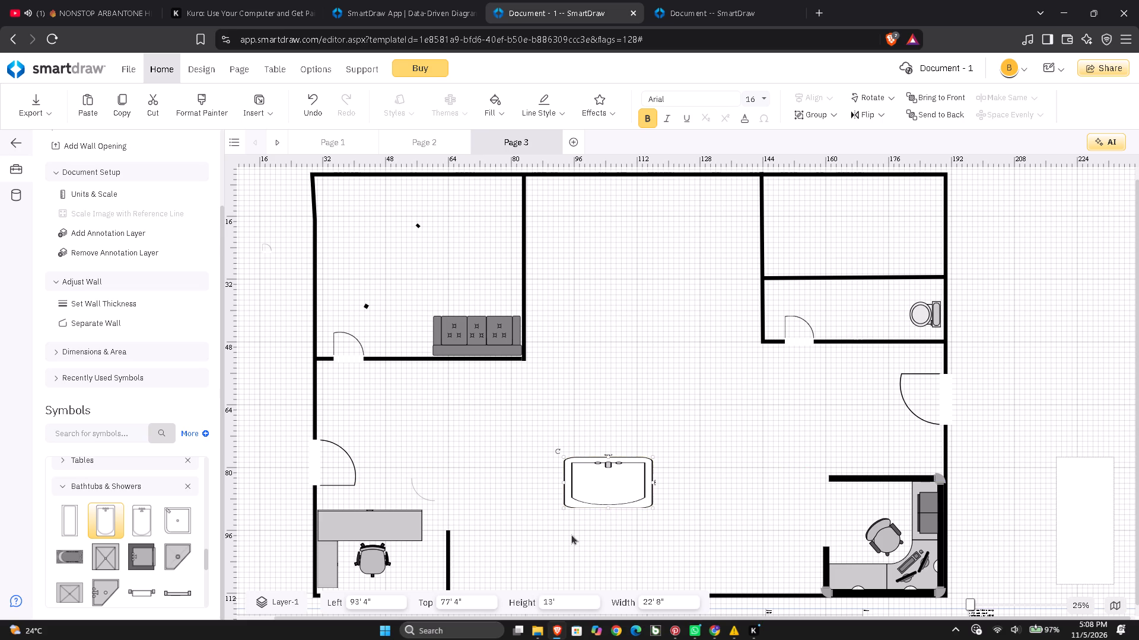
Narrow the bathtub to 12' wide with its left edge at 104' and raise it to 73' 4" from the top.
click(567, 479)
drag(564, 482, 590, 485)
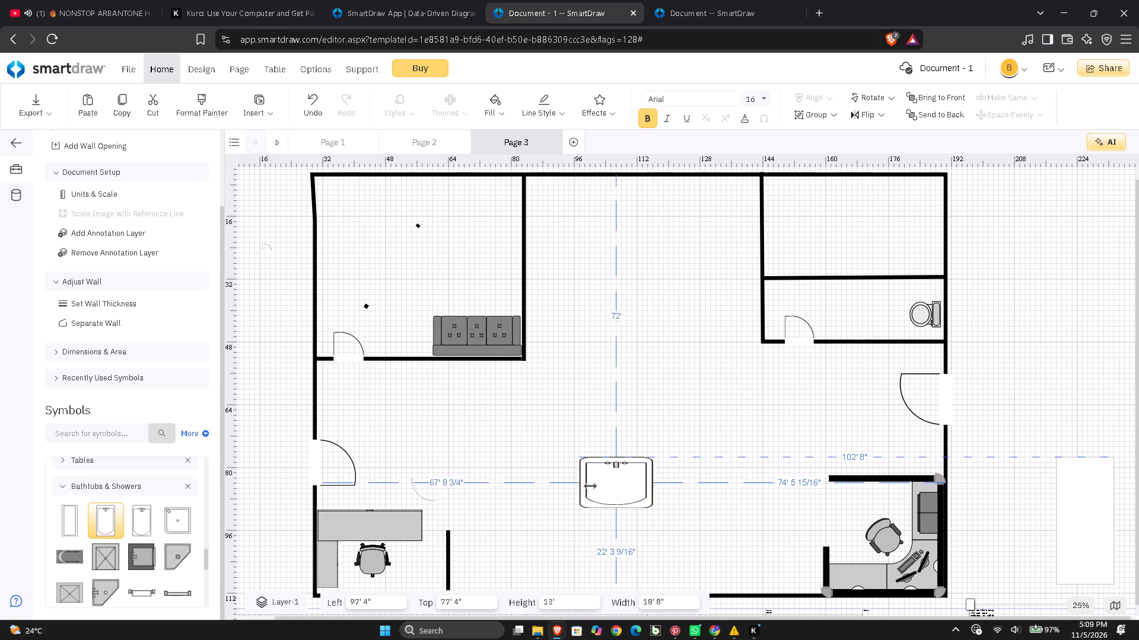
drag(590, 485, 603, 485)
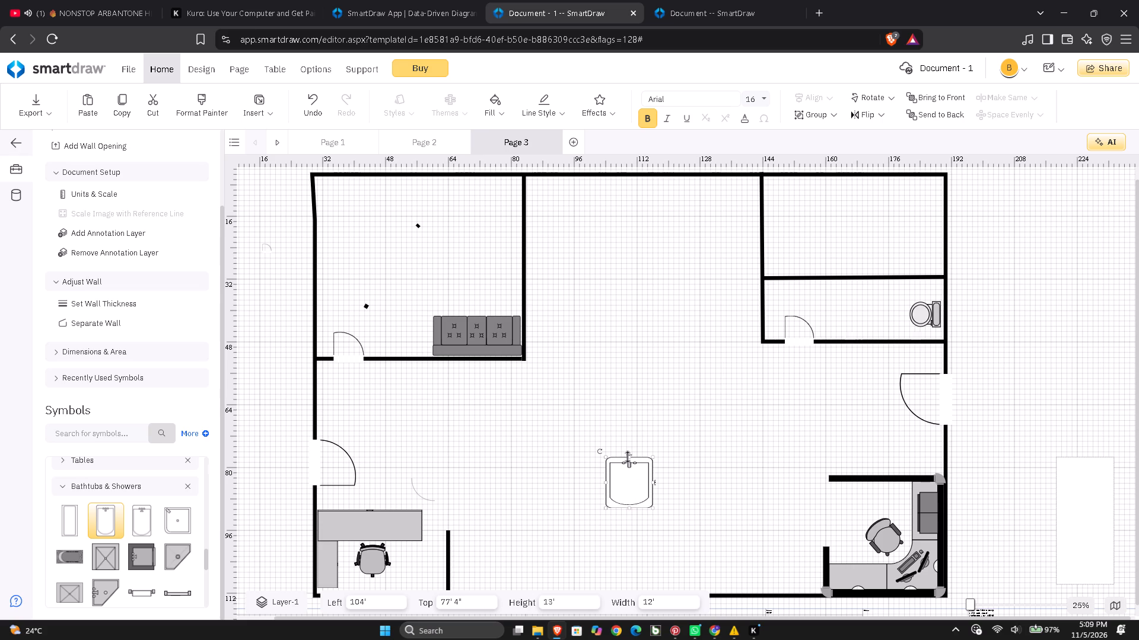
drag(627, 457, 626, 441)
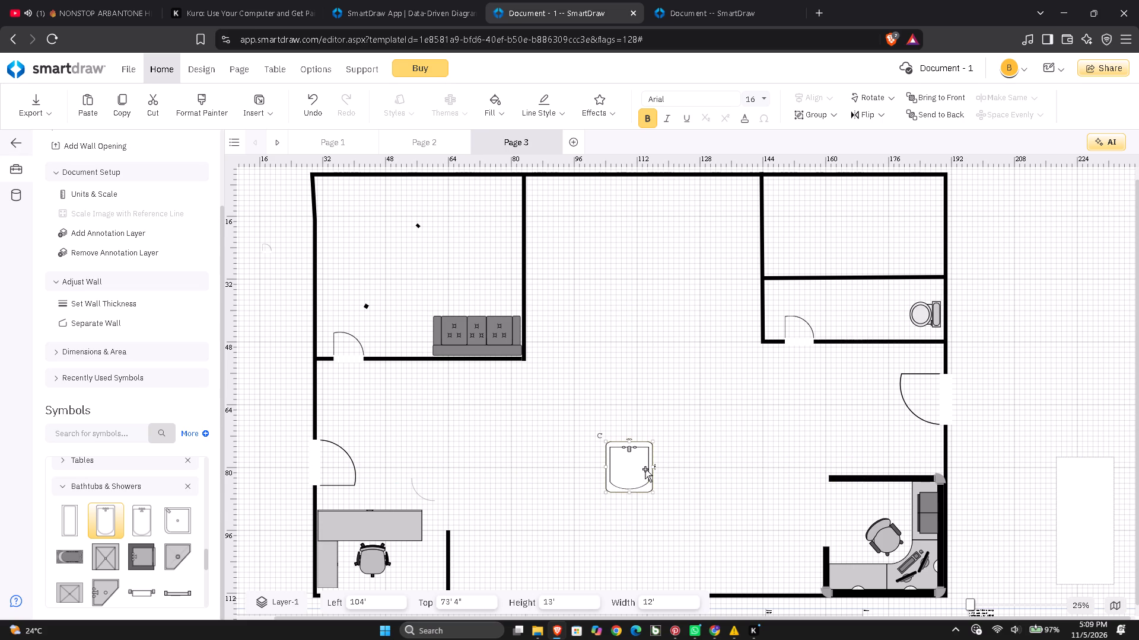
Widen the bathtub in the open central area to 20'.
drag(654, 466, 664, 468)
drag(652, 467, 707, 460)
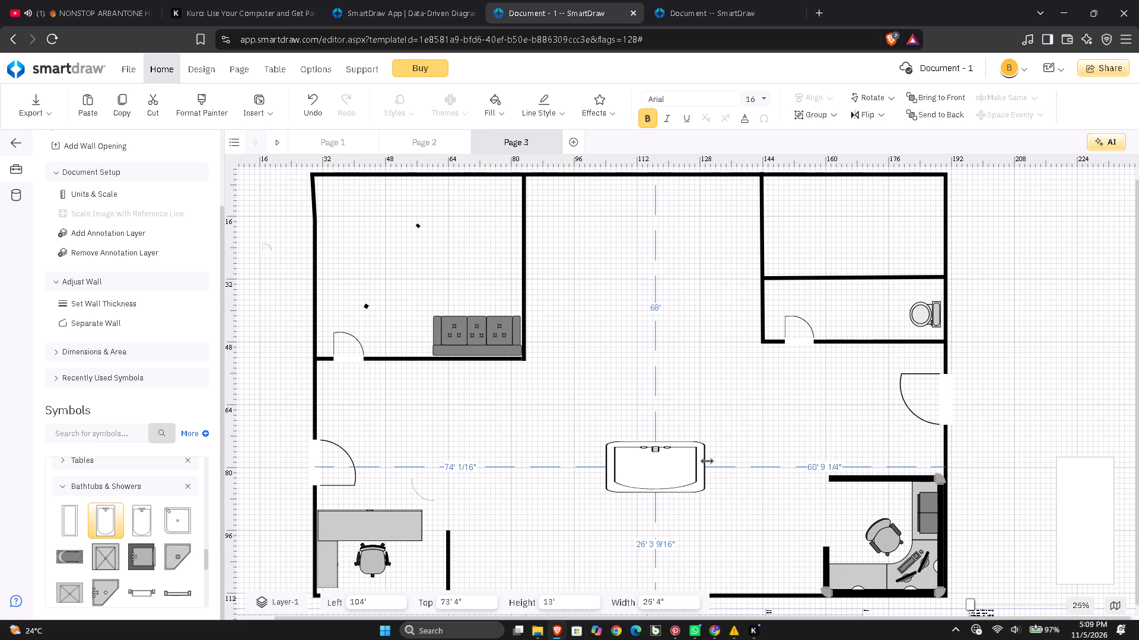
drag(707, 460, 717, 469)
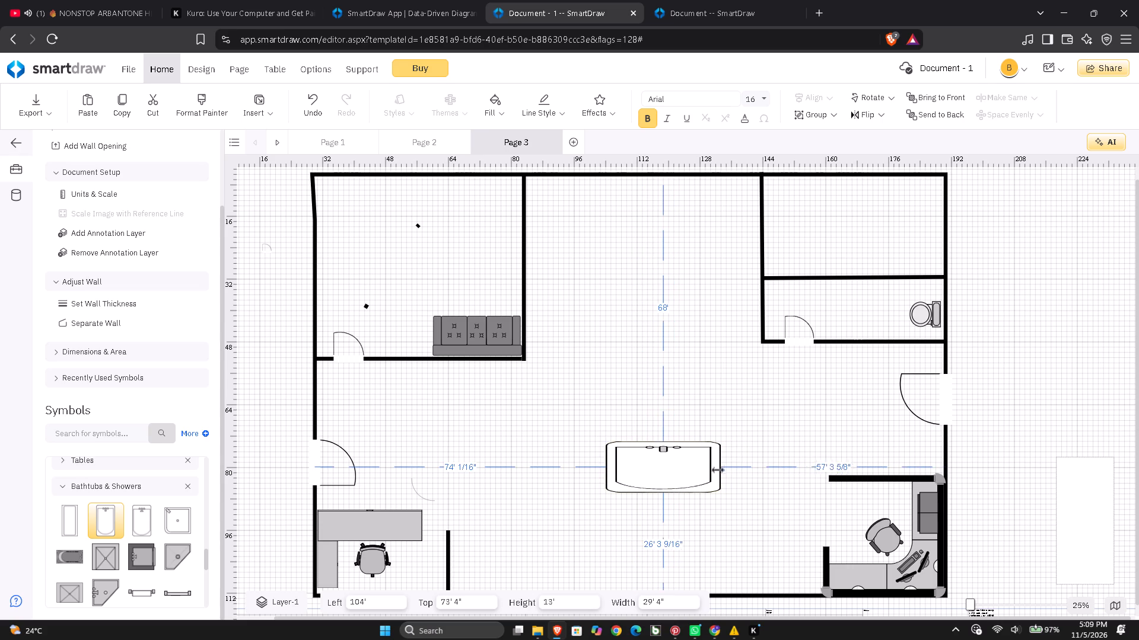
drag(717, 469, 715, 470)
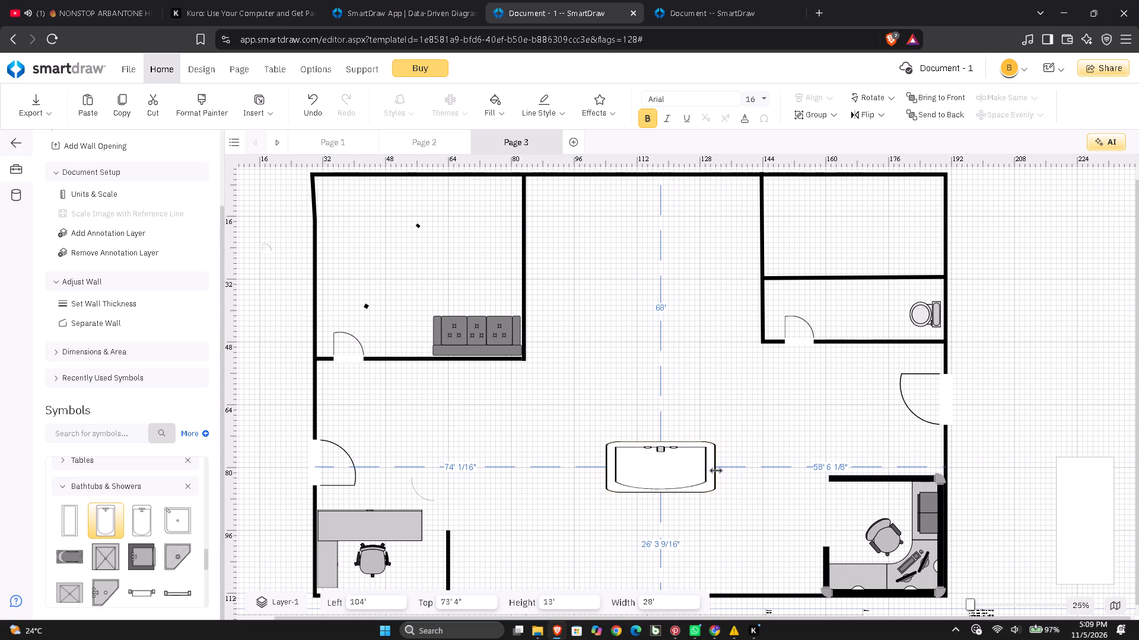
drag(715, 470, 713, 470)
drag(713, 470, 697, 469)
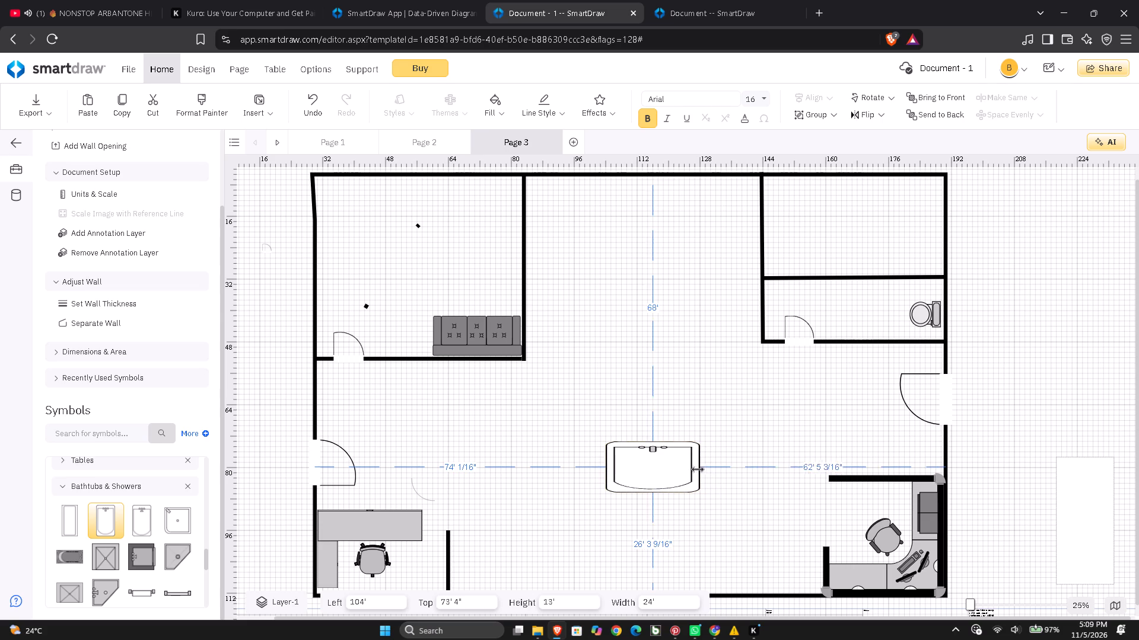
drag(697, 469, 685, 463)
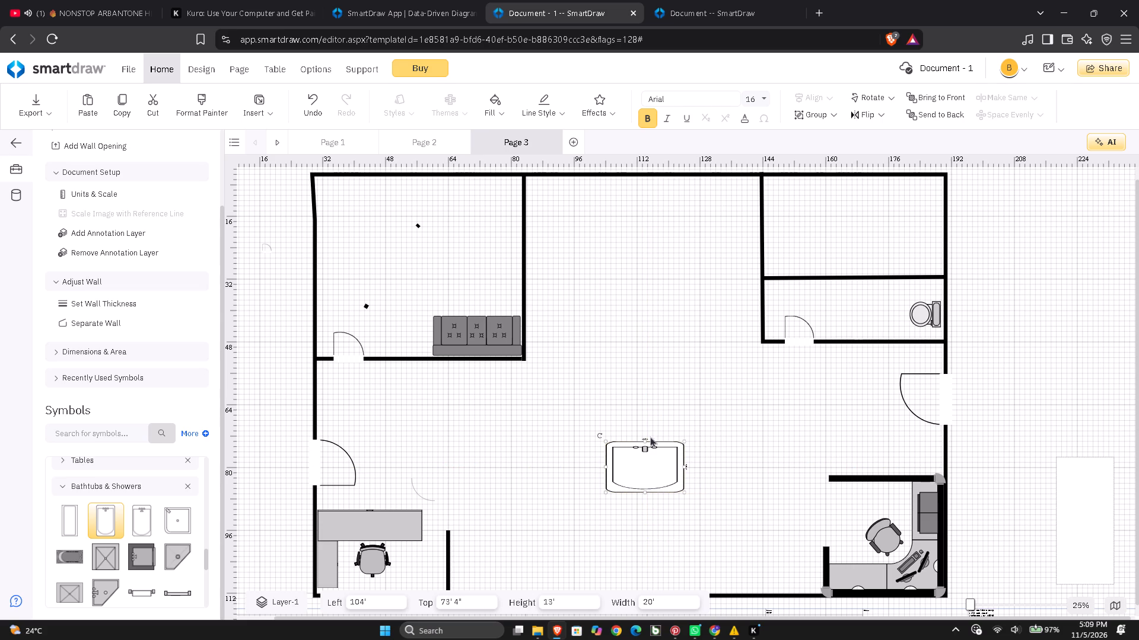
Delete the bathtub from the open central area of the floor plan.
right_click(650, 471)
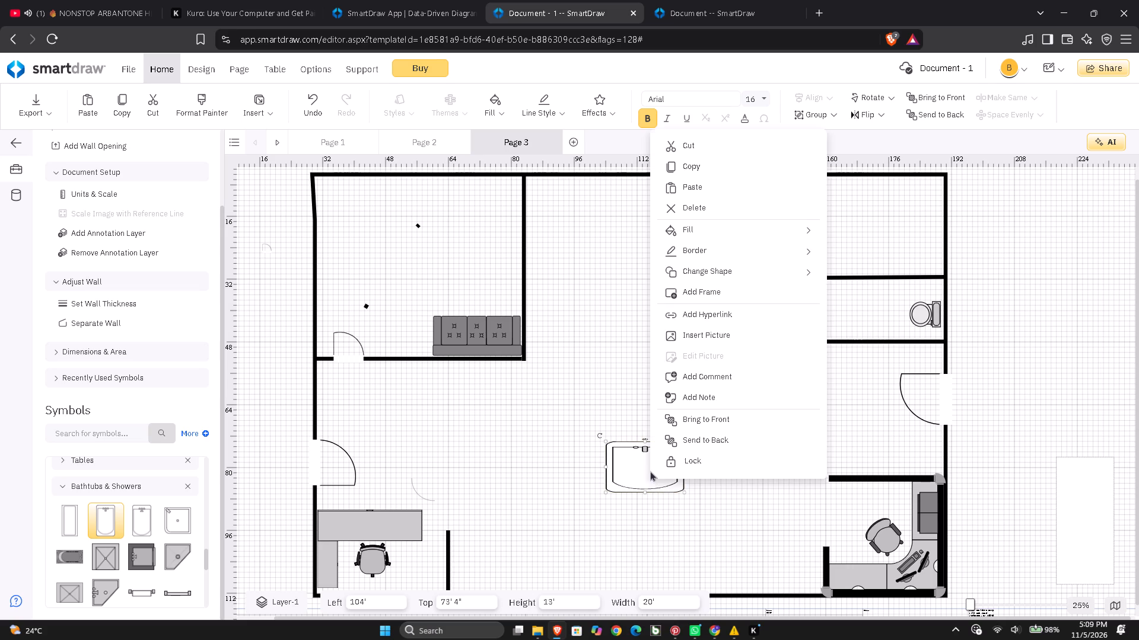
click(692, 210)
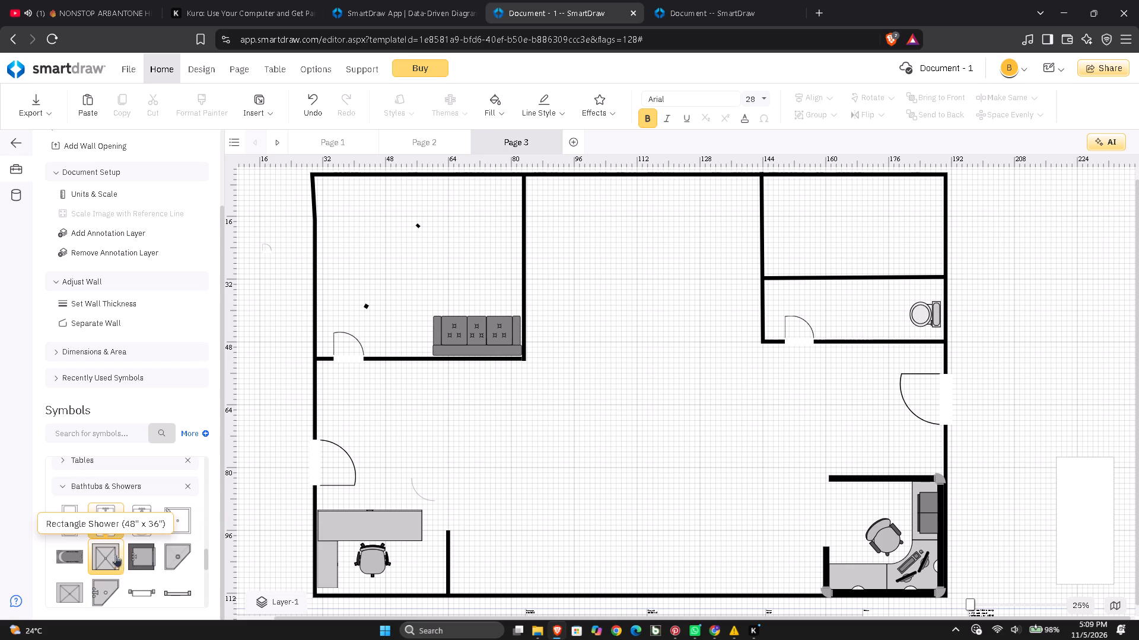
Place a Bathtub symbol in the toilet room opposite the toilet, at 146' 4" left and 34' 8" top.
scroll(115, 523, up, 2)
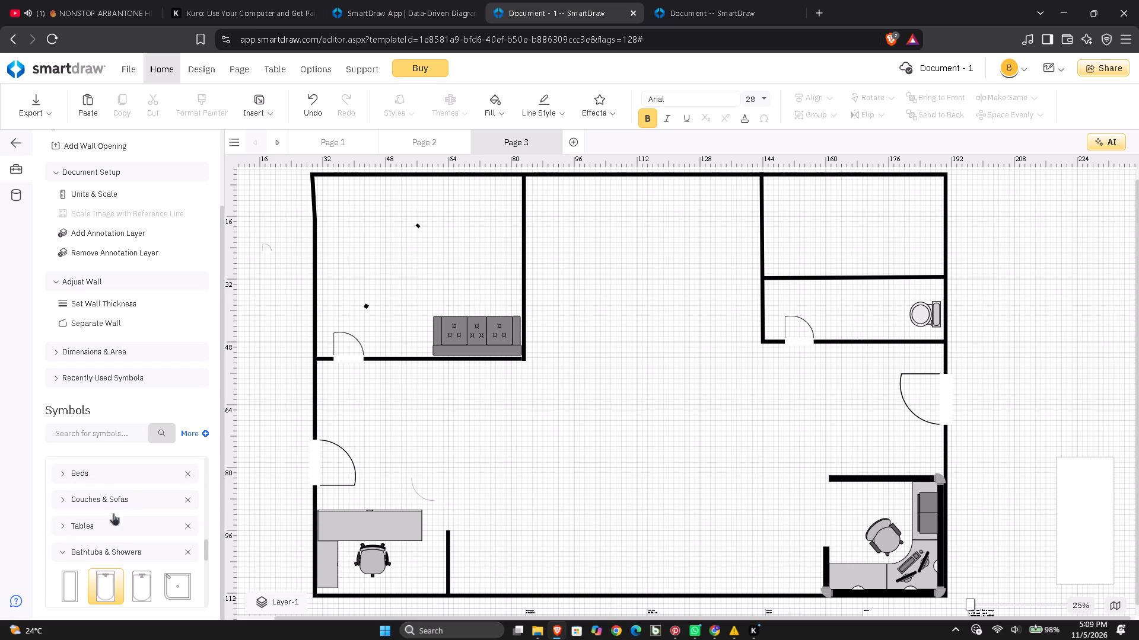
scroll(113, 514, down, 2)
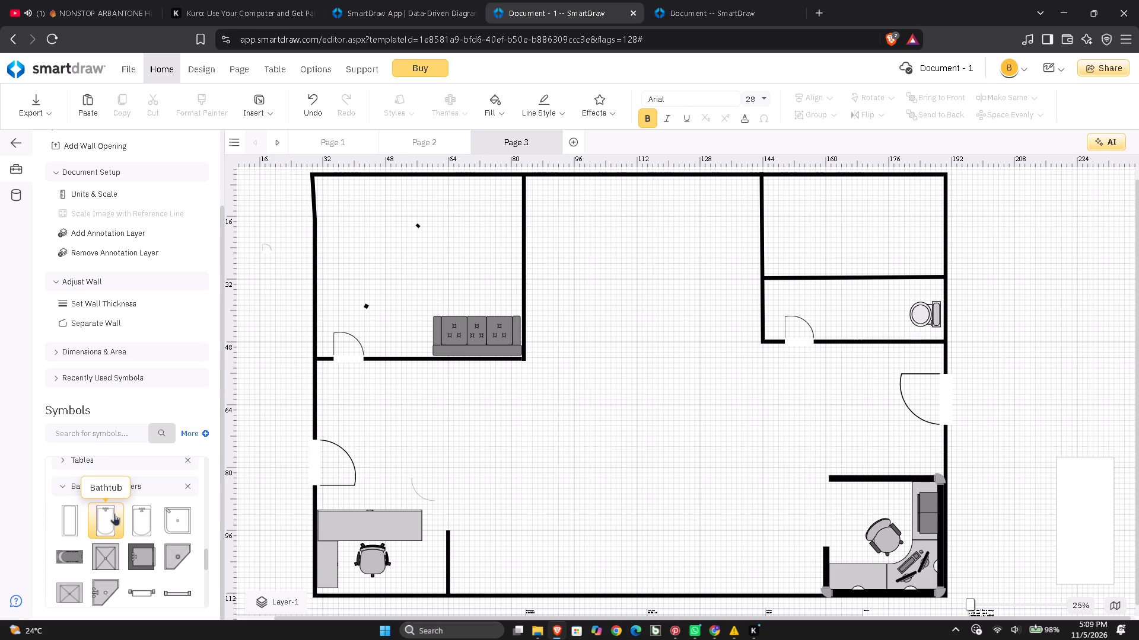
scroll(114, 516, down, 1)
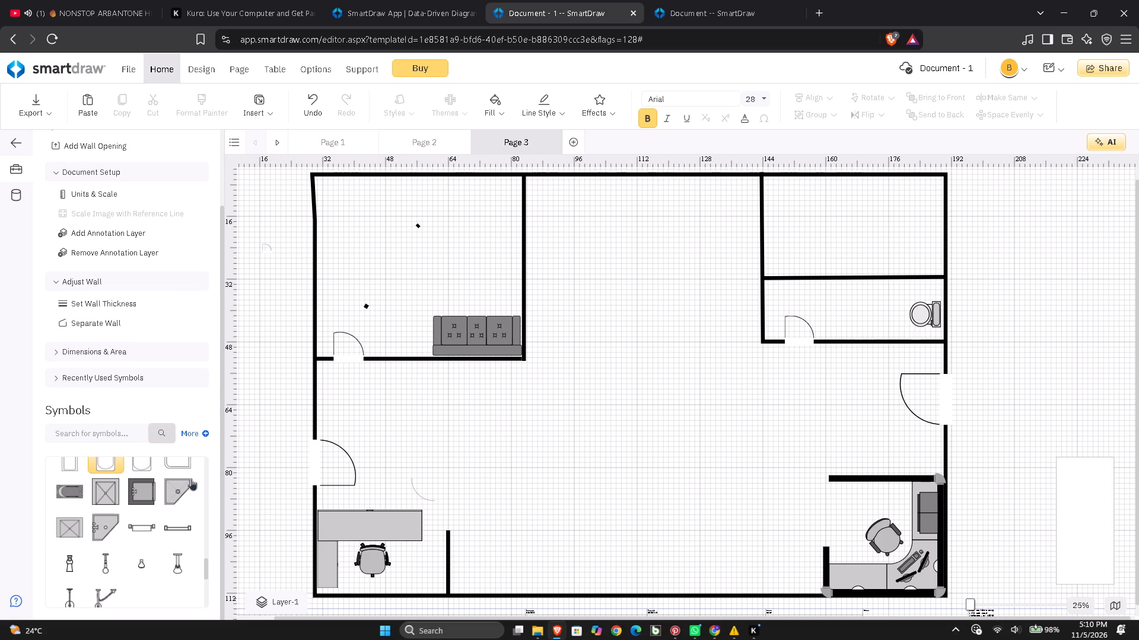
scroll(161, 481, up, 1)
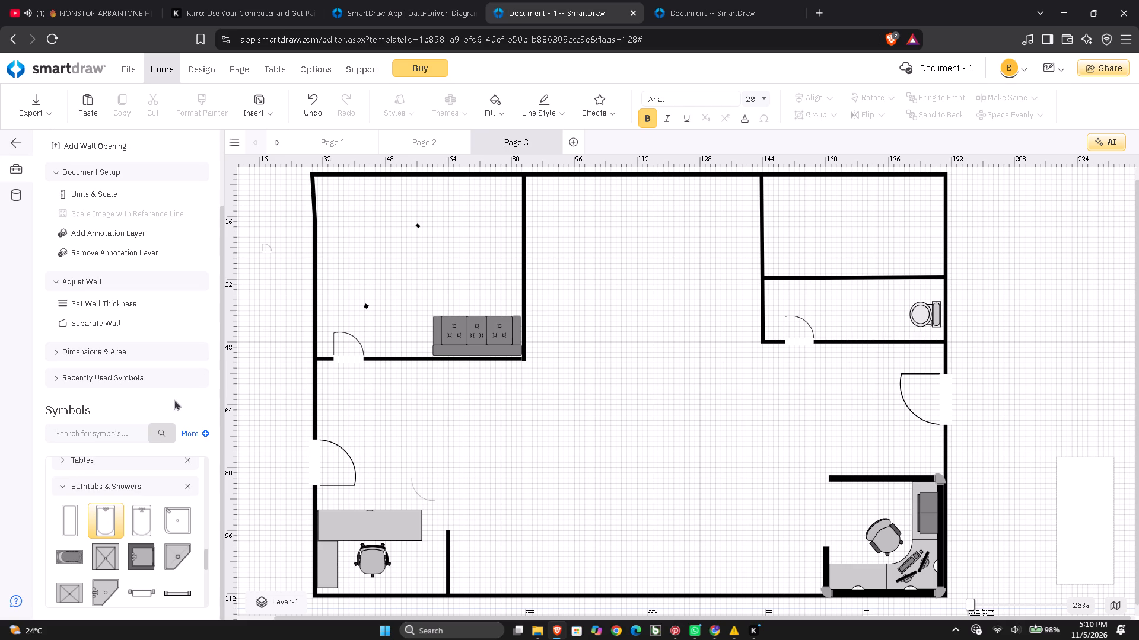
click(97, 514)
drag(97, 516, 468, 465)
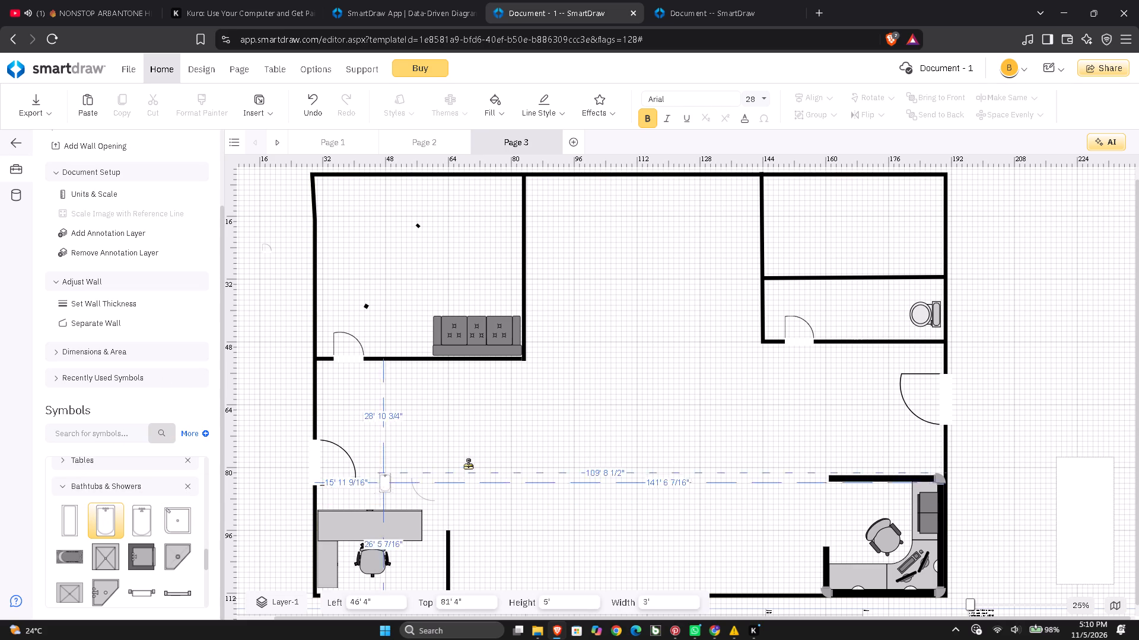
drag(468, 465, 760, 309)
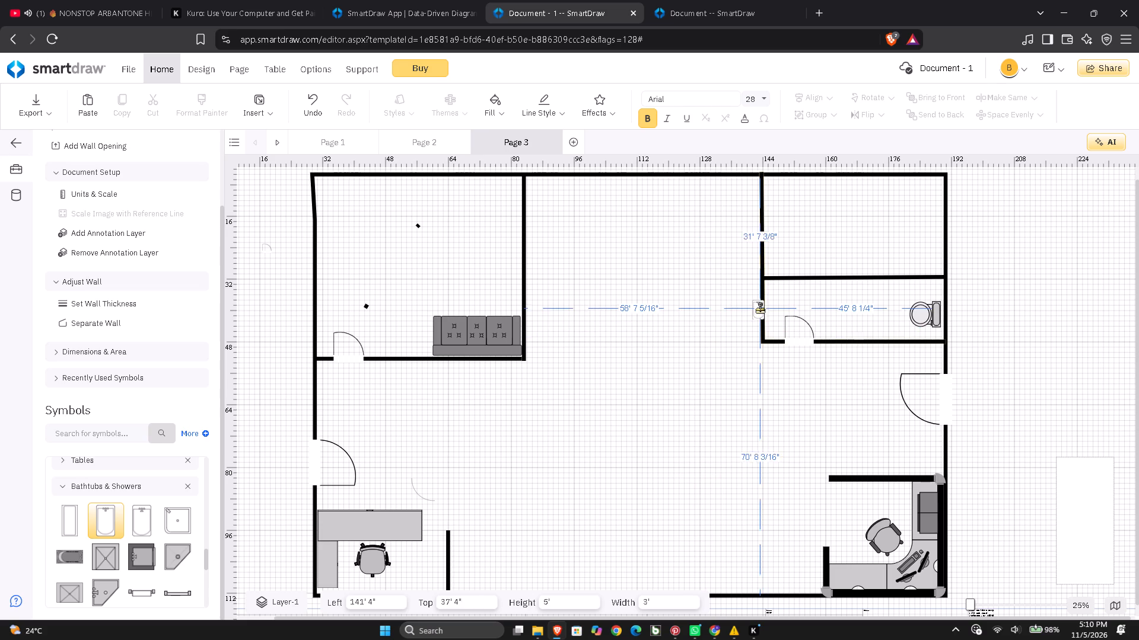
drag(760, 309, 778, 300)
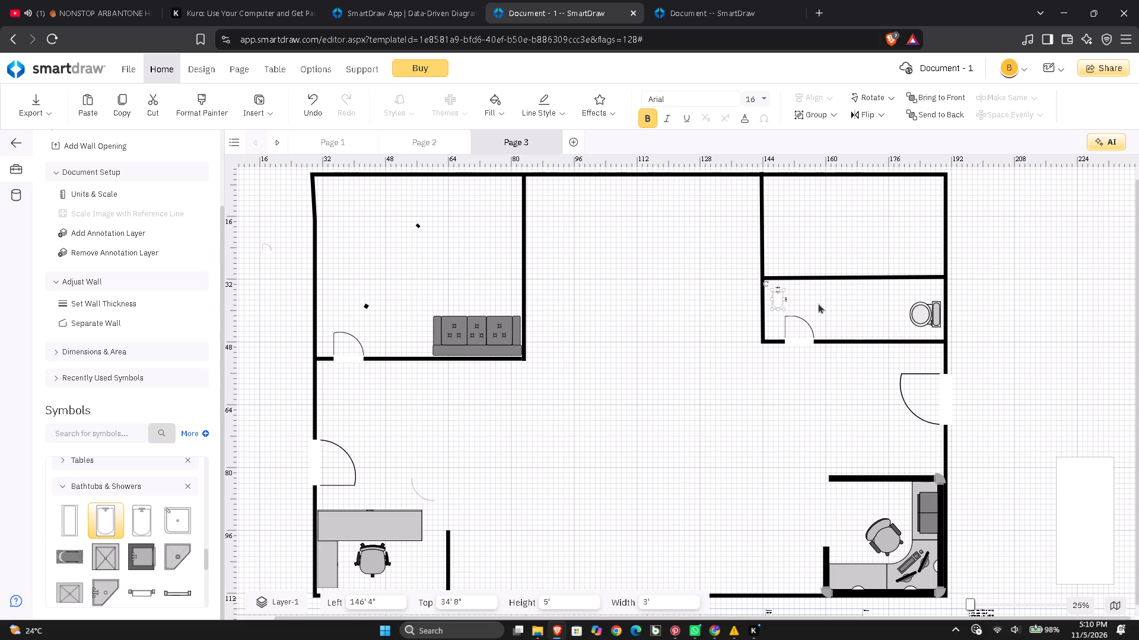
Enlarge the toilet-room bathtub to 9' 4" high and 16' wide and reposition it at 146' 8" left and 32' top.
drag(782, 289, 800, 289)
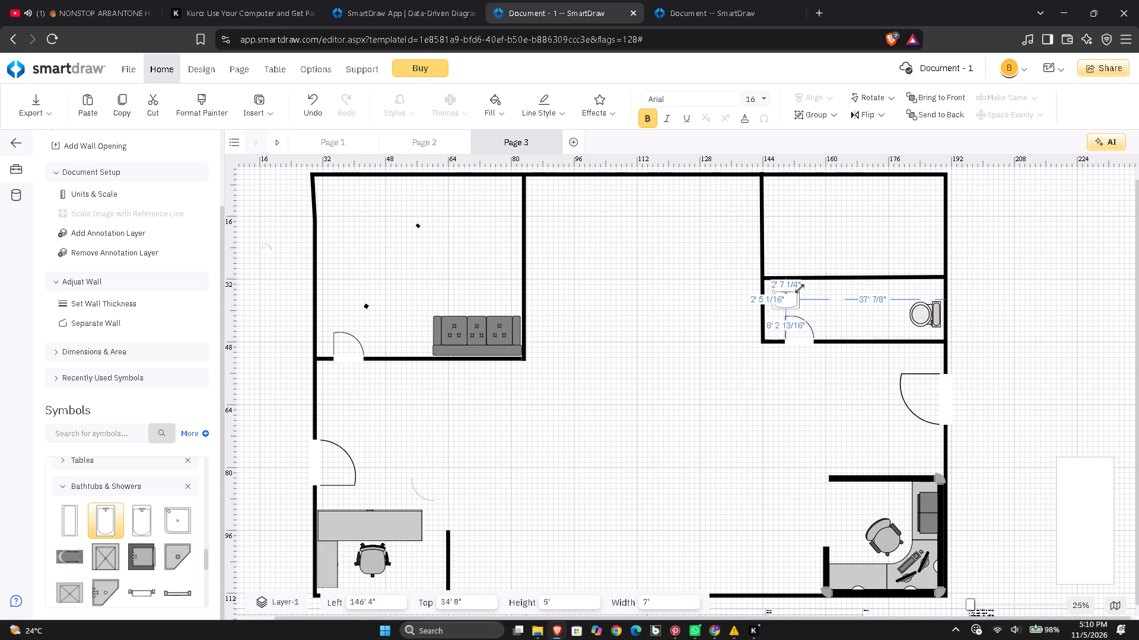
drag(800, 289, 800, 289)
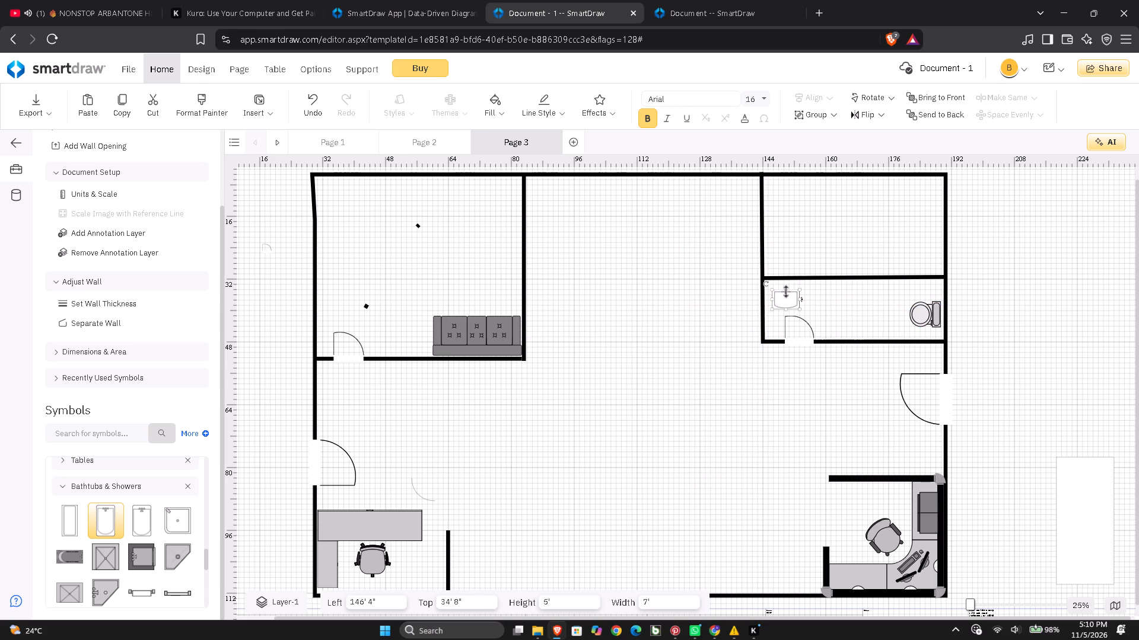
click(782, 305)
drag(787, 303, 788, 324)
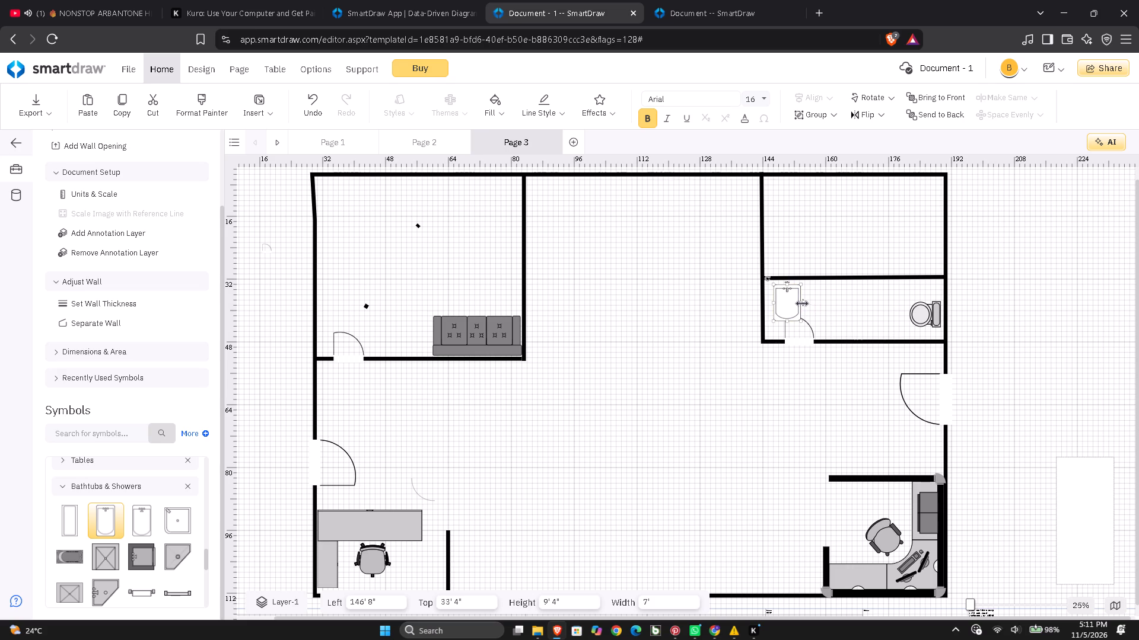
drag(802, 303, 833, 300)
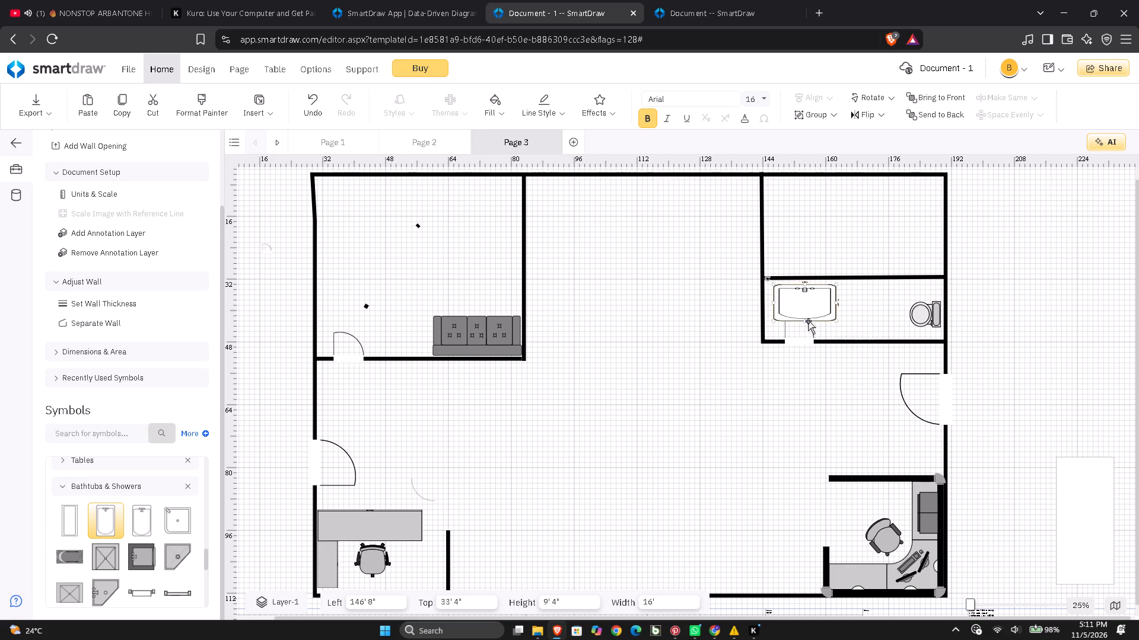
drag(807, 321, 803, 309)
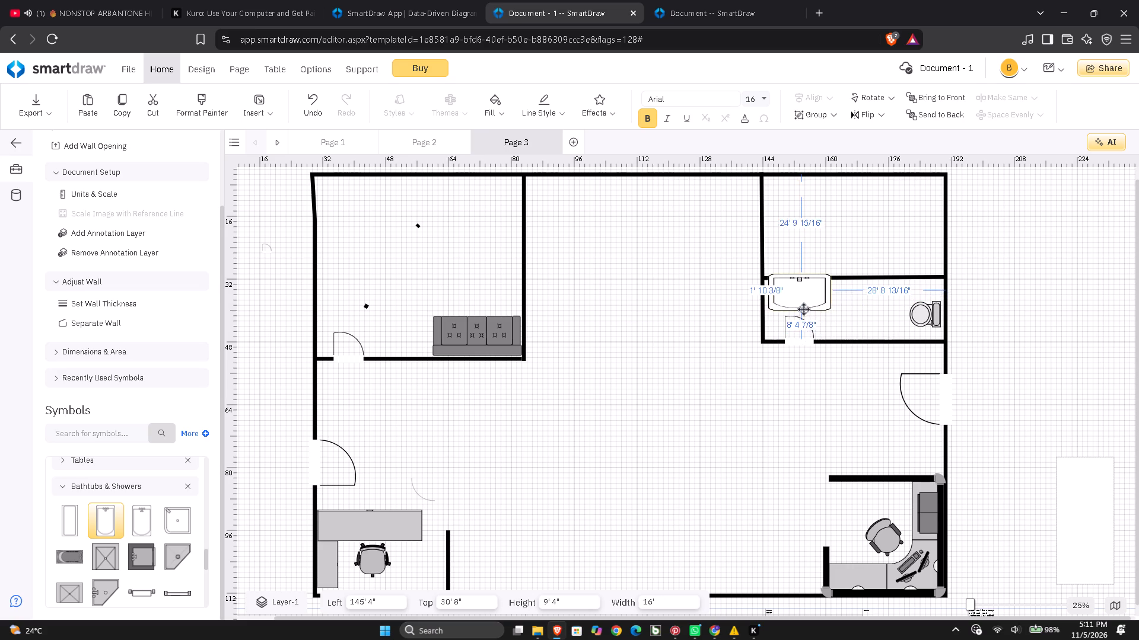
drag(803, 309, 805, 315)
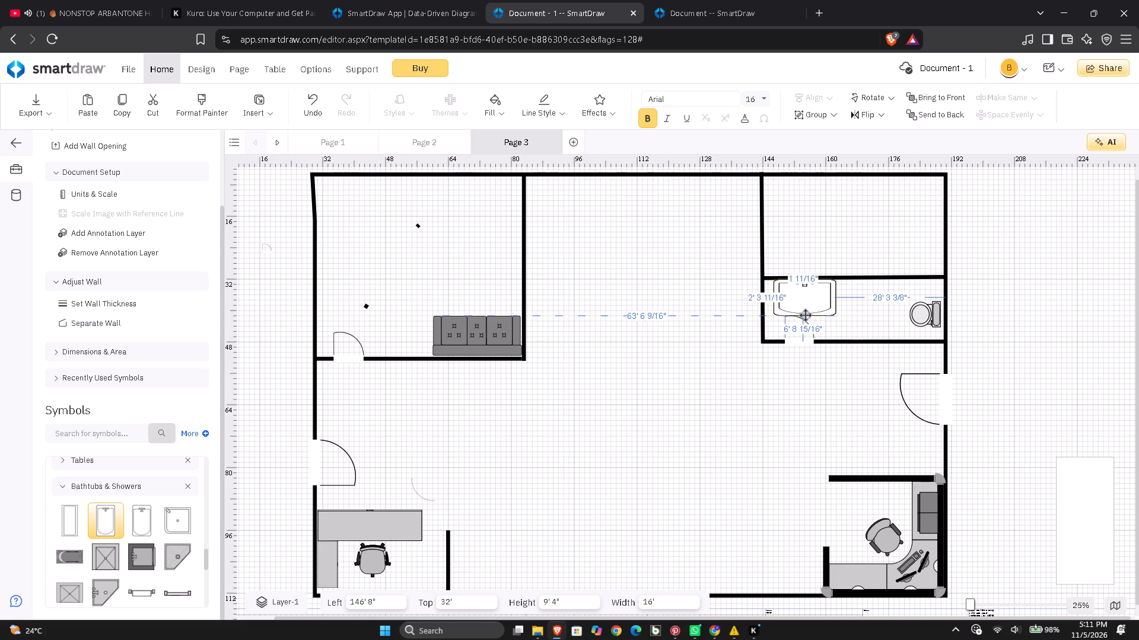
drag(805, 315, 805, 315)
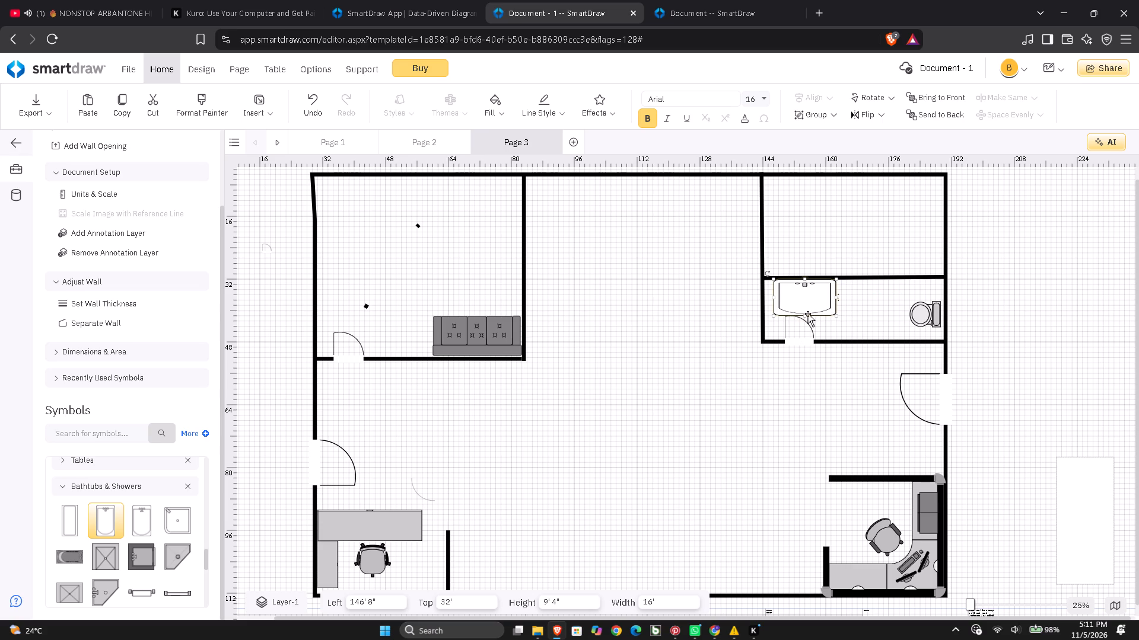
Reduce the bathtub to 6' 8" high and 10' 8" wide, with its left edge at 148'.
drag(804, 316, 802, 304)
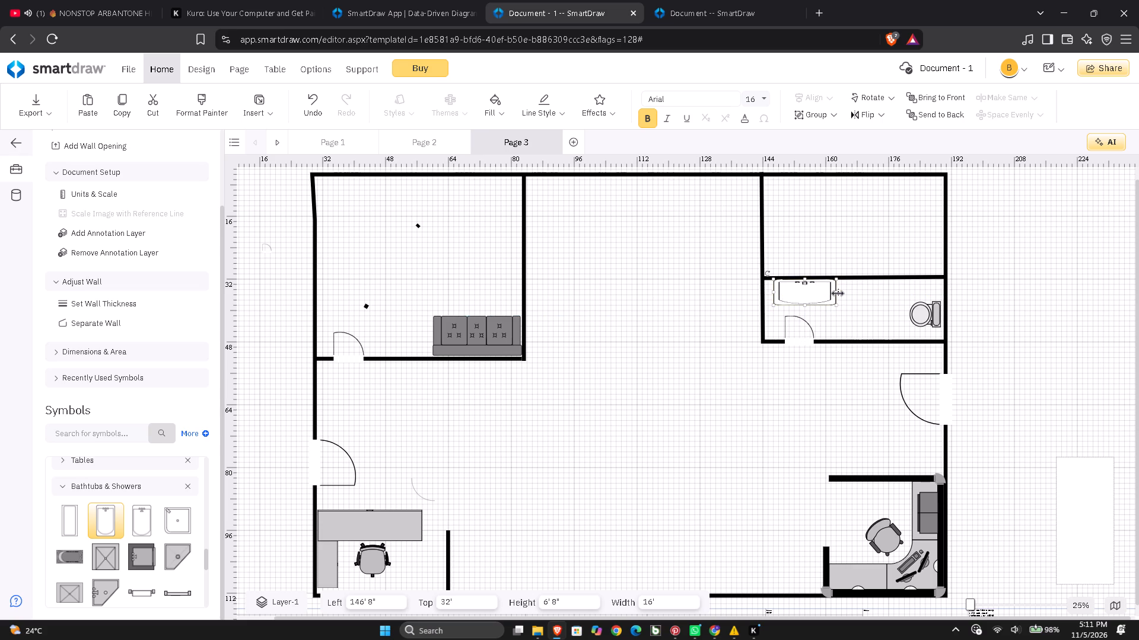
drag(837, 293, 820, 296)
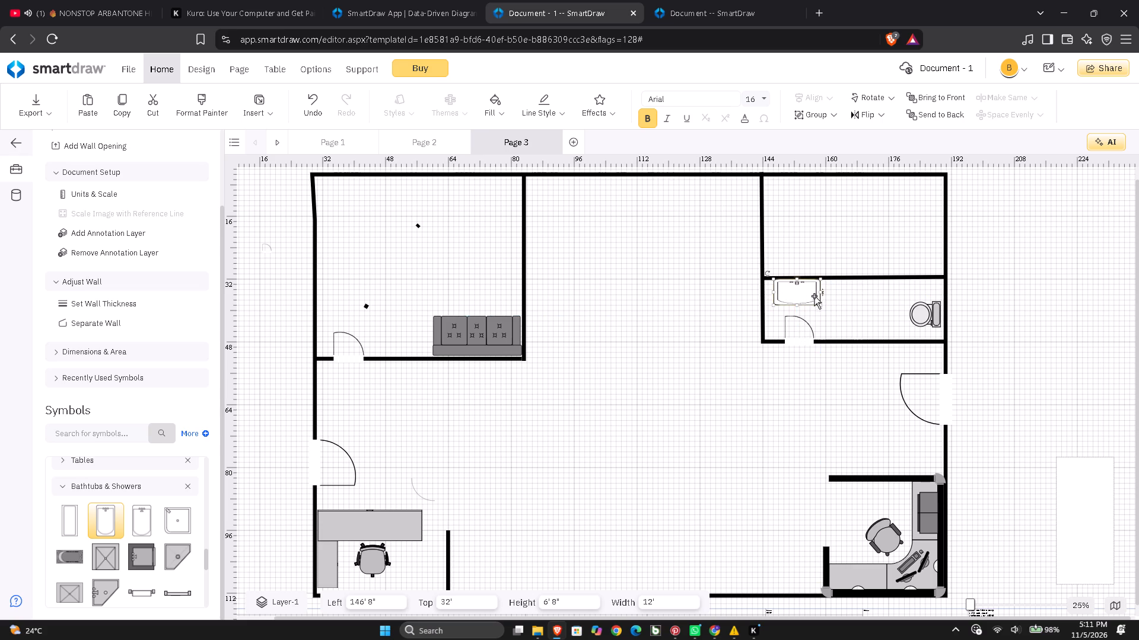
drag(772, 294, 776, 293)
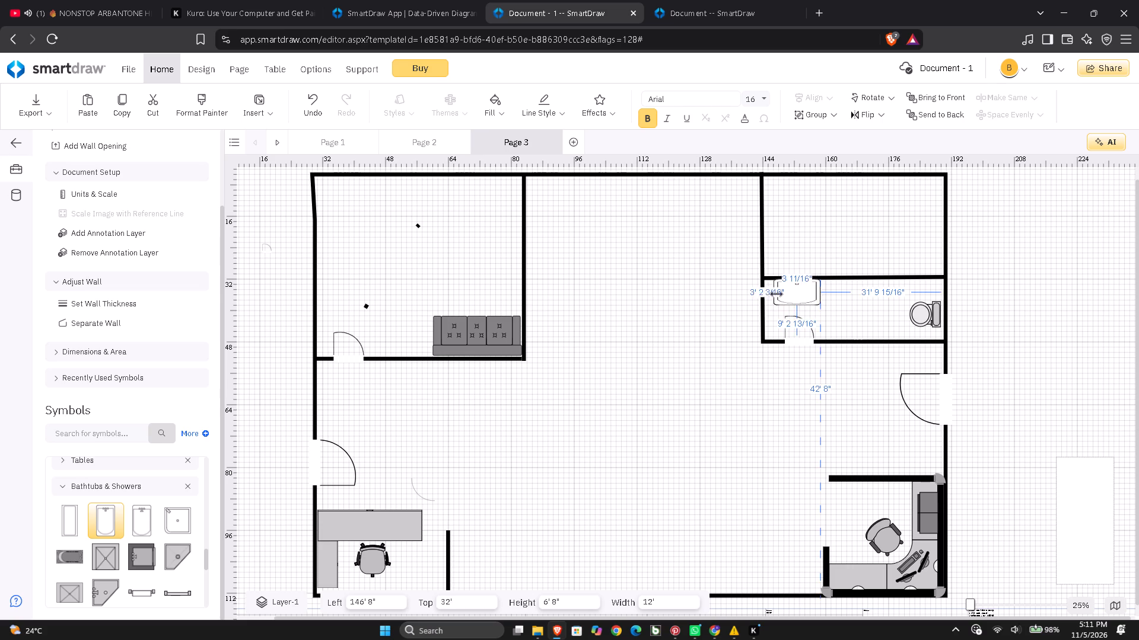
drag(776, 293, 778, 293)
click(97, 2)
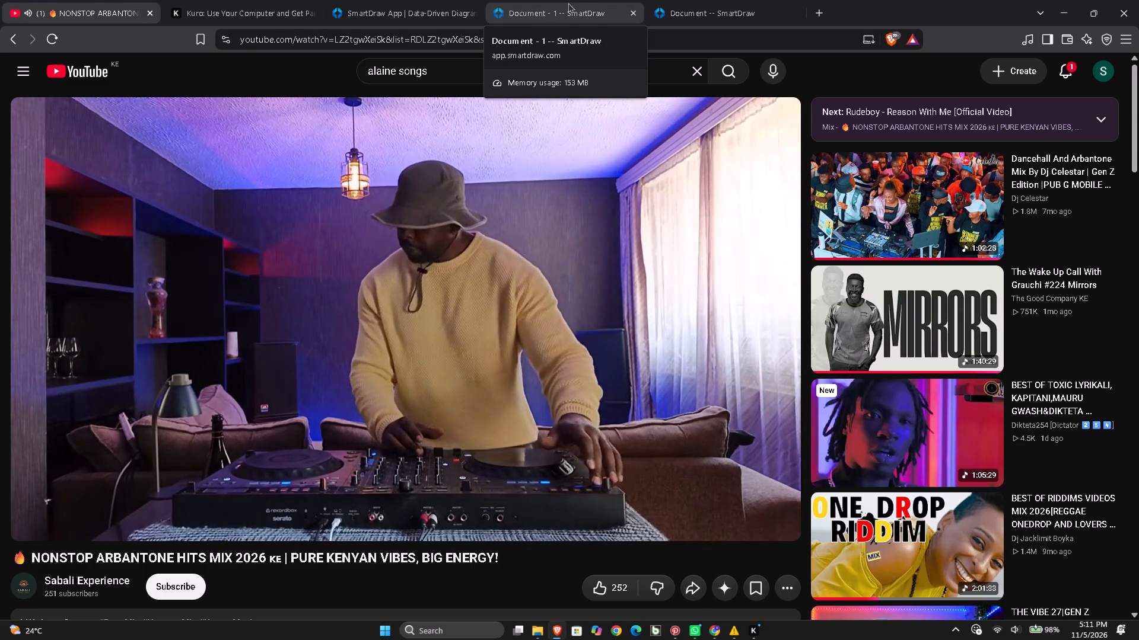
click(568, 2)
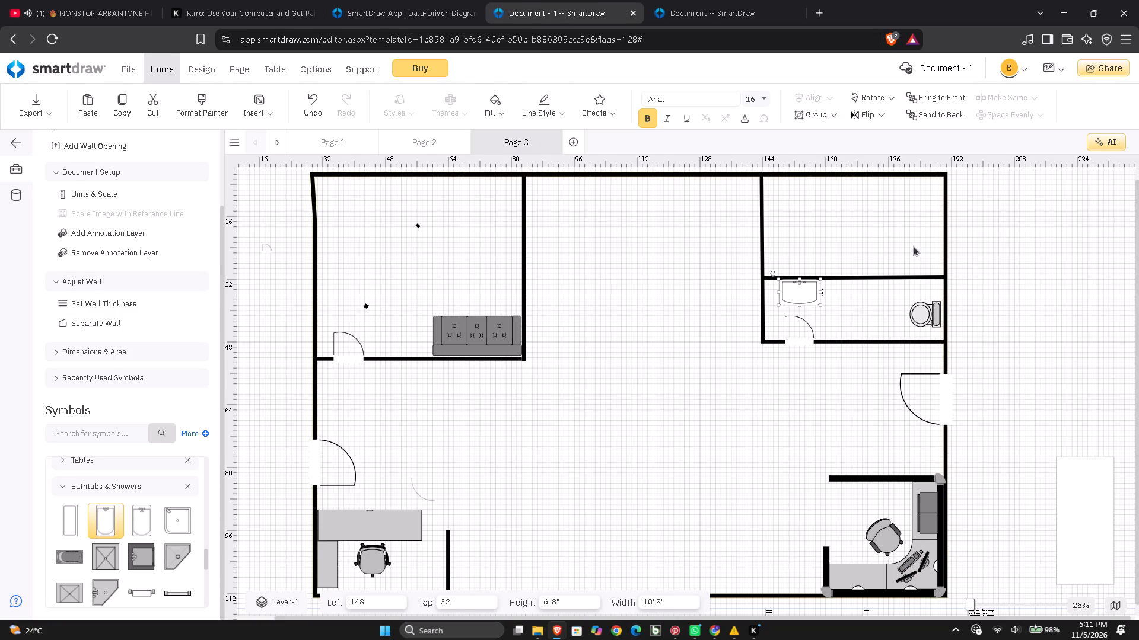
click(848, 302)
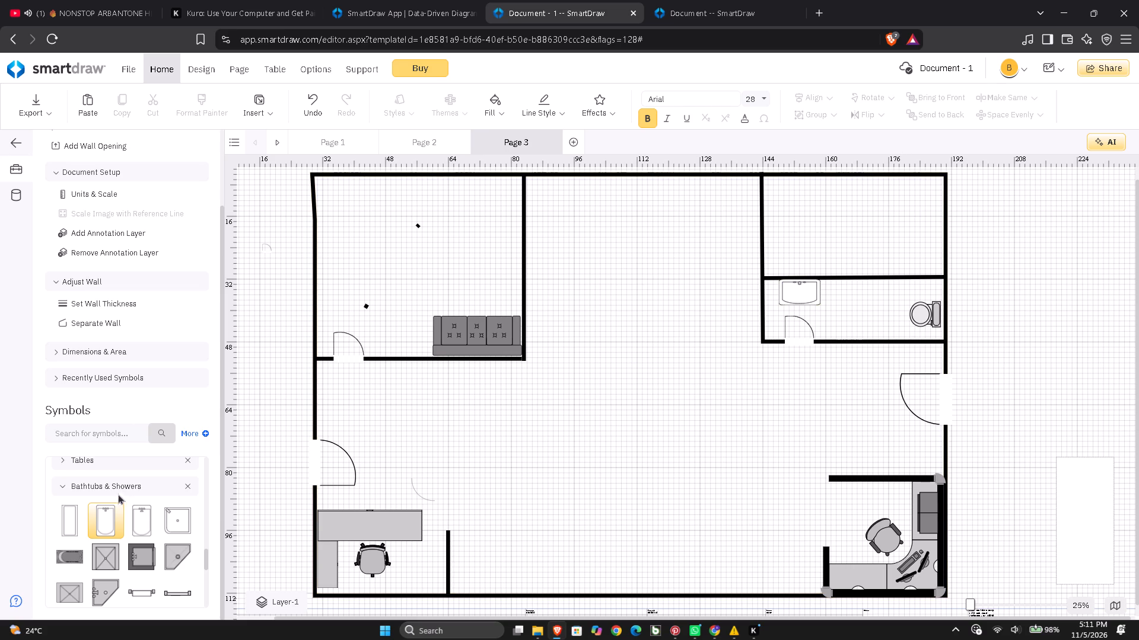
Search the symbol library for kitchen.
scroll(117, 491, up, 3)
scroll(125, 489, down, 2)
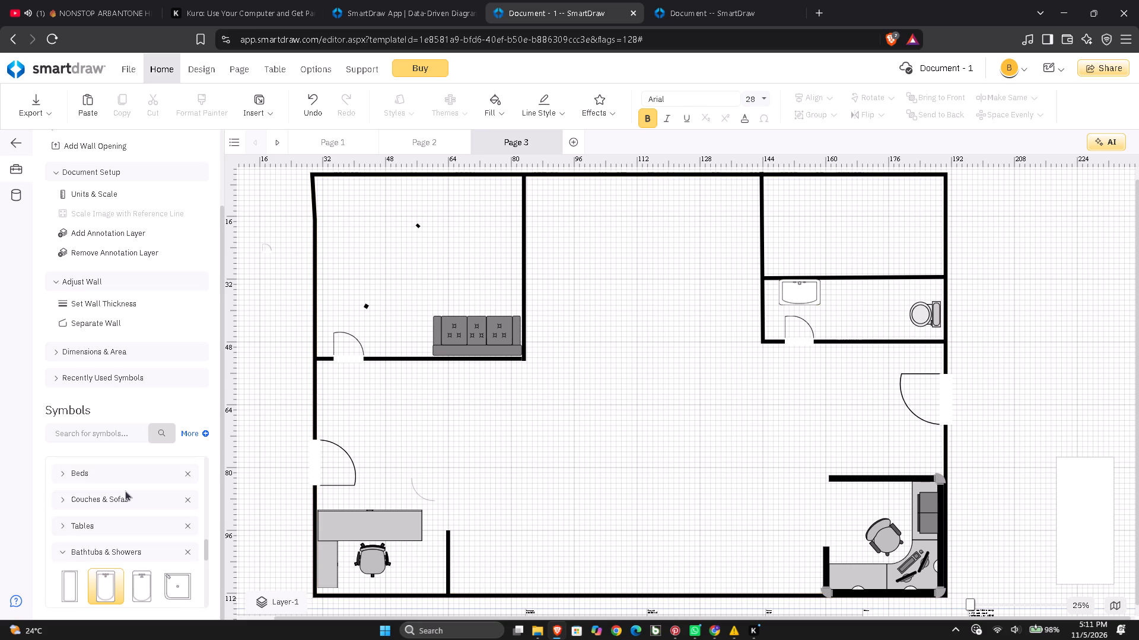
scroll(125, 488, down, 8)
scroll(128, 489, up, 2)
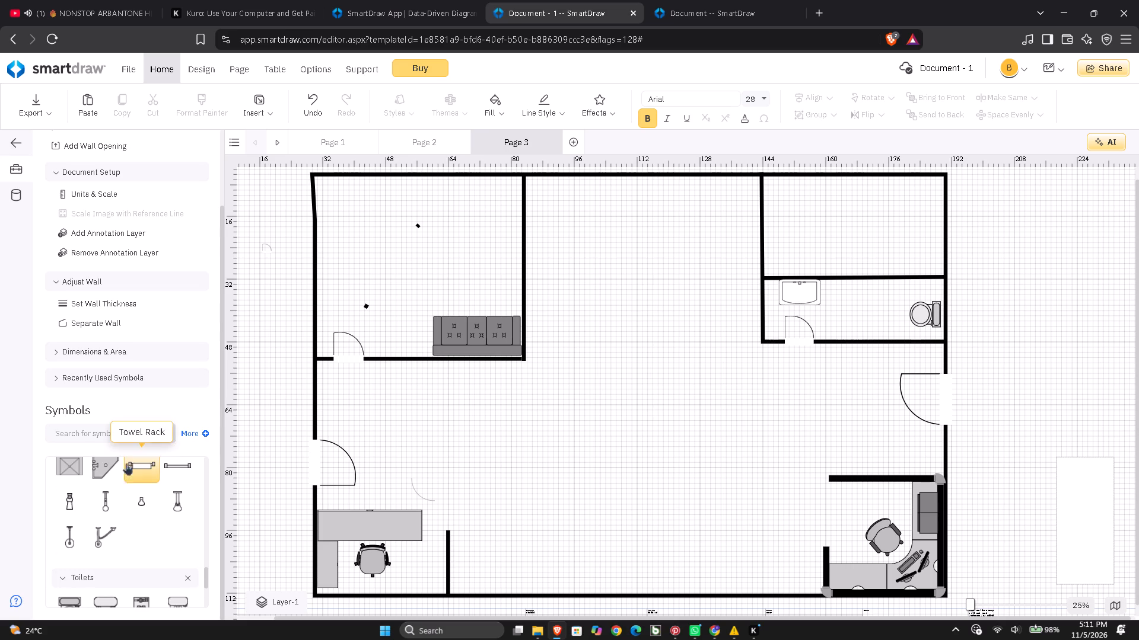
click(111, 439)
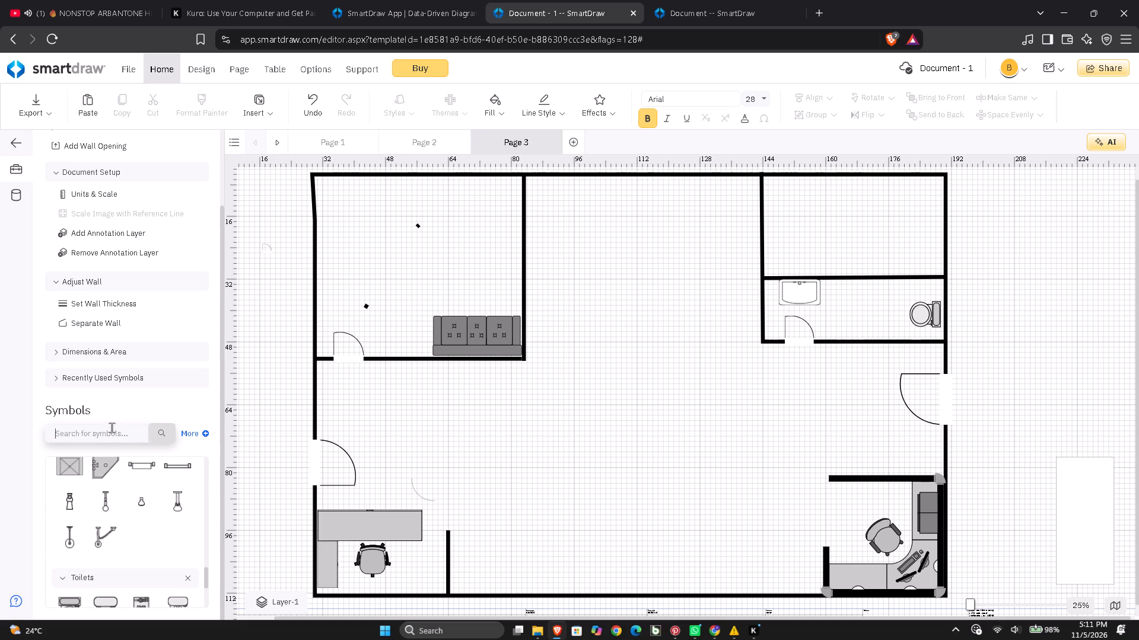
text(kitchen)
key(Return)
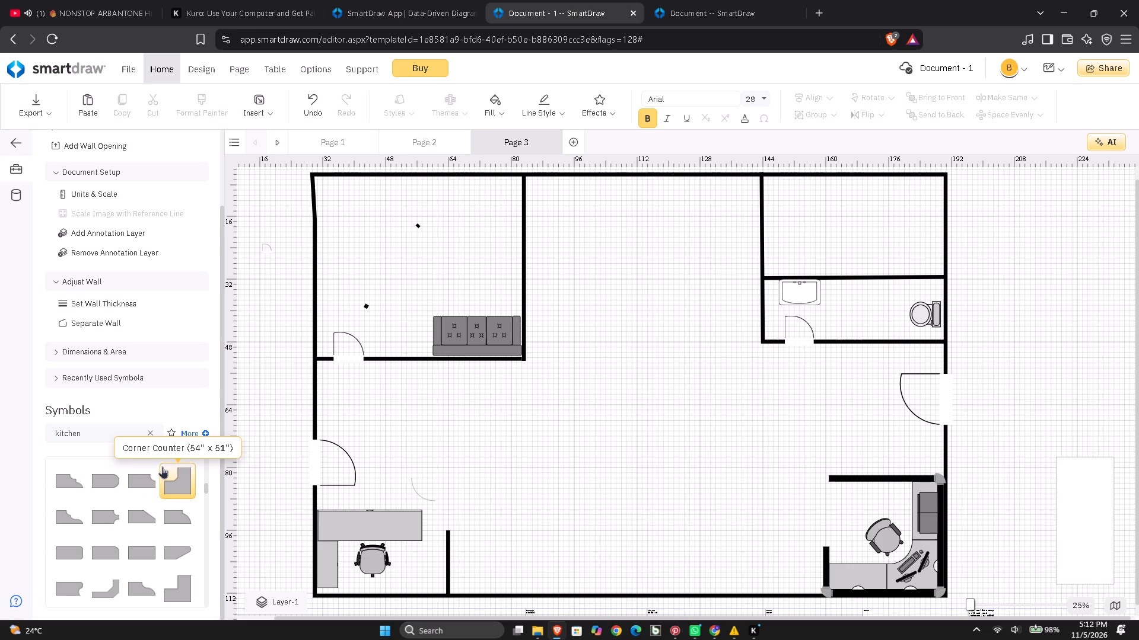
Place a Commercial Refrigerator symbol in the room above the toilet room, at 170' 4" left and 21' 4" top.
scroll(163, 466, down, 2)
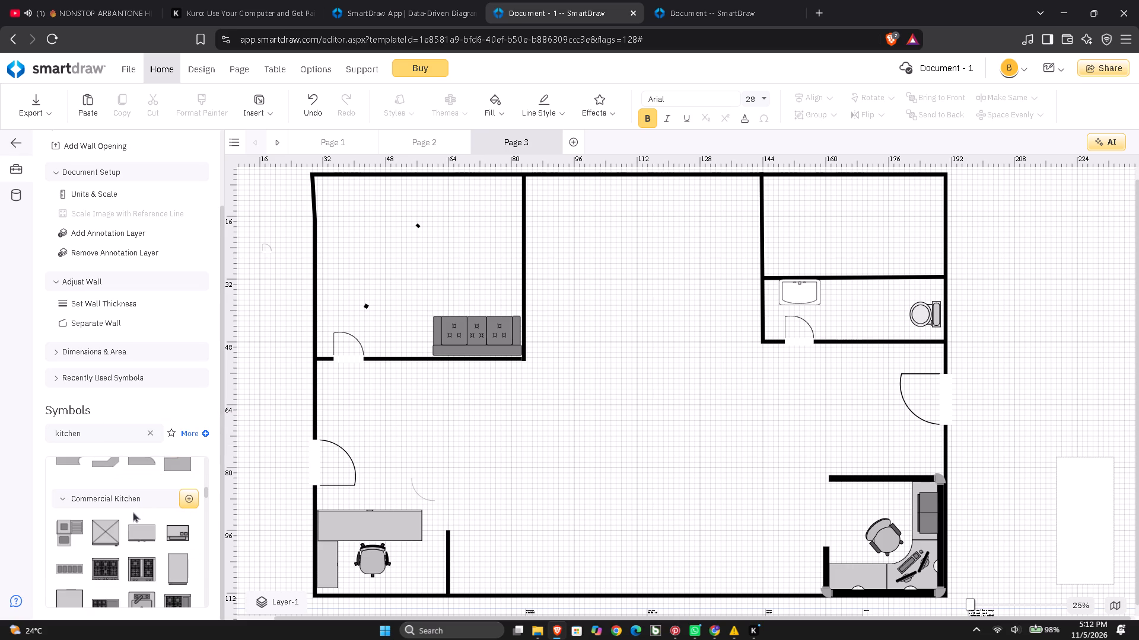
scroll(149, 479, down, 1)
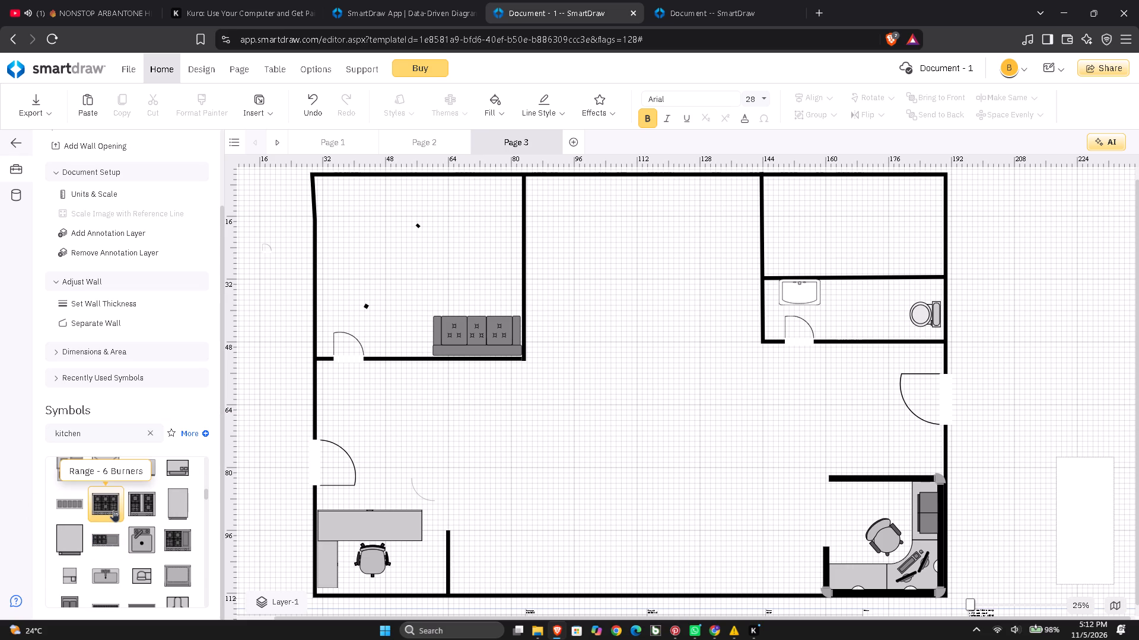
scroll(113, 510, up, 2)
scroll(107, 529, down, 1)
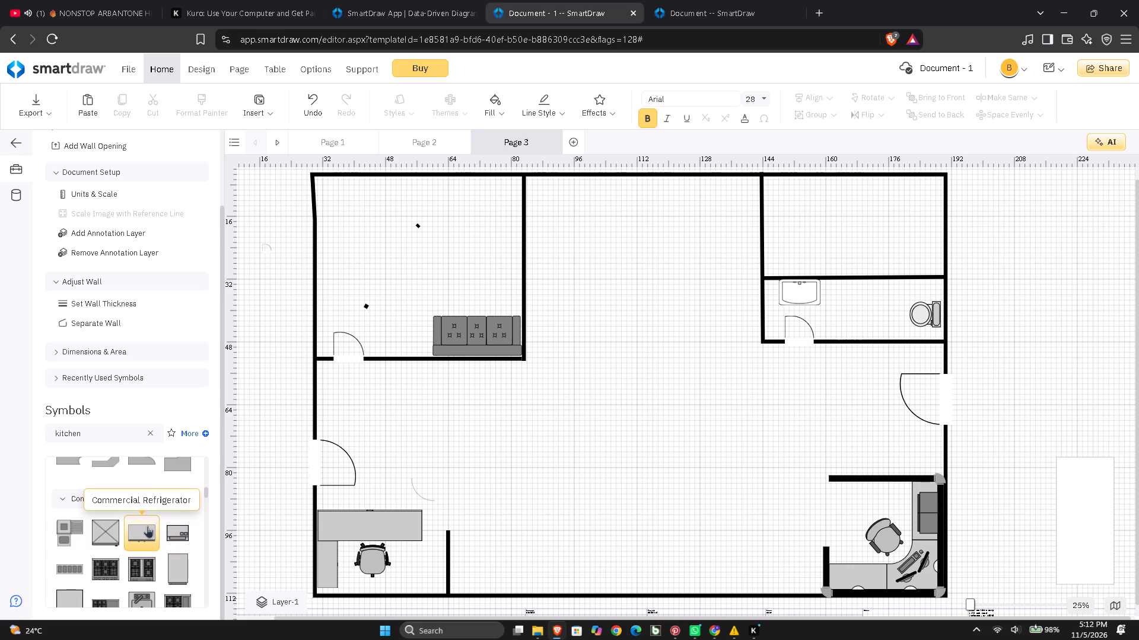
drag(147, 526, 438, 470)
drag(142, 528, 332, 500)
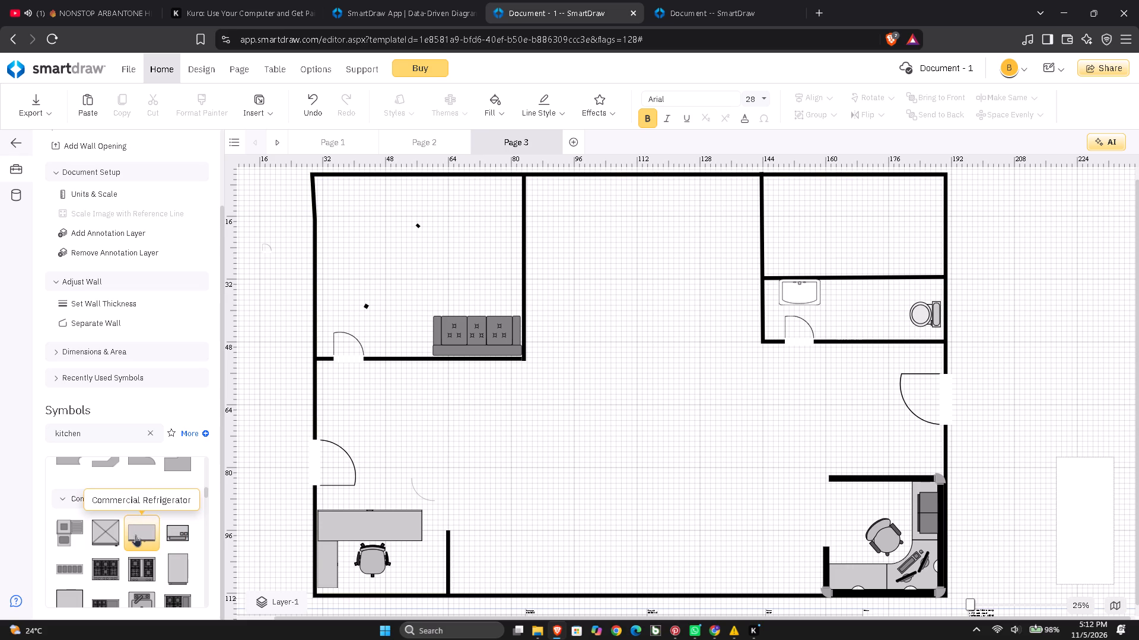
click(135, 535)
drag(135, 535, 761, 354)
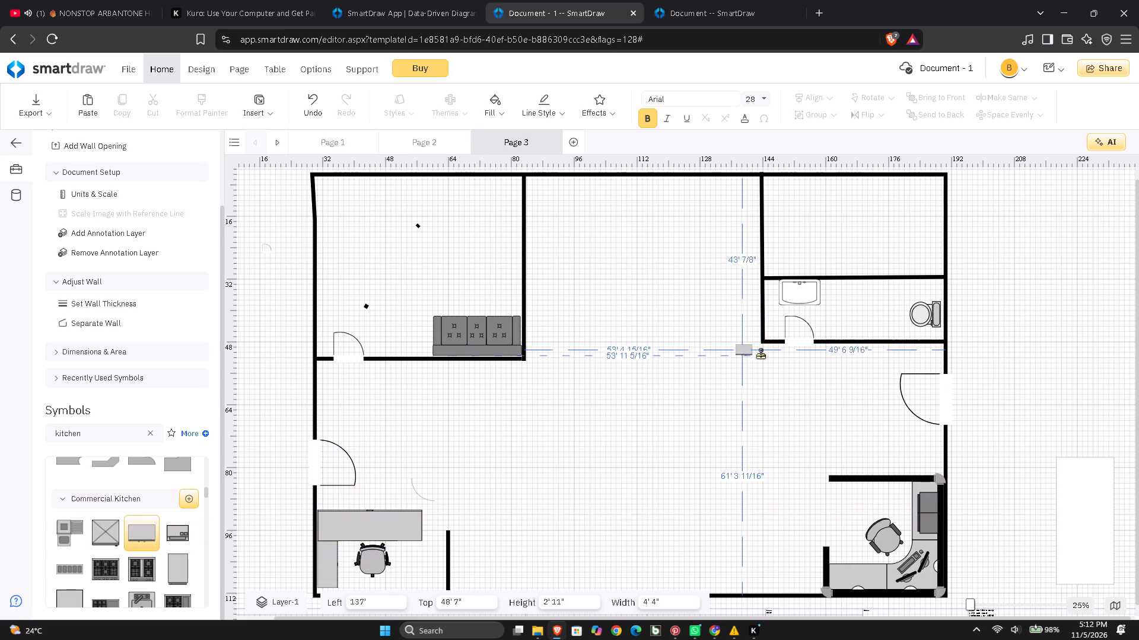
drag(761, 354, 873, 245)
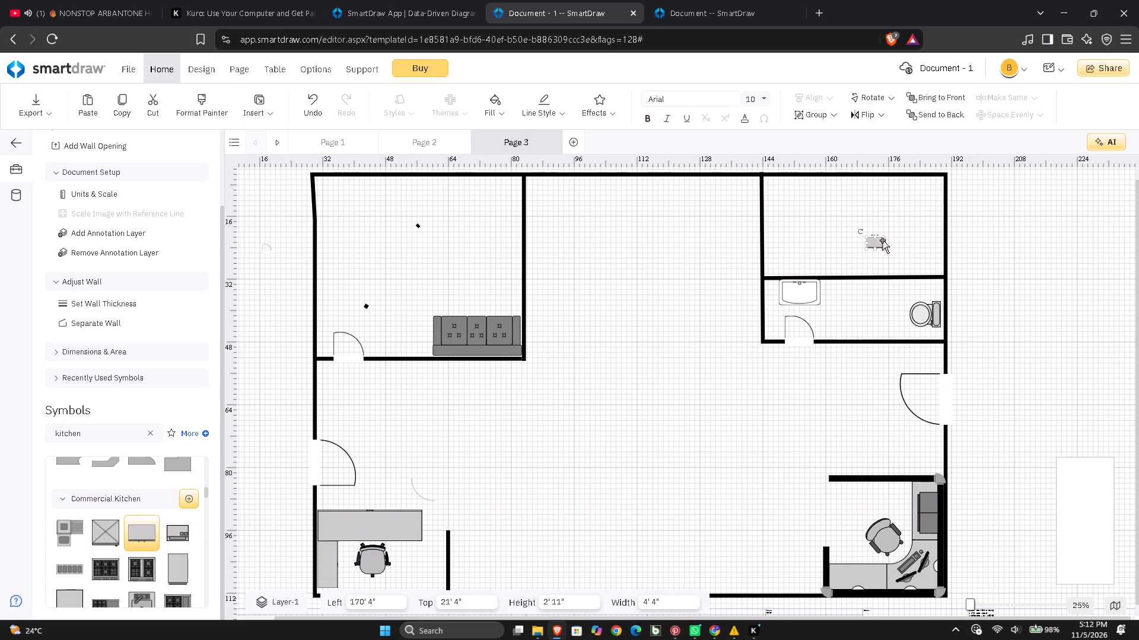
Resize the commercial refrigerator to 8' high and 6' 8" wide, with its left edge at 168'.
drag(873, 249, 874, 267)
drag(867, 252, 814, 251)
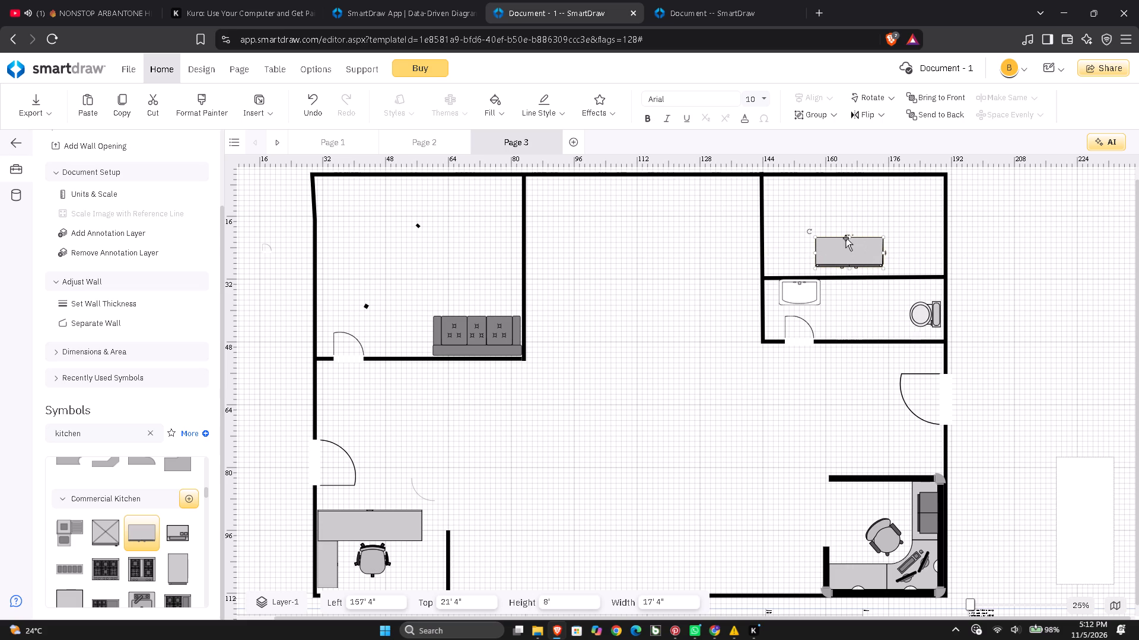
drag(847, 235, 849, 226)
drag(848, 238, 857, 196)
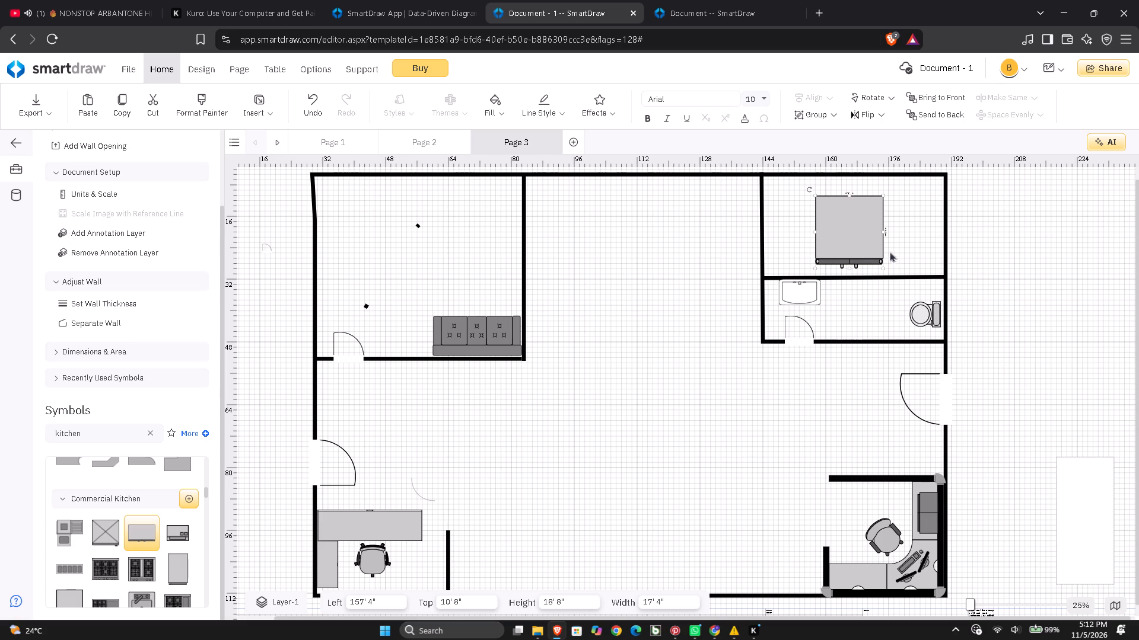
drag(849, 196, 852, 221)
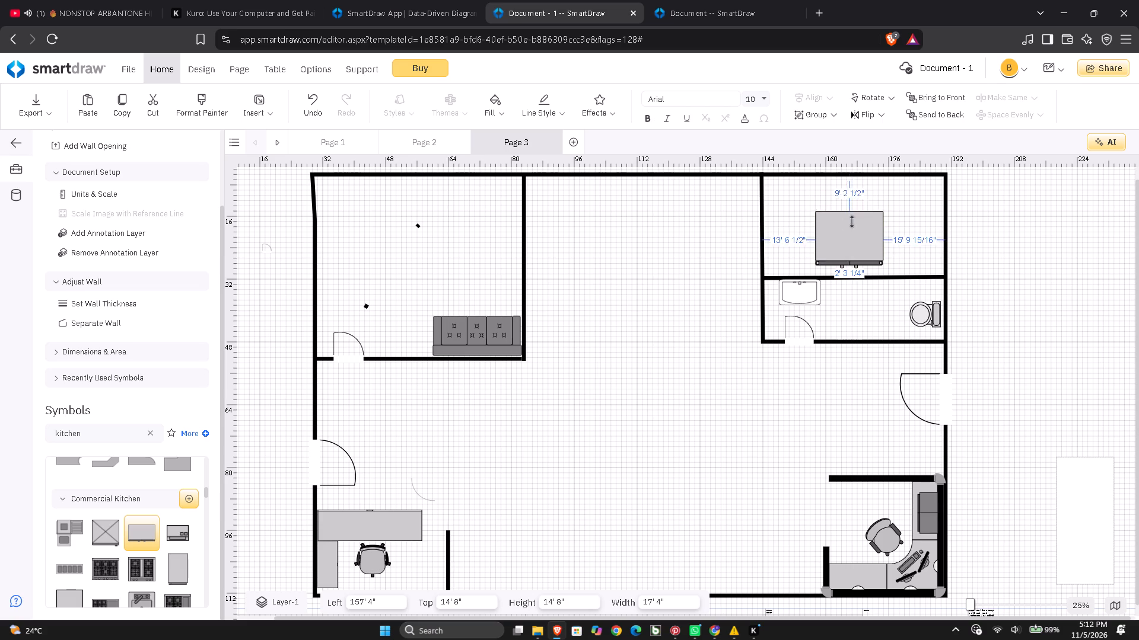
drag(852, 221, 850, 239)
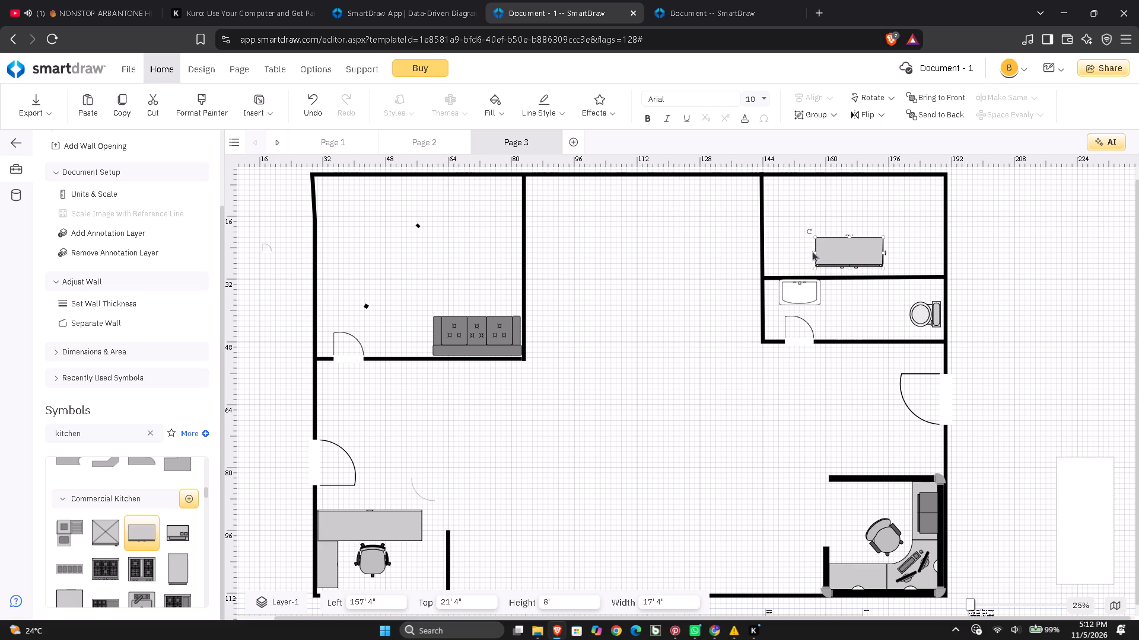
drag(816, 252, 843, 249)
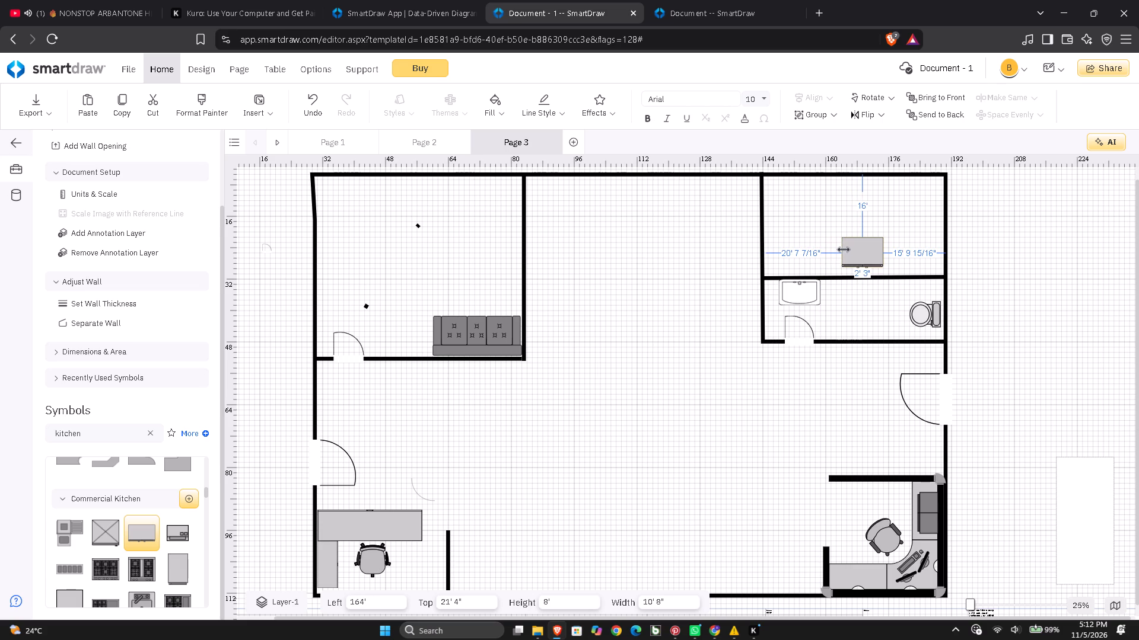
drag(843, 249, 860, 249)
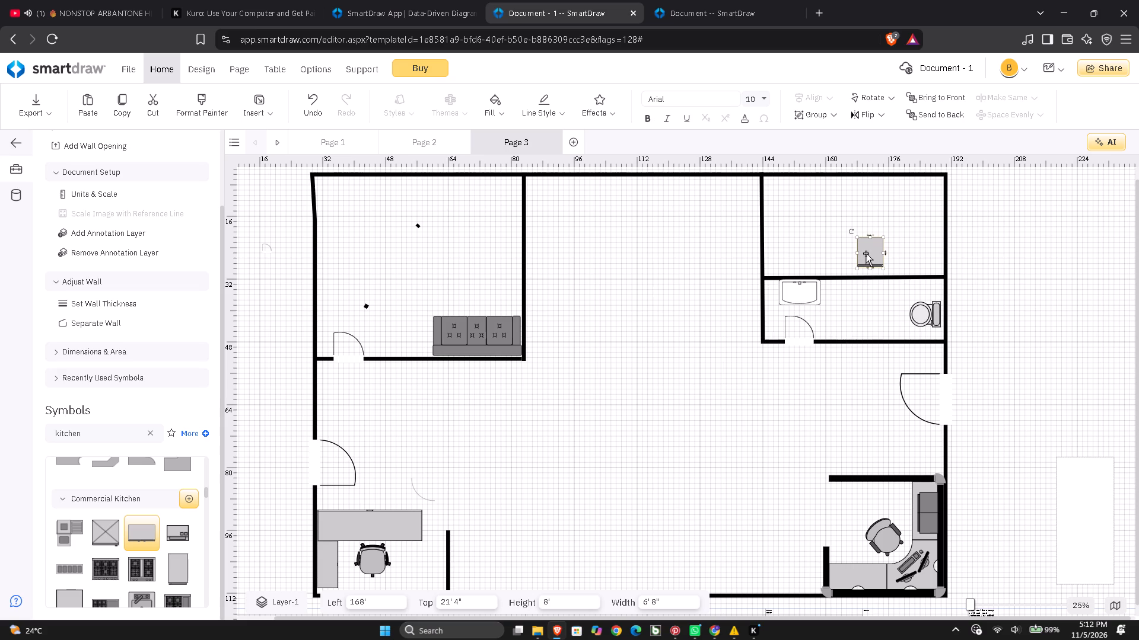
Move the commercial refrigerator beside the kitchen's outer wall, just above the toilet-room partition.
drag(867, 252, 928, 256)
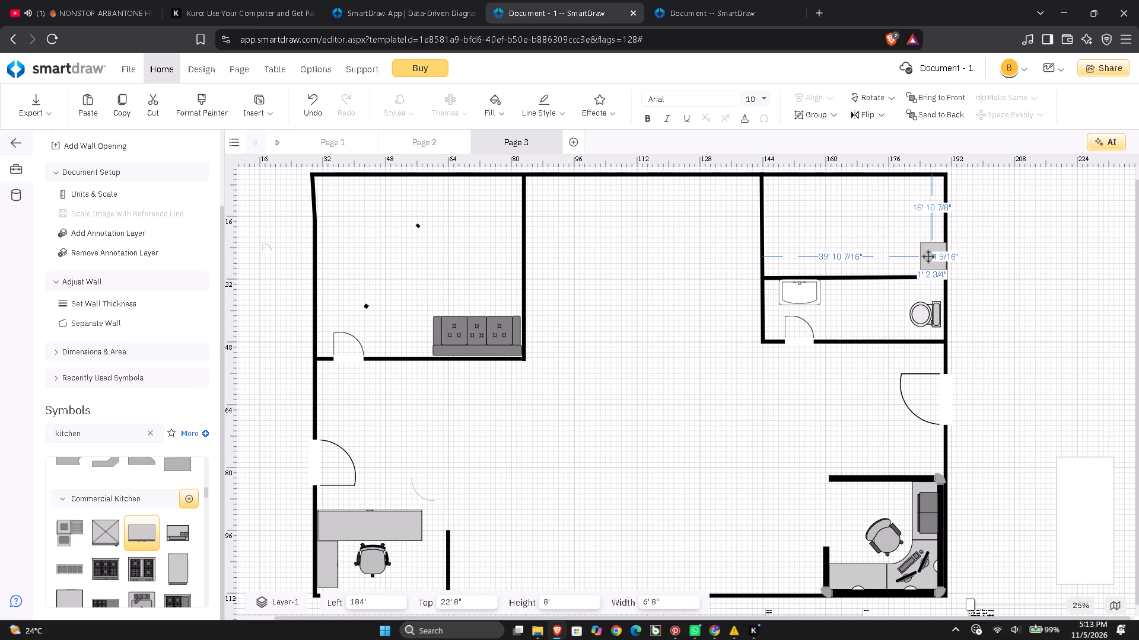
drag(928, 256, 925, 252)
click(863, 238)
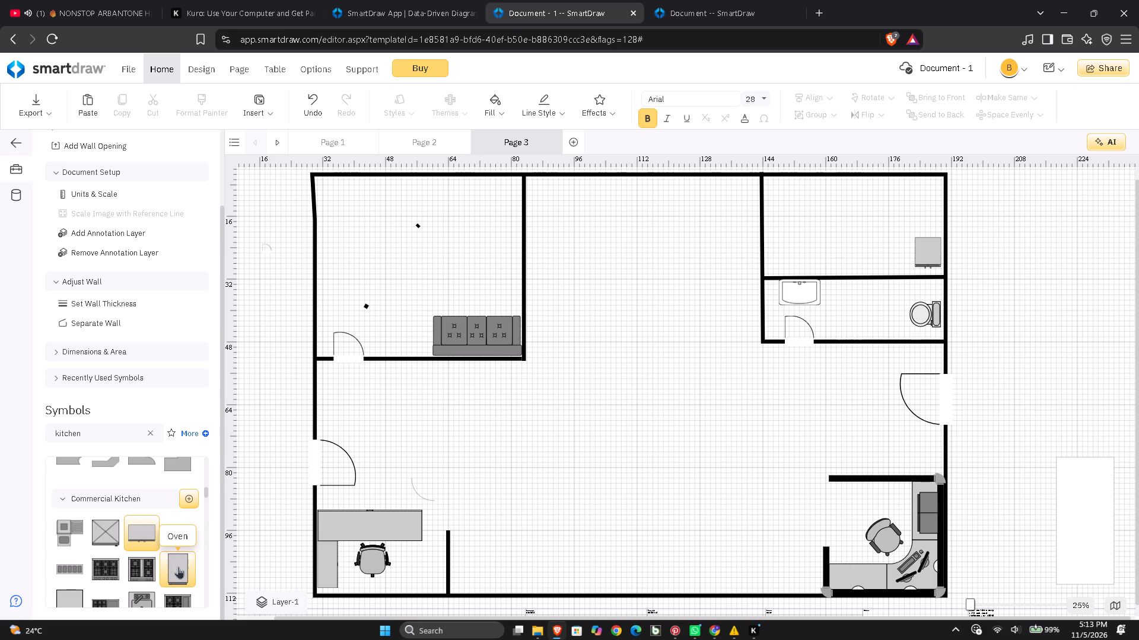
Place a Corner Dishwasher symbol in the kitchen at 155' 2" left and 19' 2" top.
scroll(134, 577, down, 1)
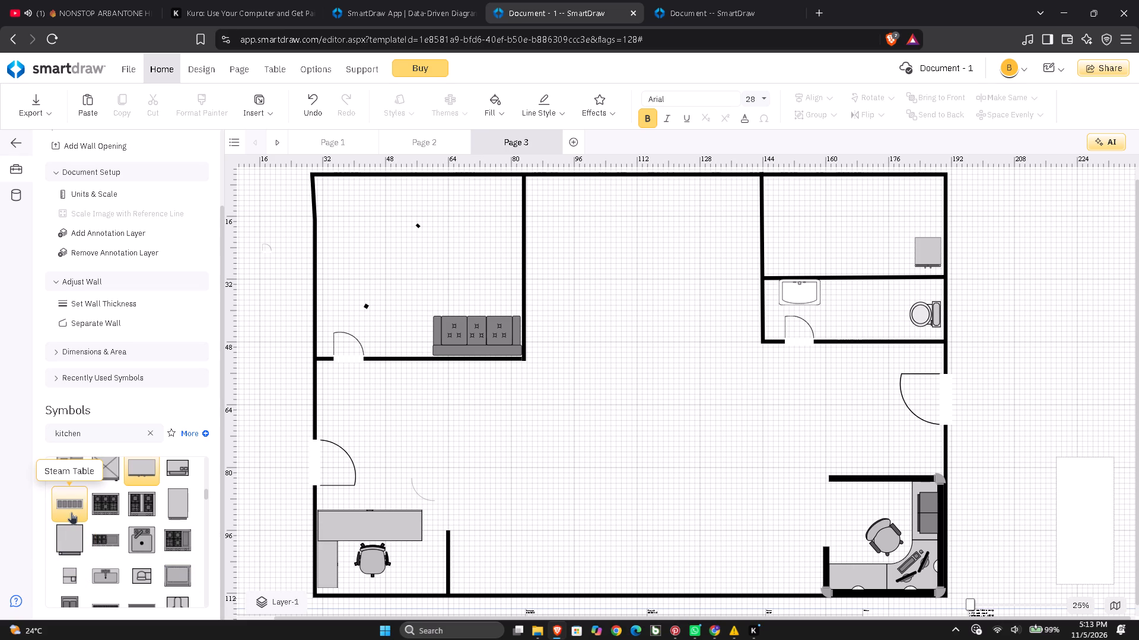
scroll(71, 515, up, 3)
scroll(71, 545, down, 1)
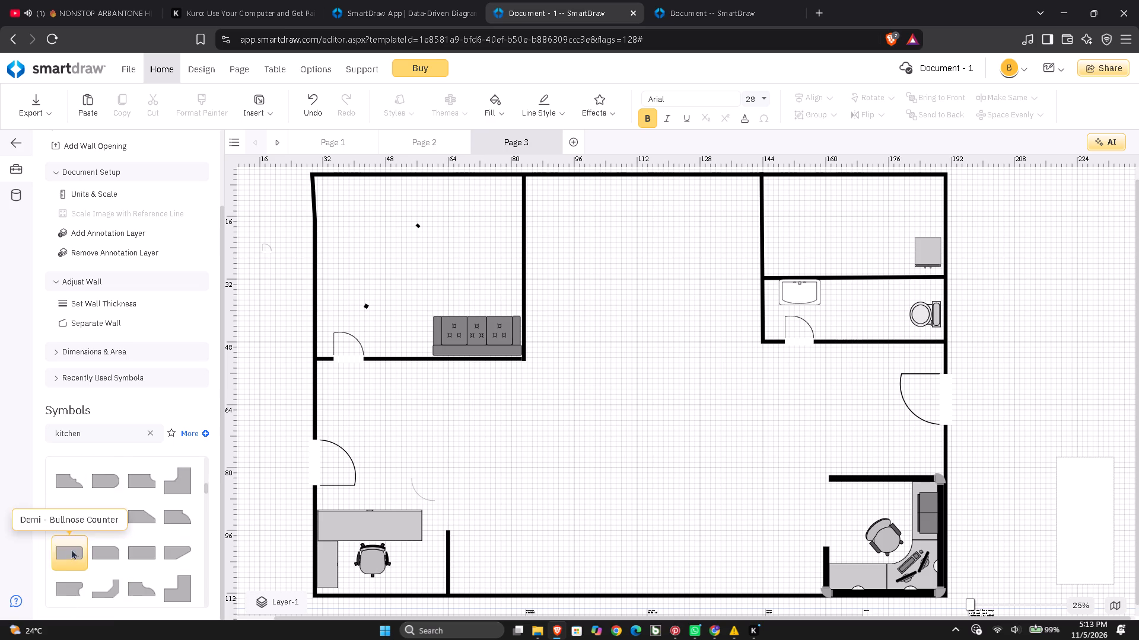
scroll(82, 520, up, 2)
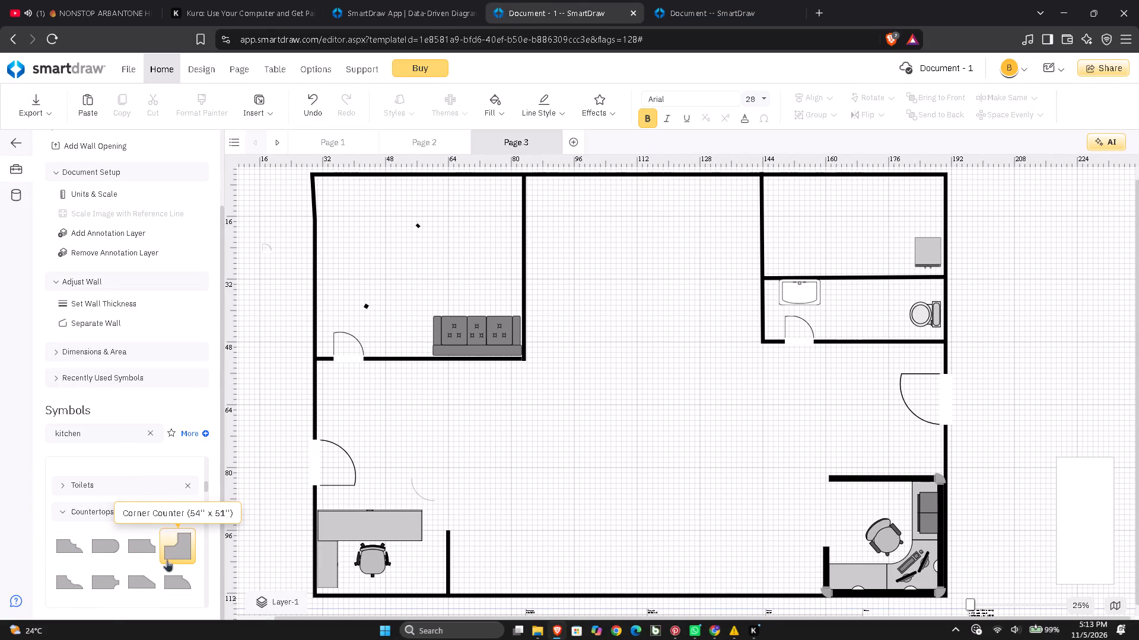
scroll(171, 577, down, 1)
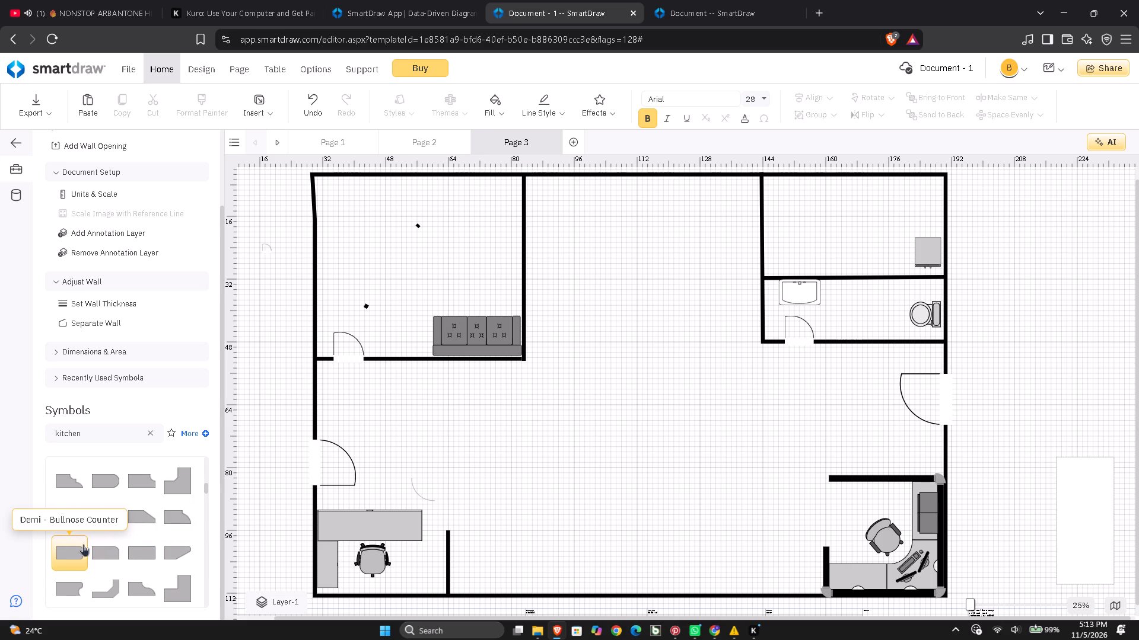
scroll(66, 549, down, 1)
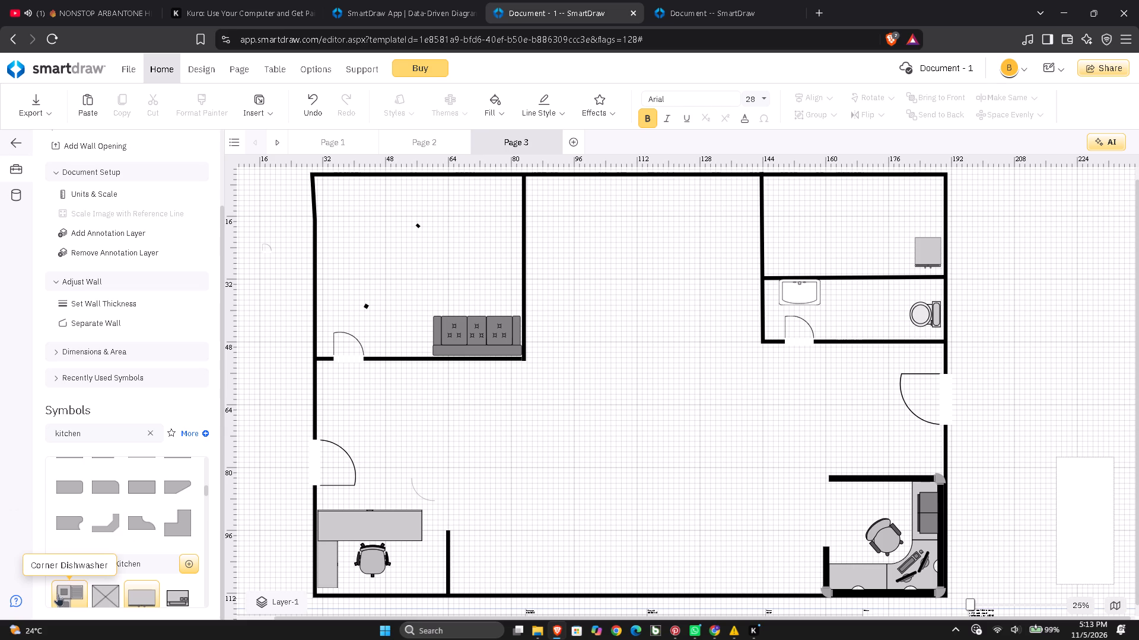
scroll(58, 593, down, 1)
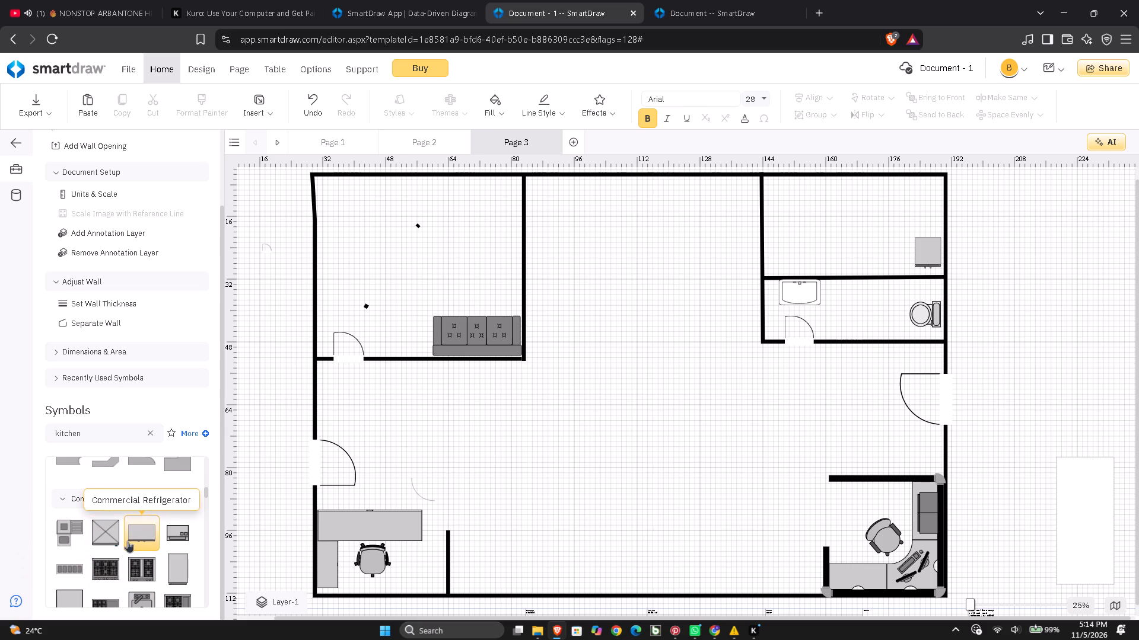
click(71, 532)
drag(71, 532, 308, 529)
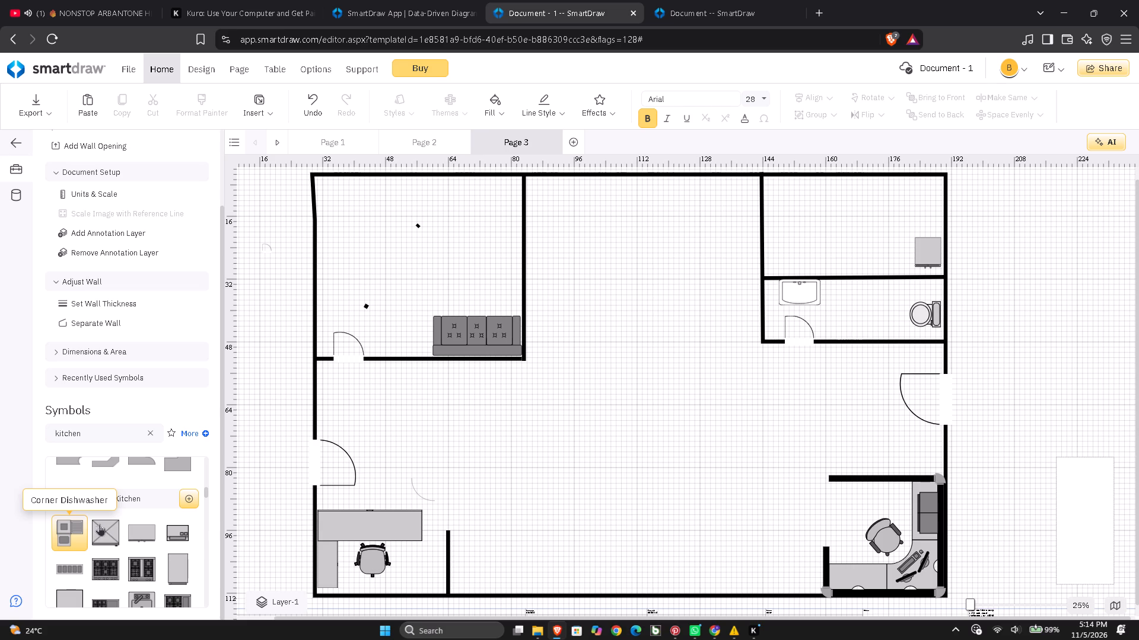
drag(66, 529, 327, 519)
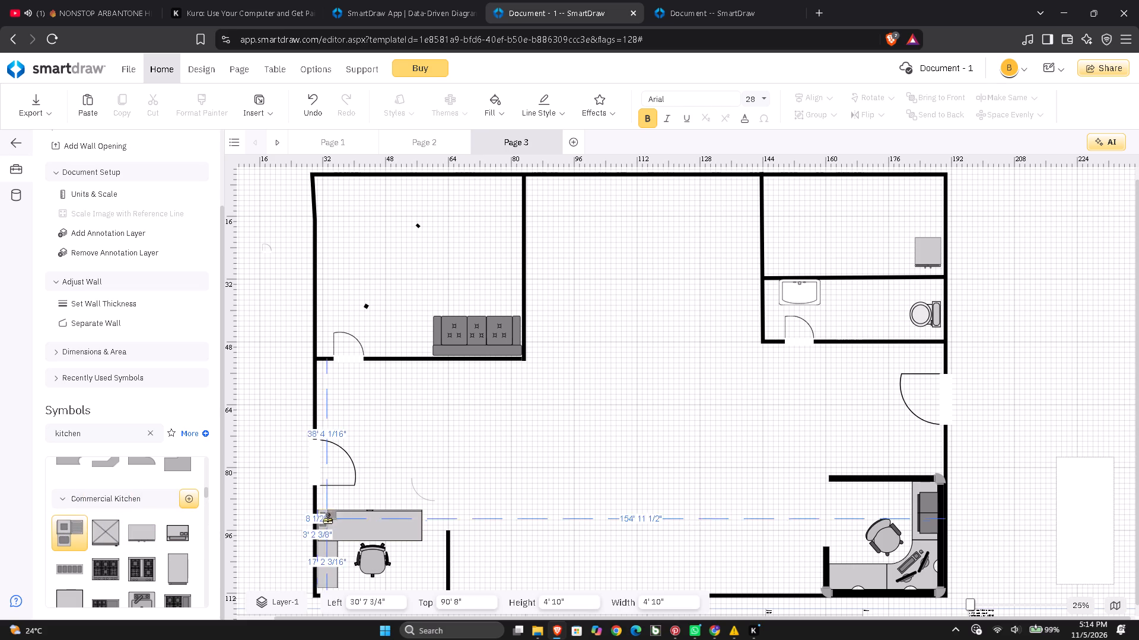
drag(327, 519, 817, 240)
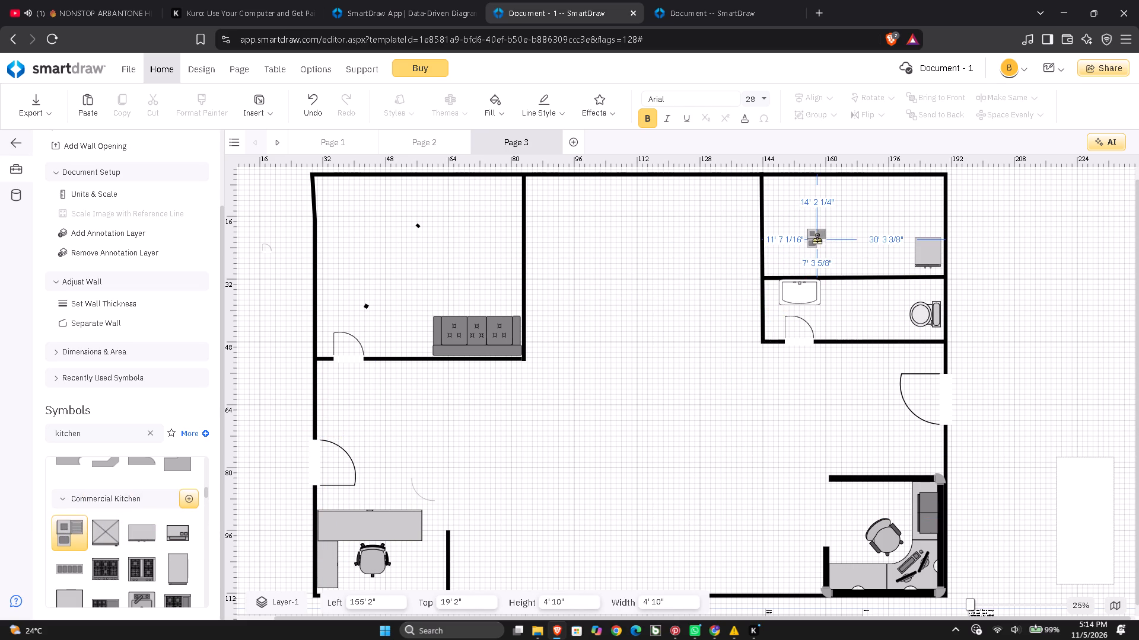
Enlarge the corner dishwasher to 6' 2" high and 7' 6" wide and move it into the kitchen's upper outer corner, at 181' 3 3/4" left and 6' 8" top.
drag(825, 249, 851, 255)
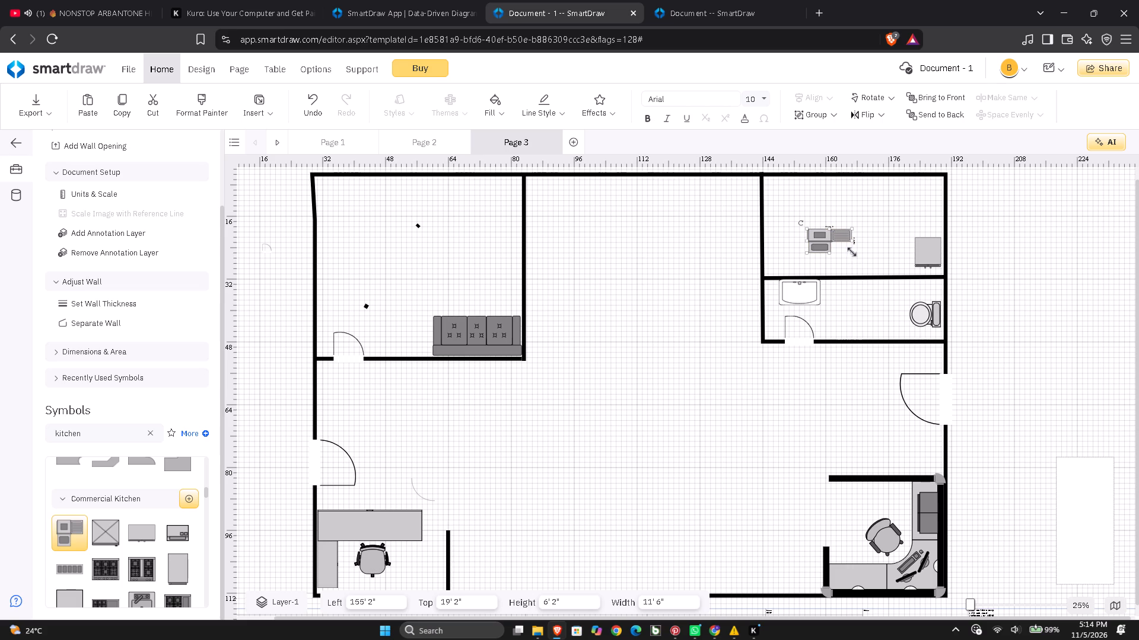
drag(852, 252, 835, 252)
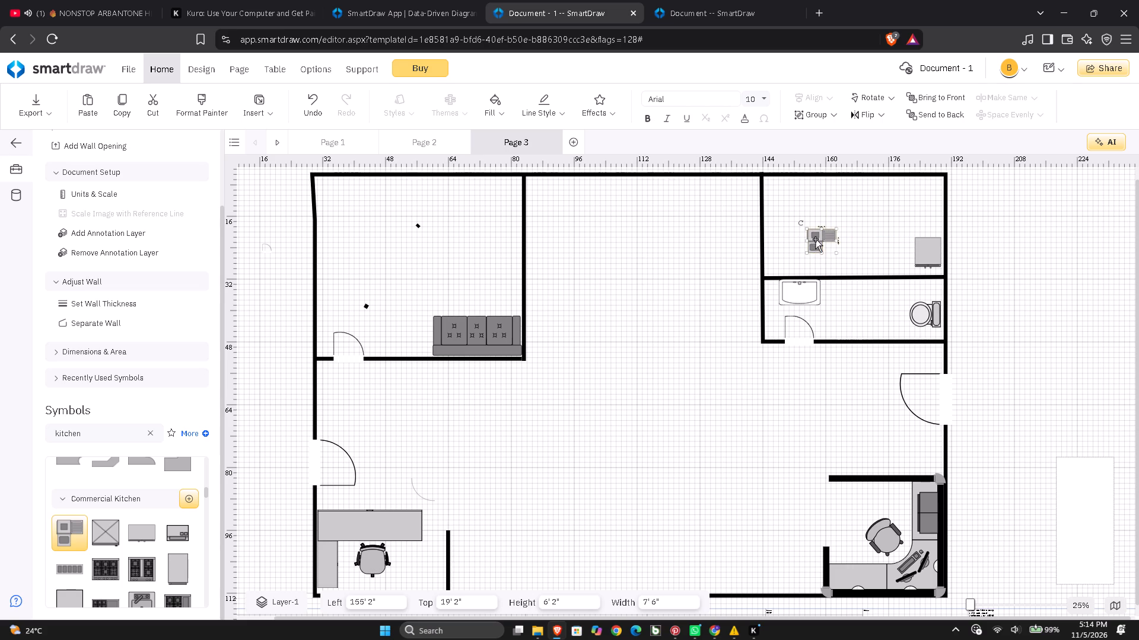
drag(816, 239, 916, 193)
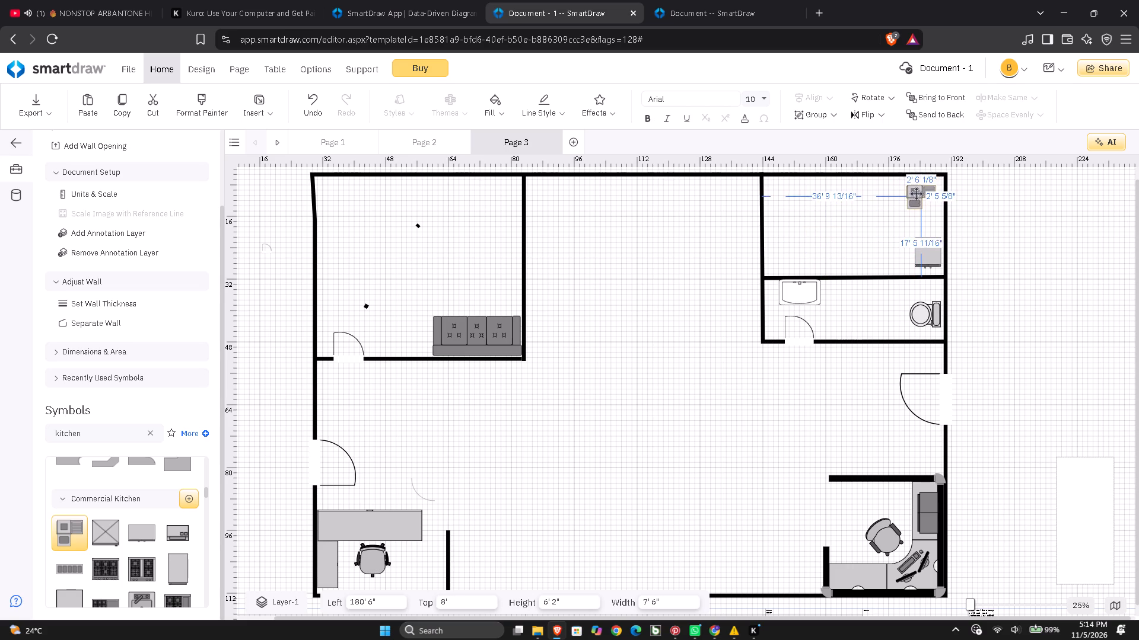
drag(916, 193, 919, 189)
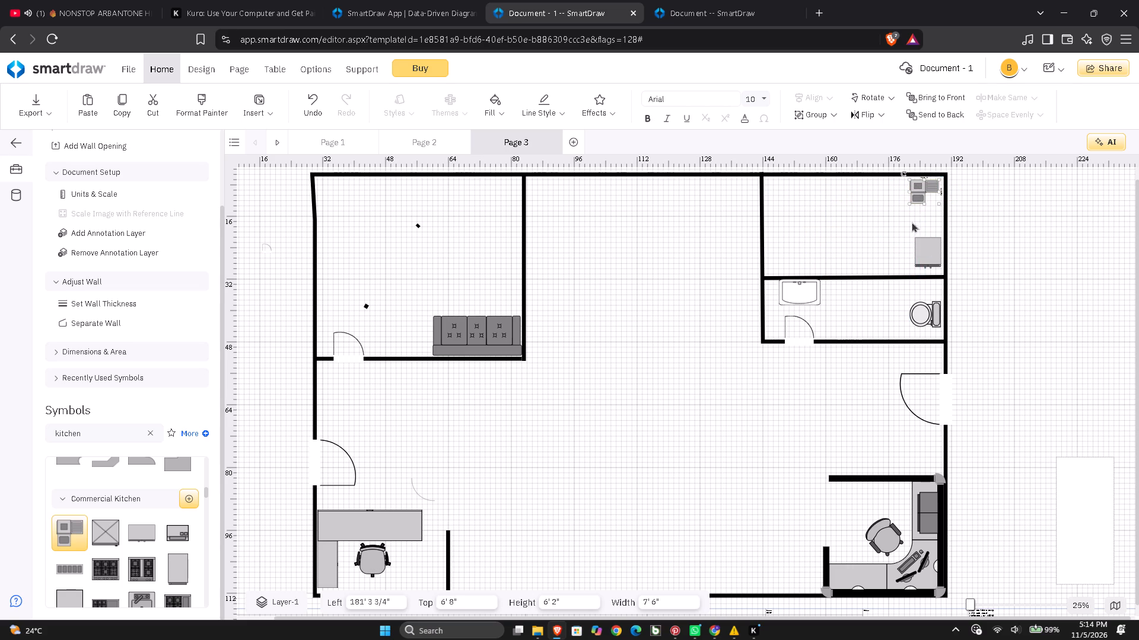
click(849, 236)
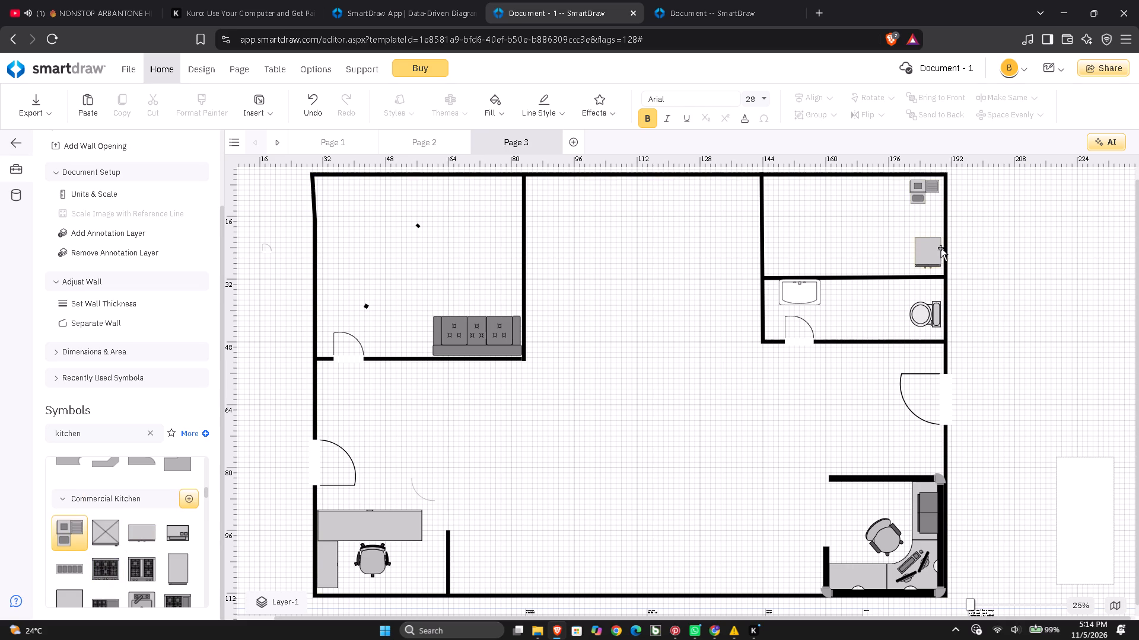
Place a Range - 6 Burners symbol in the kitchen at about 161' 2" left and 23' top.
click(98, 564)
drag(98, 563, 195, 533)
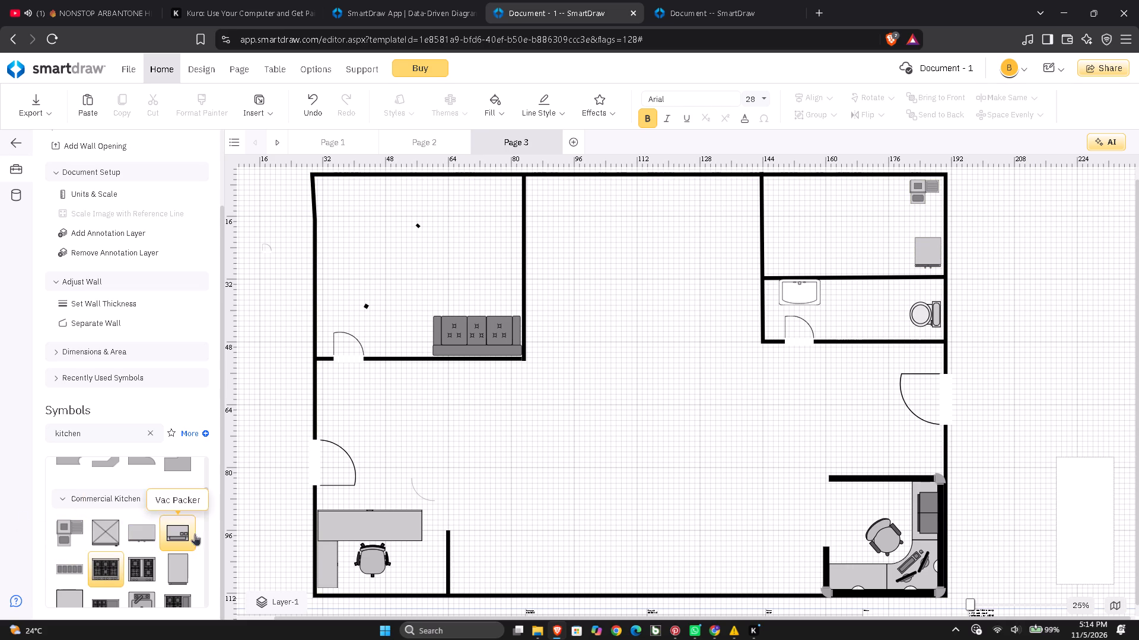
drag(195, 533, 534, 407)
click(593, 412)
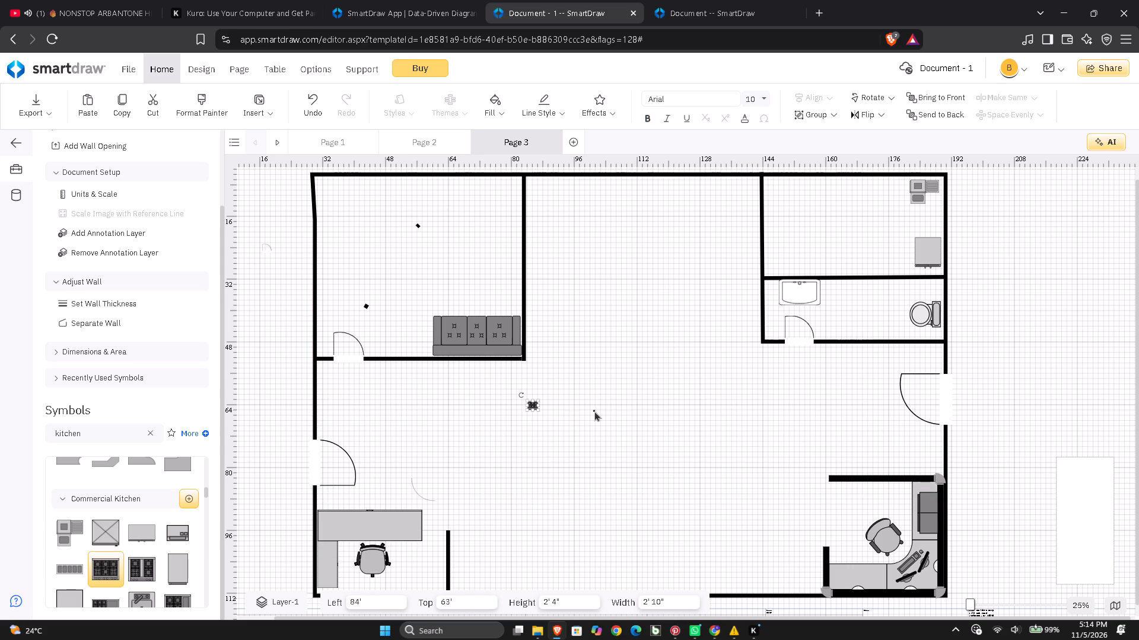
drag(536, 402, 779, 338)
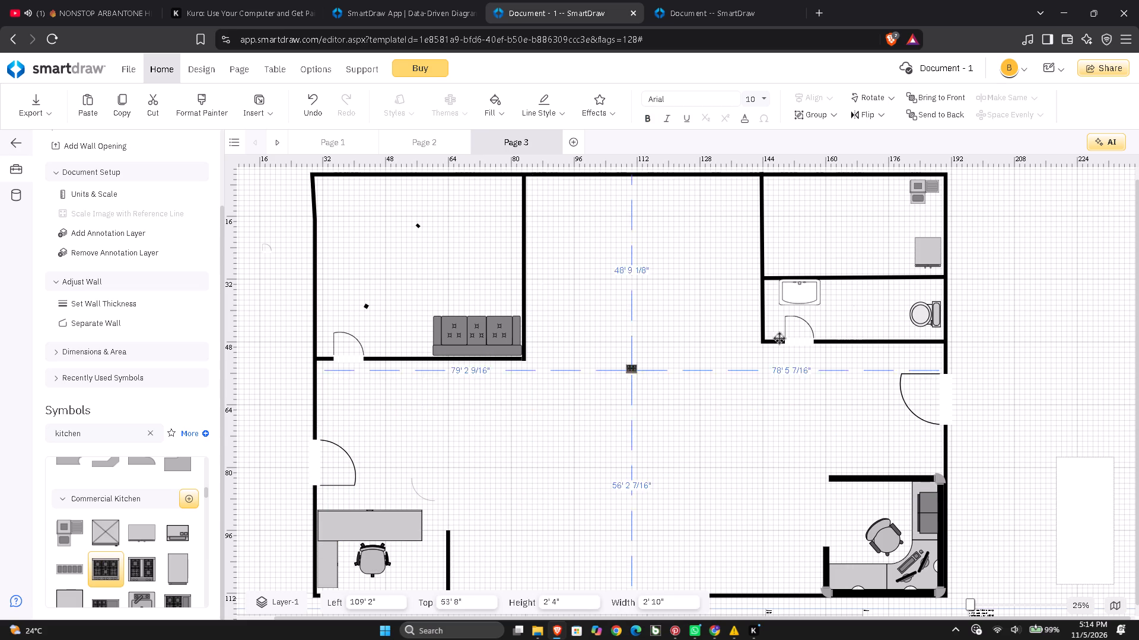
drag(779, 338, 836, 245)
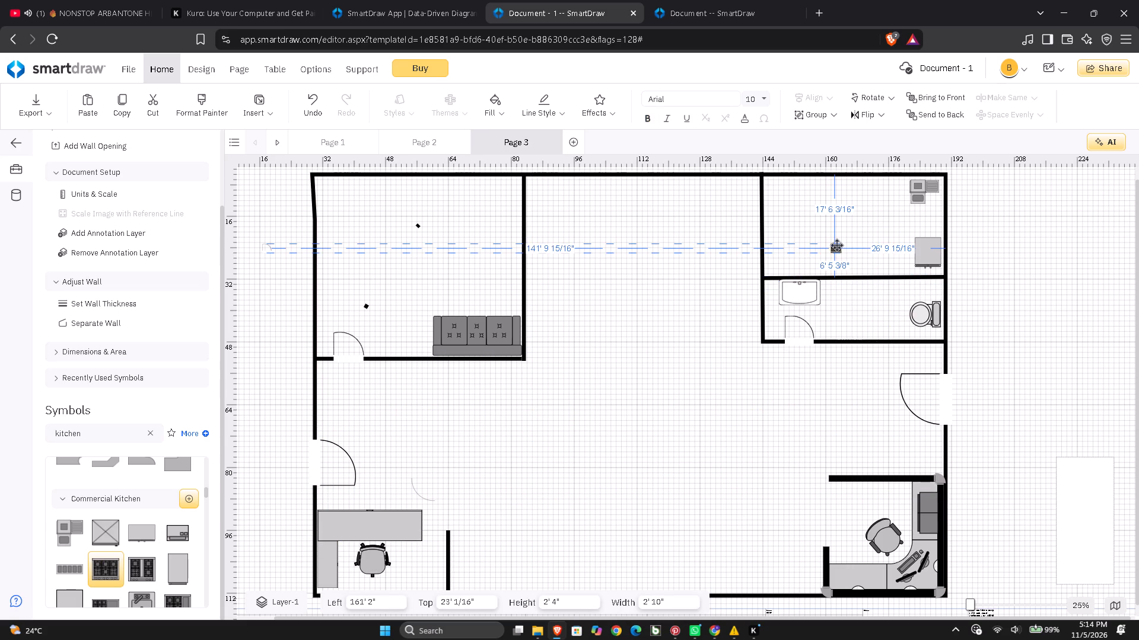
Move the six-burner range to the kitchen's lower inner corner and enlarge it to 7' 8" high and 6' 10" wide.
drag(836, 245, 852, 247)
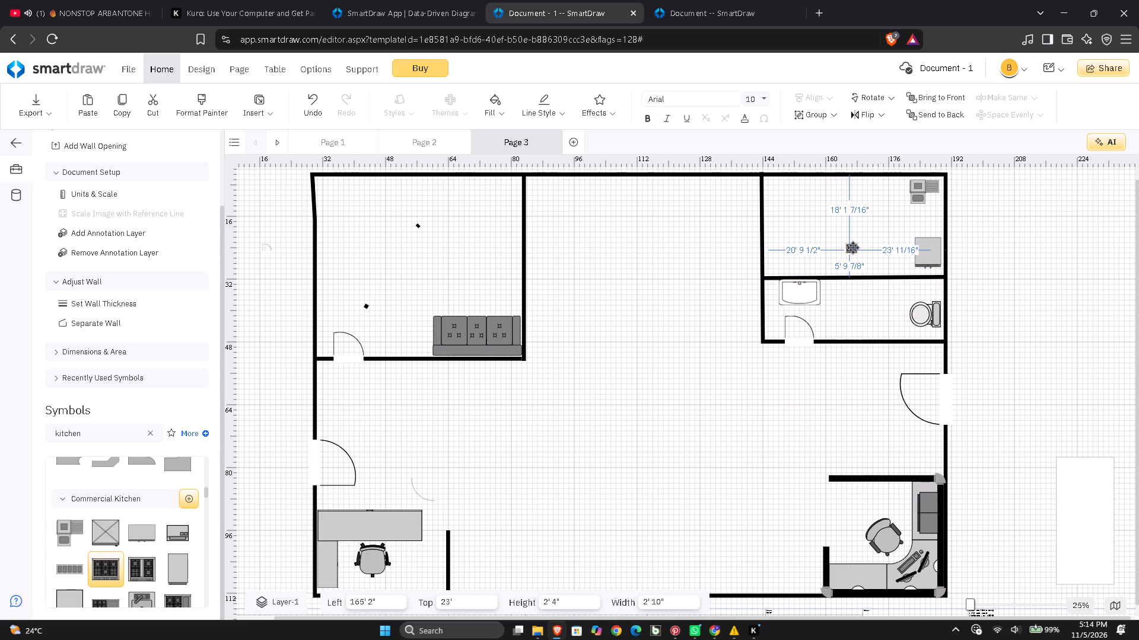
drag(852, 247, 788, 263)
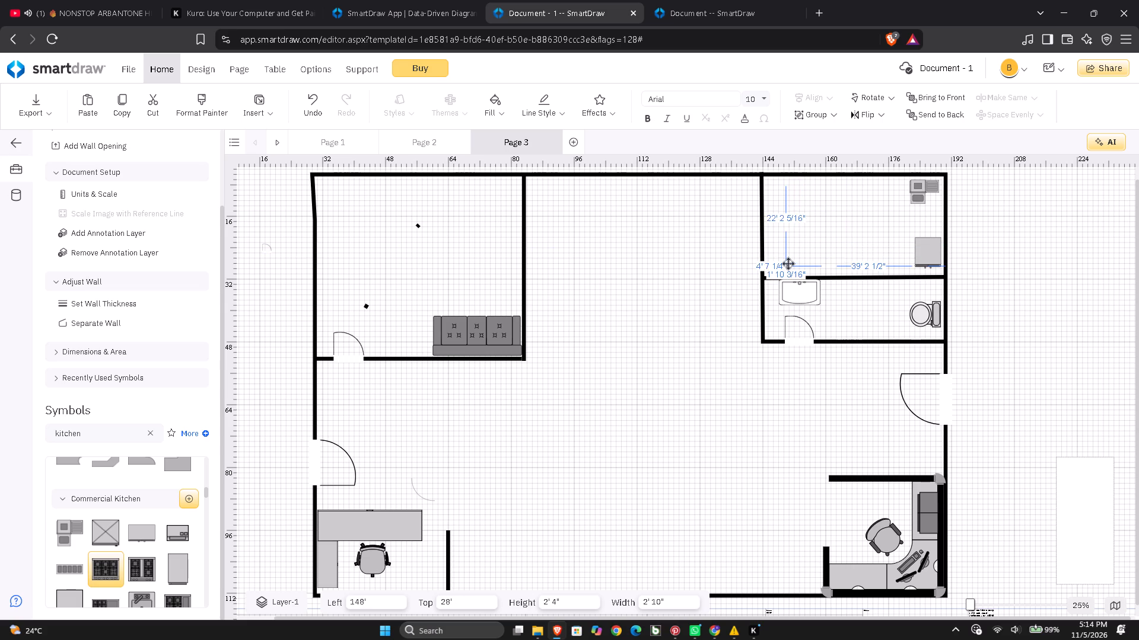
drag(788, 263, 776, 265)
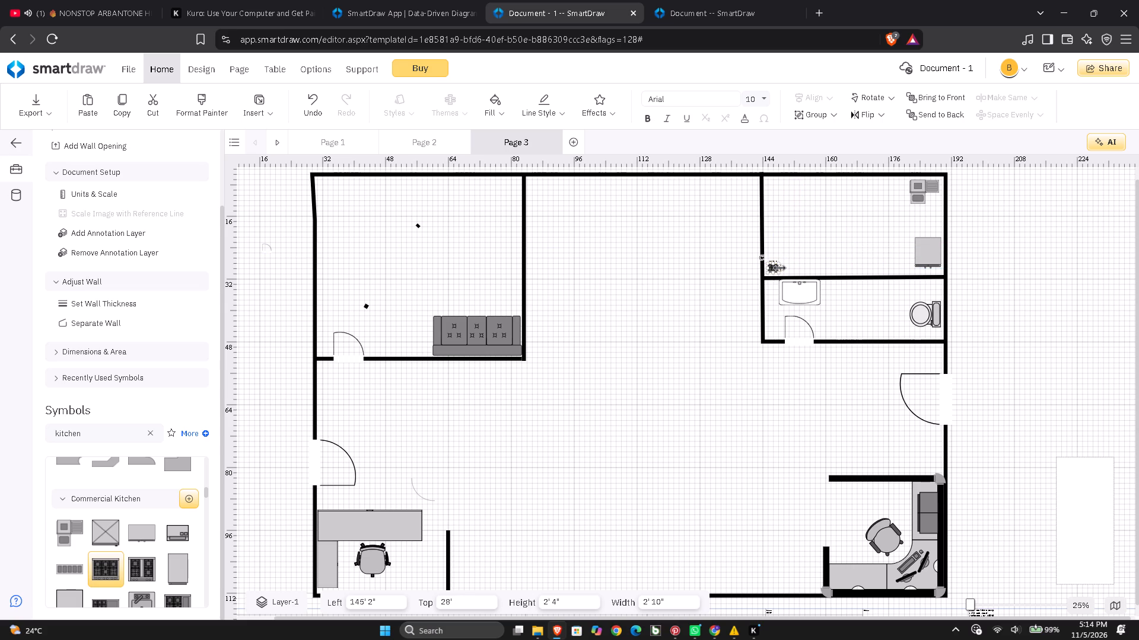
drag(779, 267, 795, 265)
drag(780, 264, 781, 263)
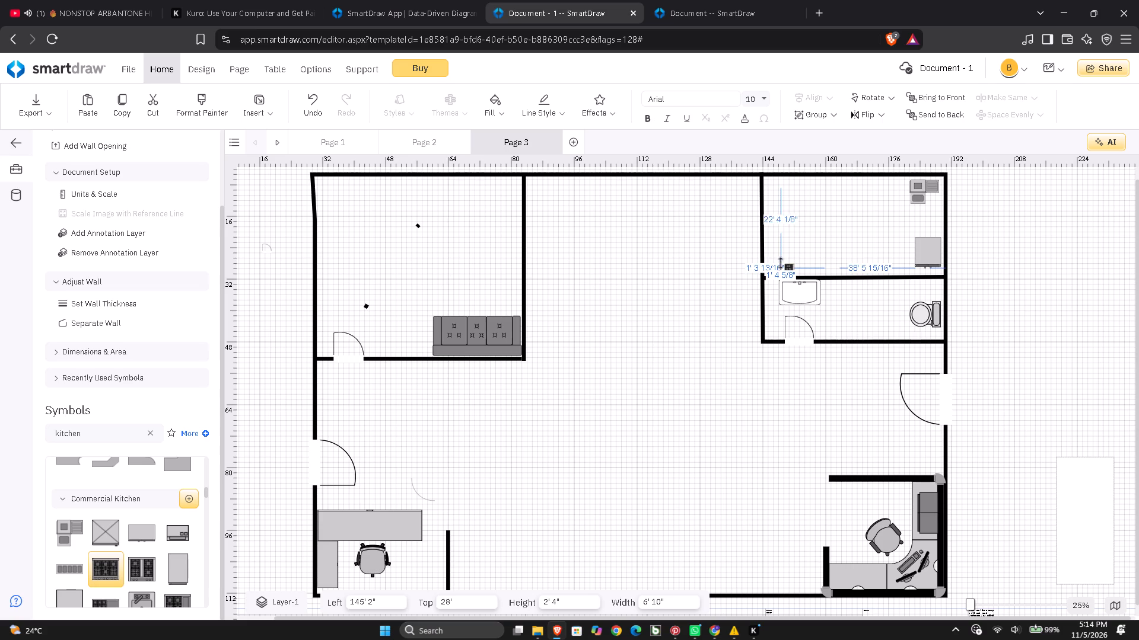
drag(781, 263, 781, 245)
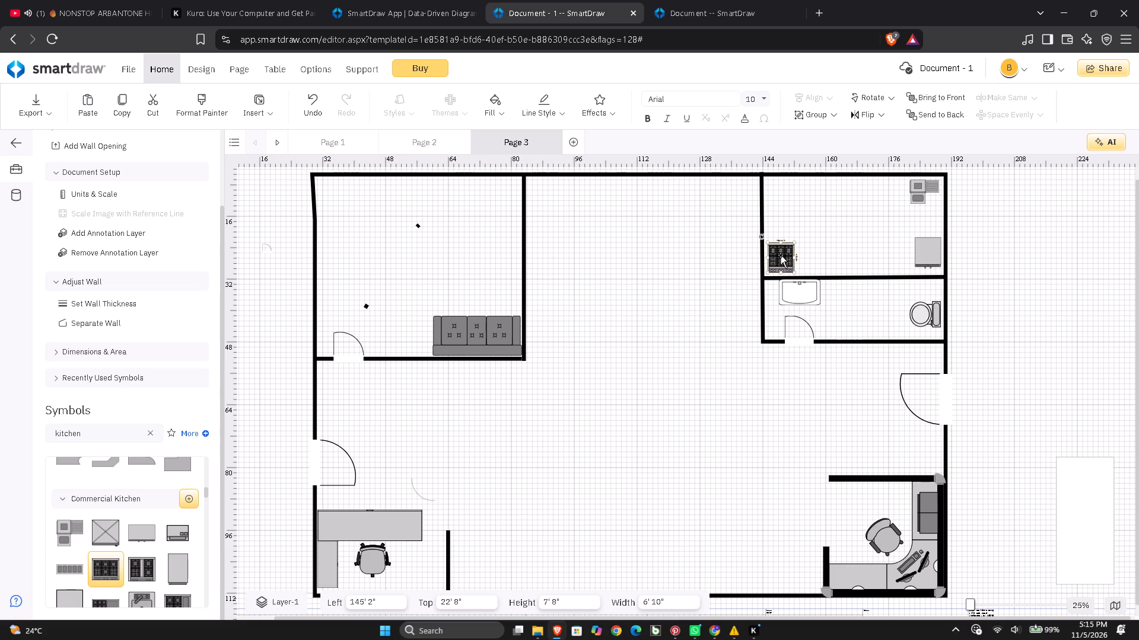
Move the range against the kitchen's upper wall, at 168' left and 5' 4" top.
drag(783, 260, 893, 216)
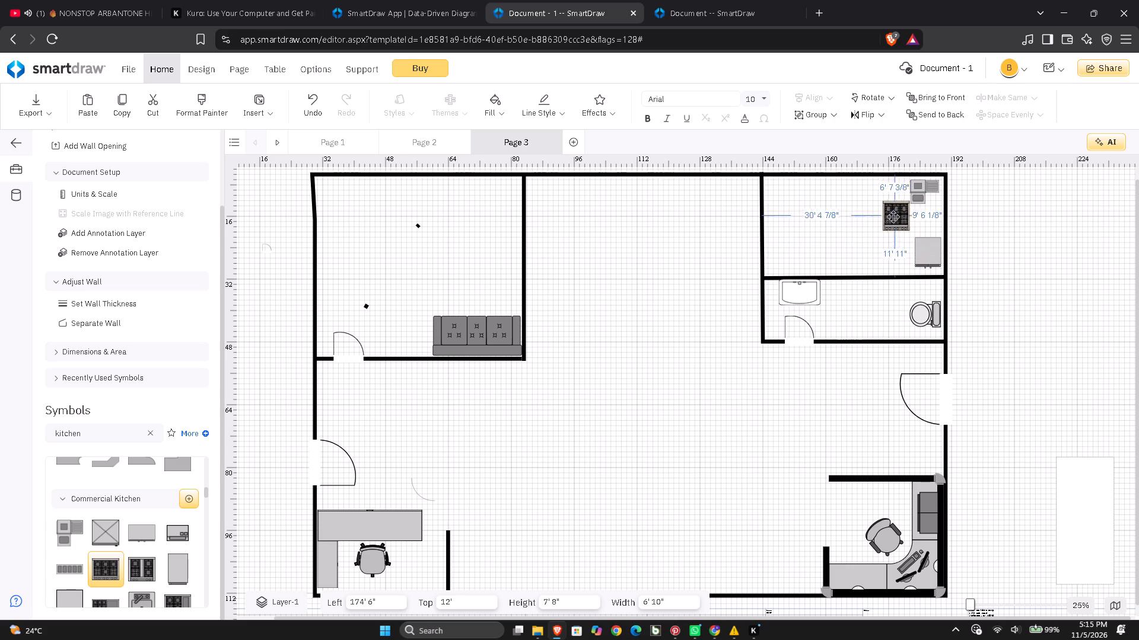
drag(893, 216, 874, 195)
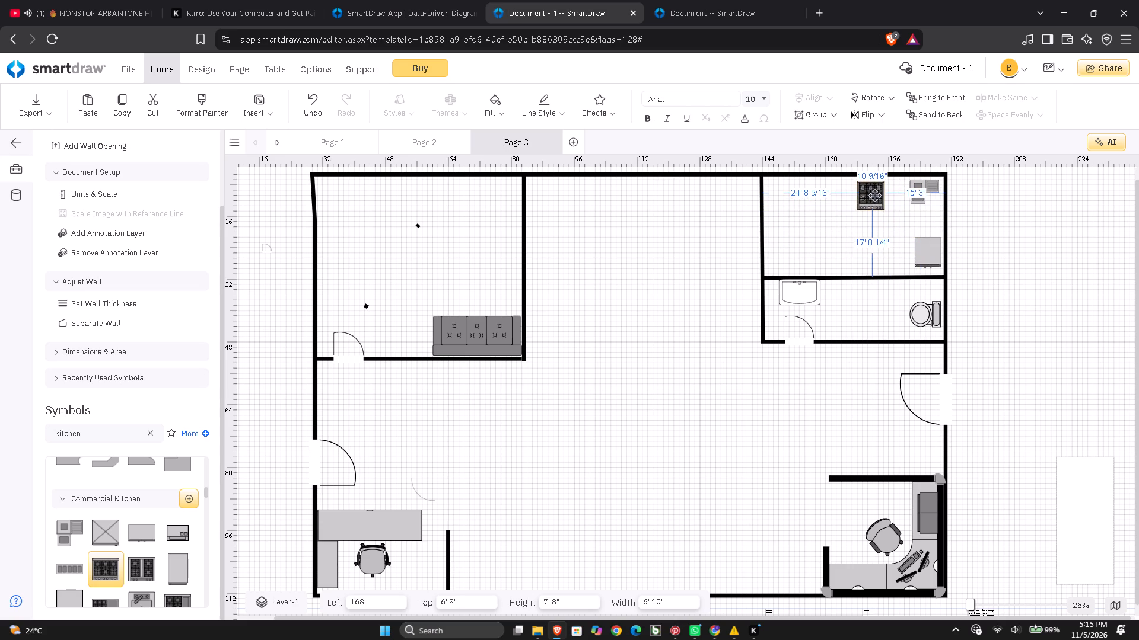
drag(874, 195, 875, 192)
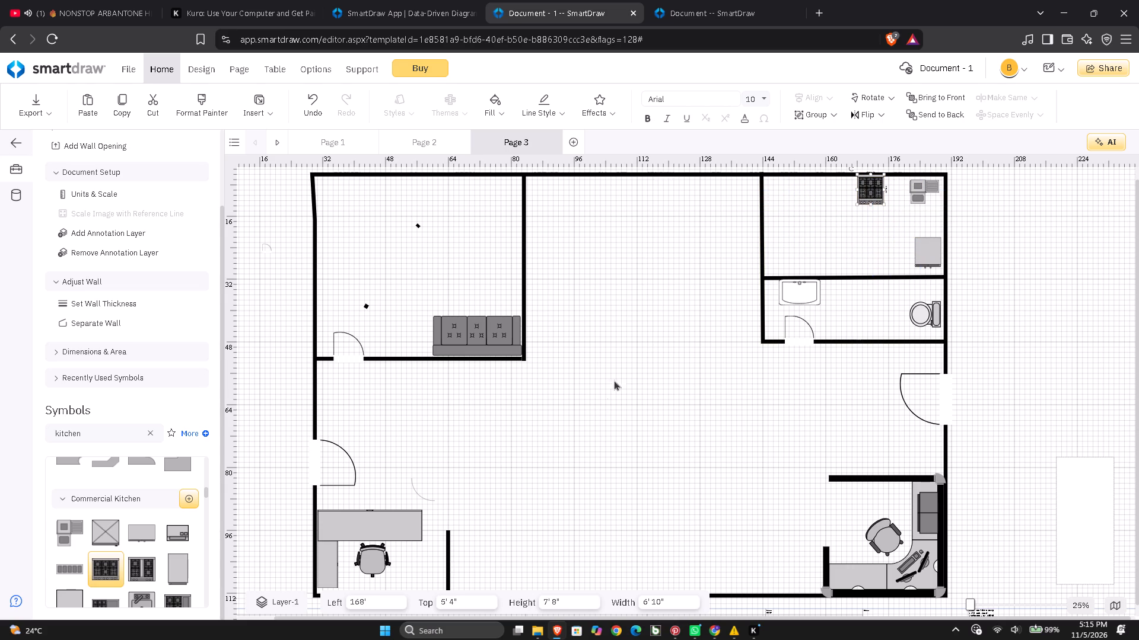
click(829, 247)
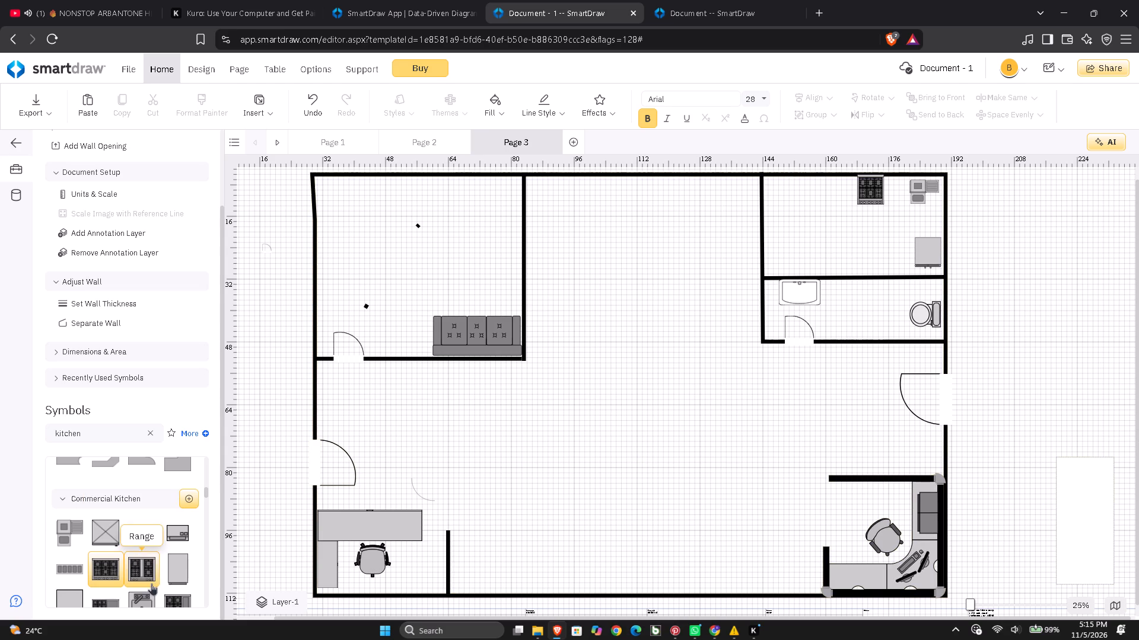
Place a Single Compartment Sink symbol in the kitchen and enlarge it to 9' 4" high and 7' 4" wide.
scroll(180, 553, down, 1)
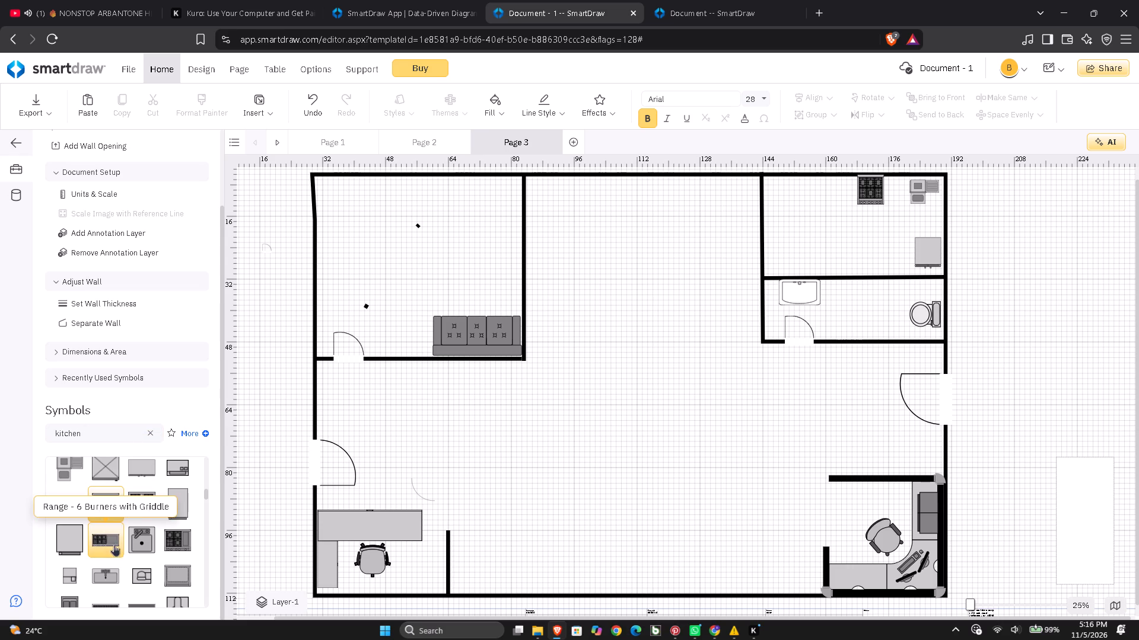
click(143, 536)
drag(144, 536, 629, 339)
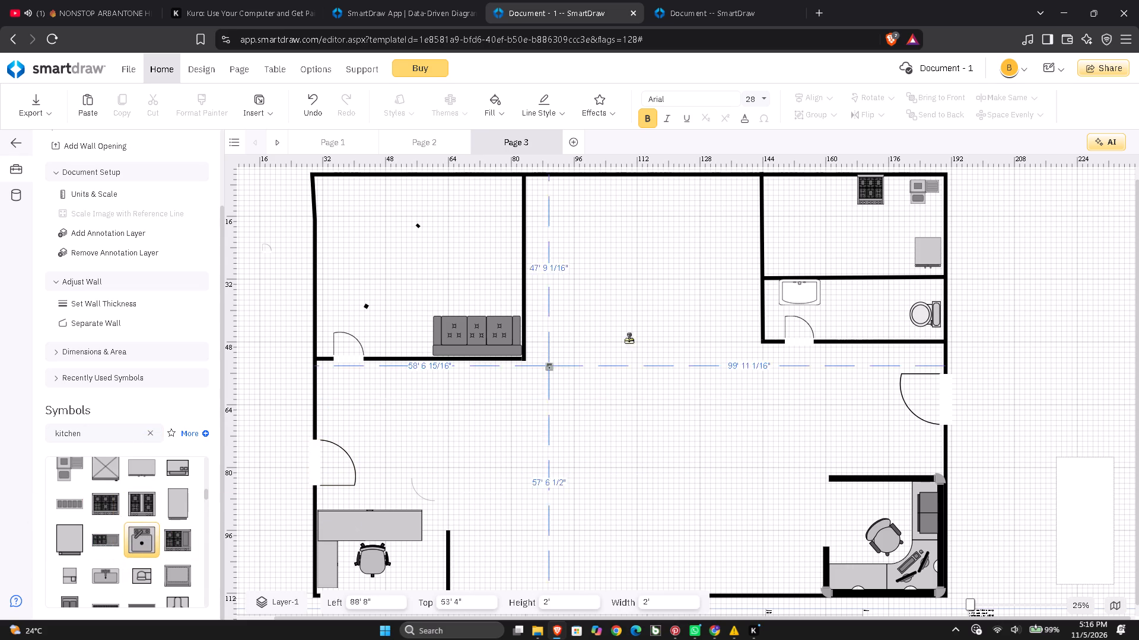
drag(629, 339, 819, 215)
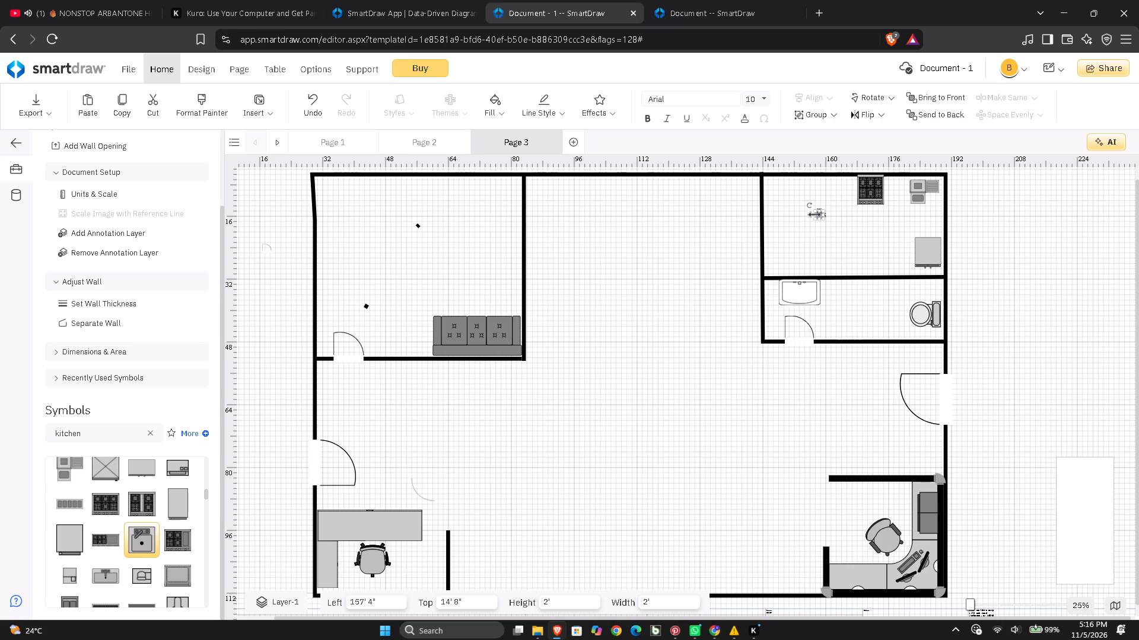
drag(814, 214, 795, 236)
drag(809, 219, 800, 249)
Move the sink into the kitchen's lower inner corner, at 145' 4" left and 20' 8" top.
drag(809, 224, 823, 209)
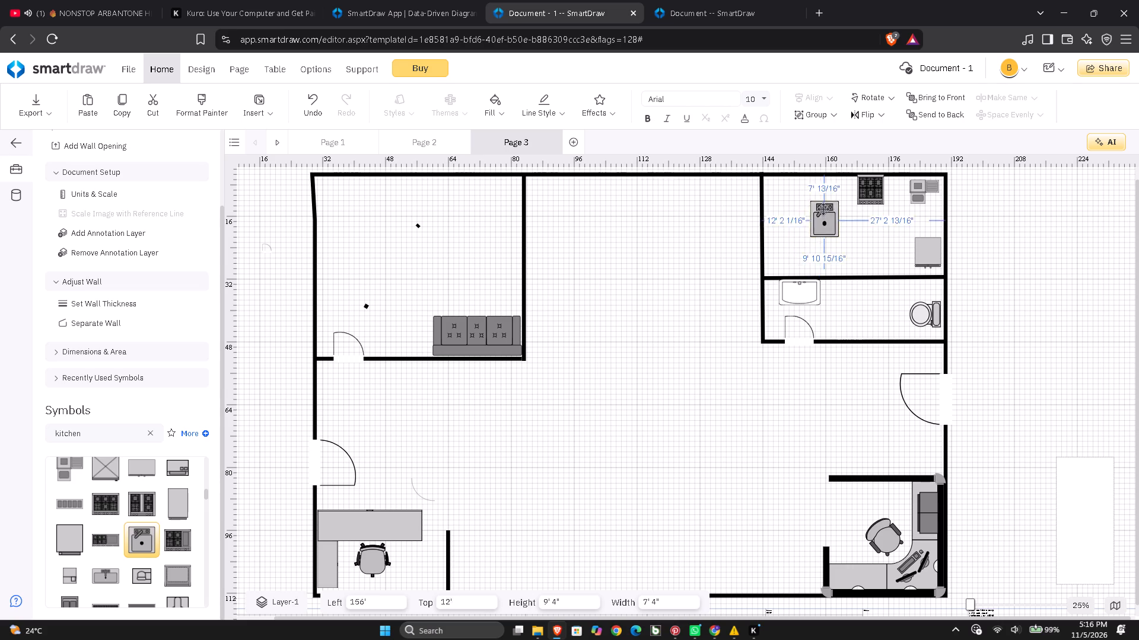
drag(823, 209, 823, 186)
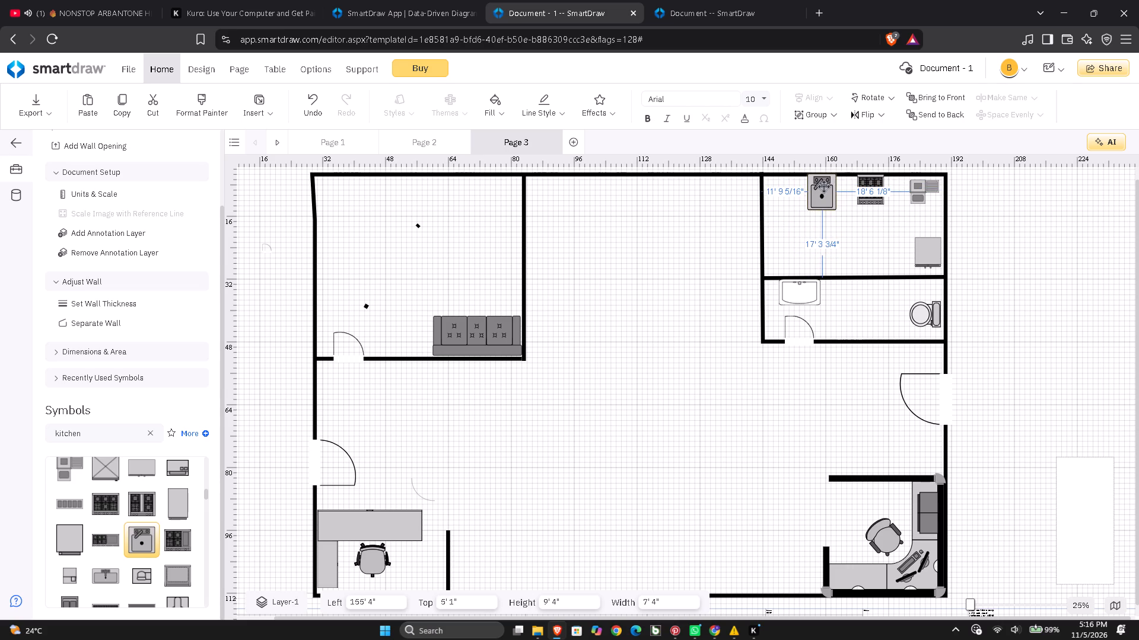
drag(823, 186, 921, 188)
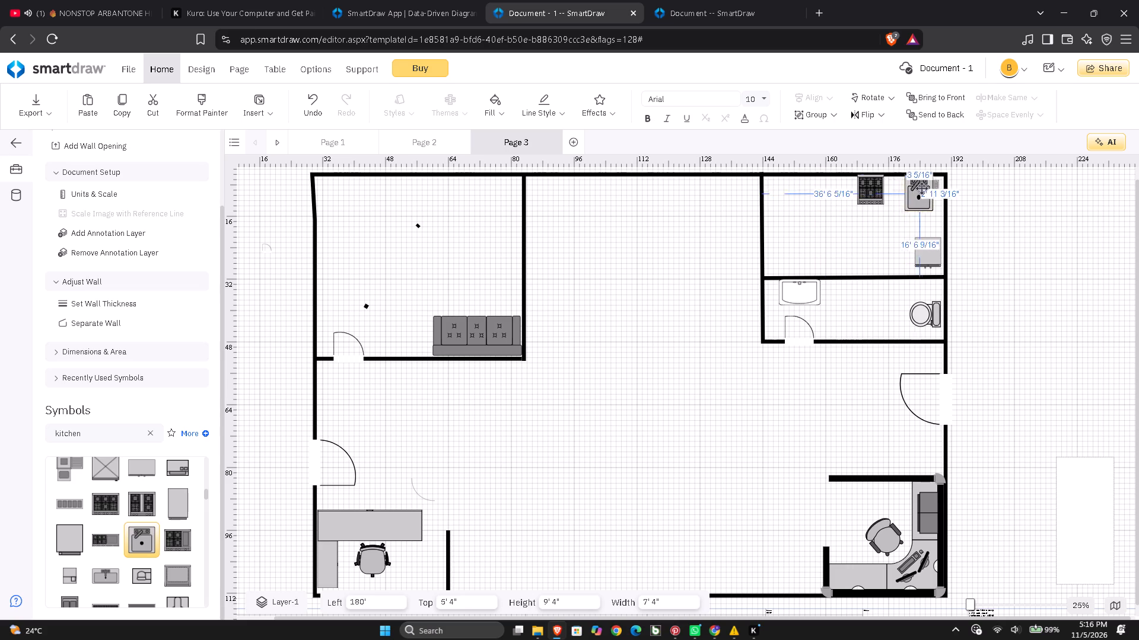
drag(921, 188, 876, 248)
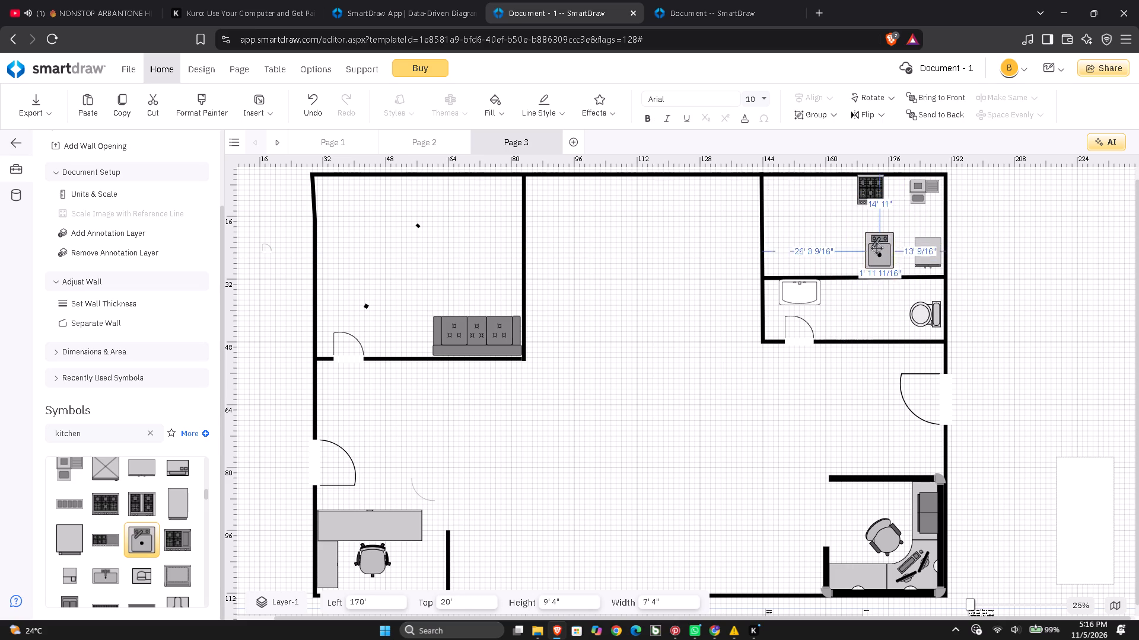
drag(876, 248, 784, 247)
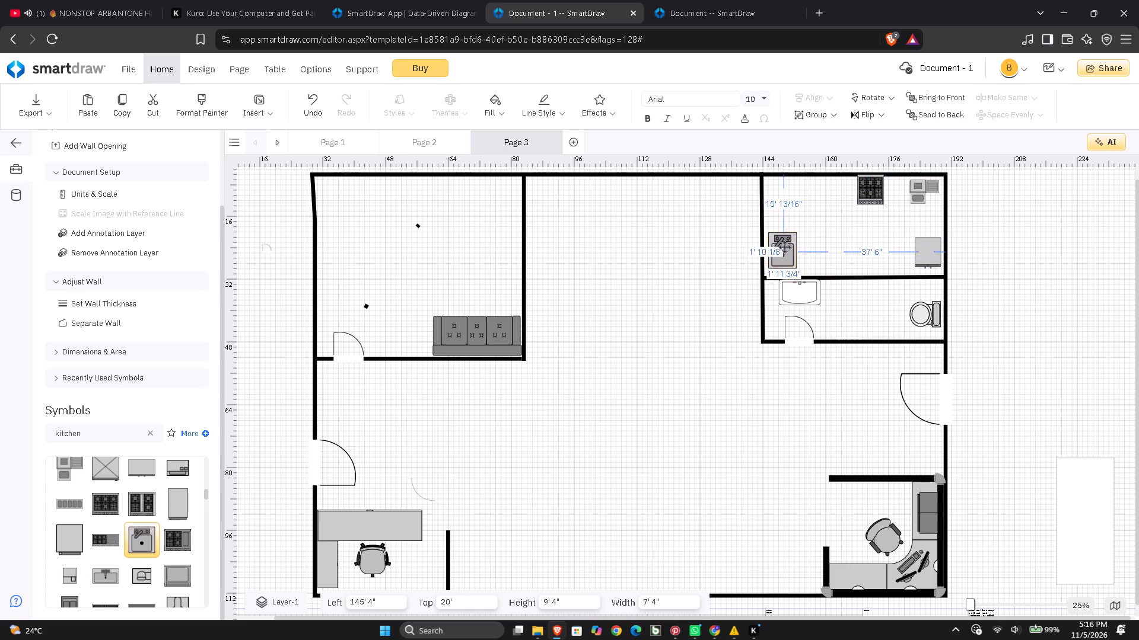
drag(784, 247, 782, 248)
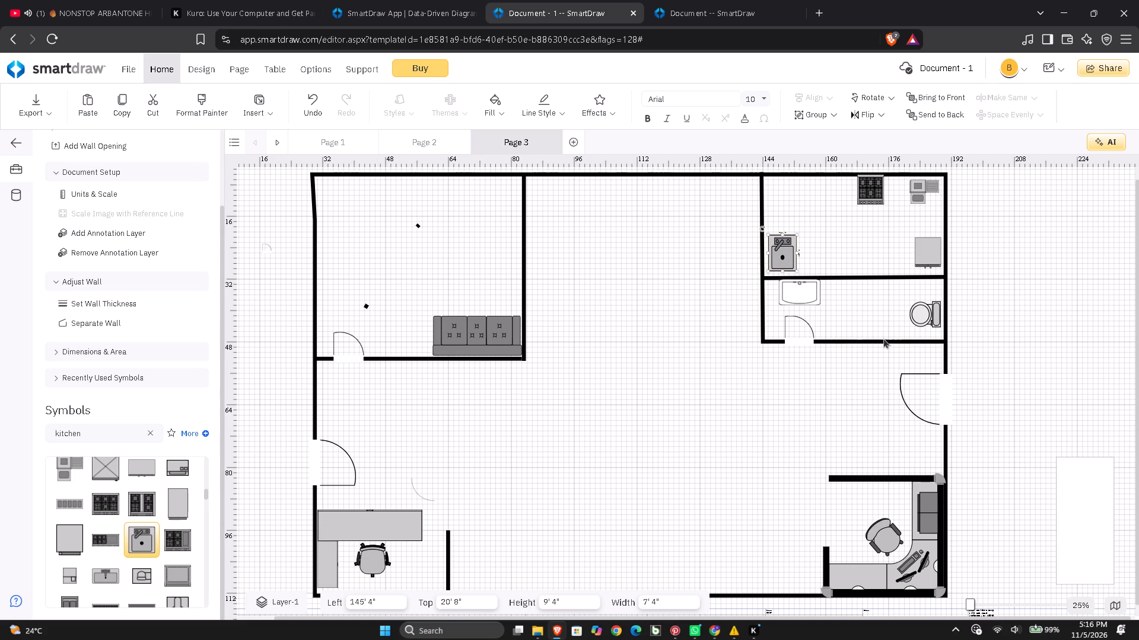
click(839, 228)
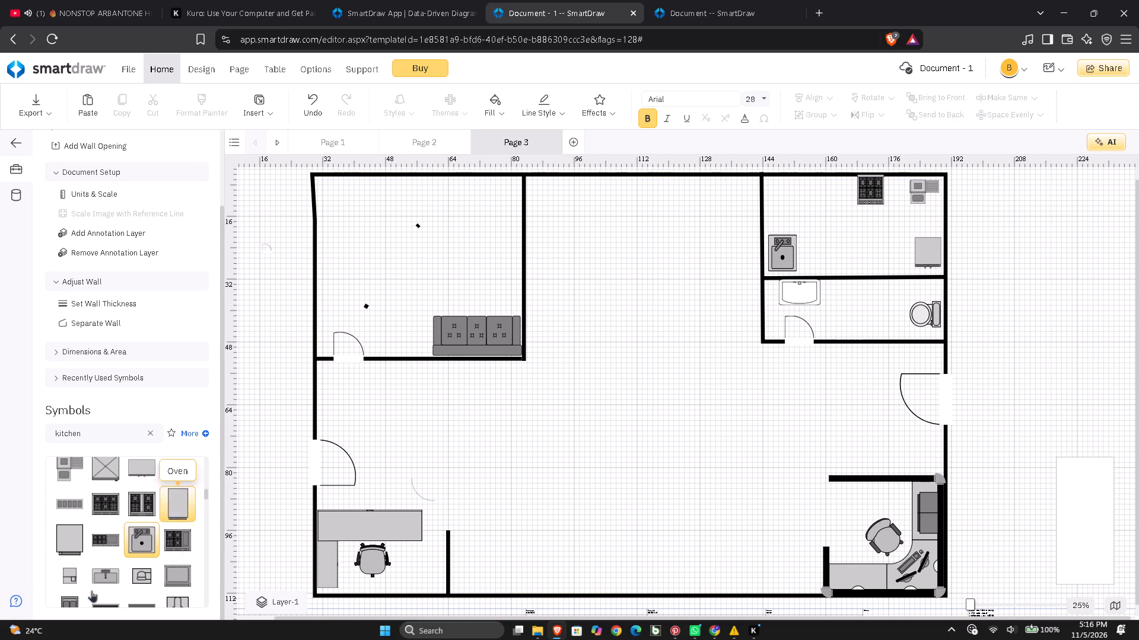
Look through the remaining Commercial Kitchen symbols for further fixtures.
scroll(112, 562, down, 1)
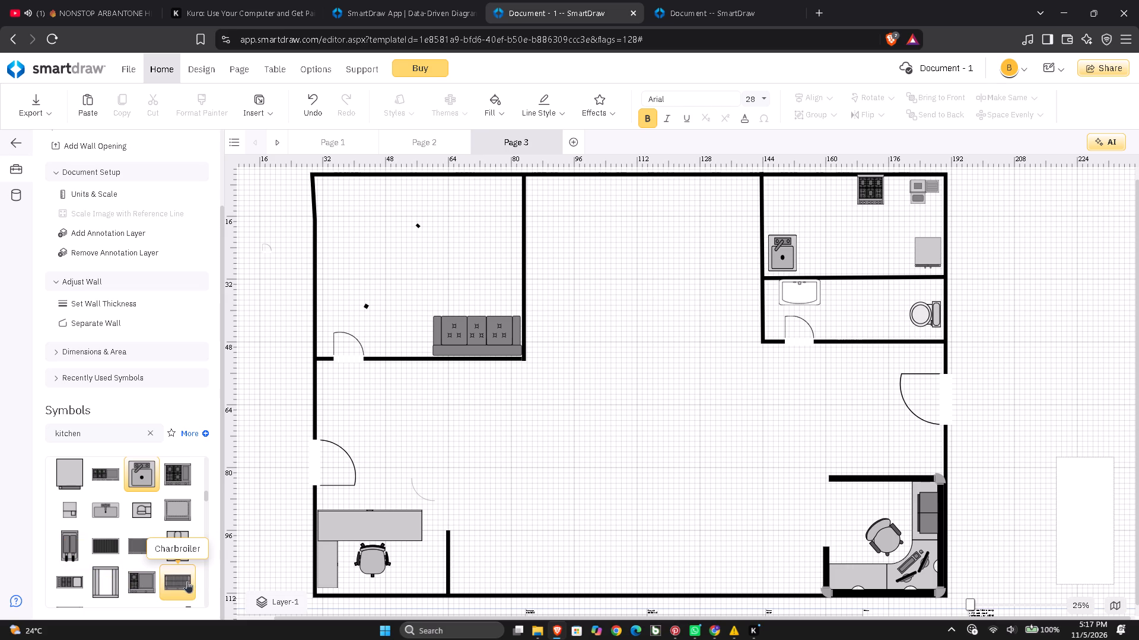
scroll(180, 577, down, 1)
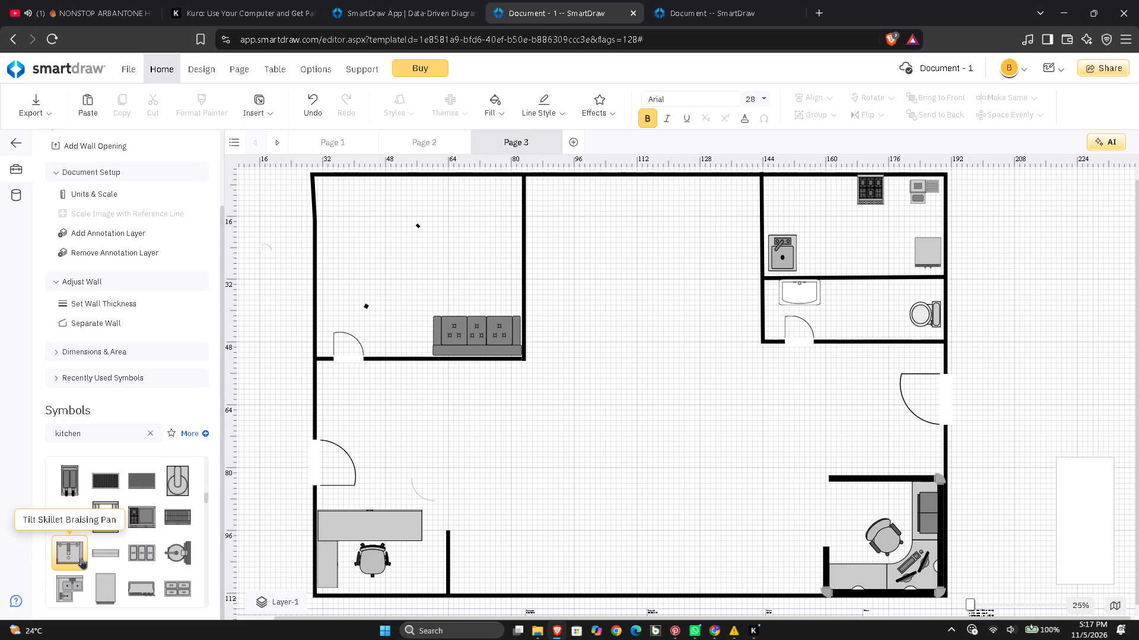
scroll(96, 556, down, 2)
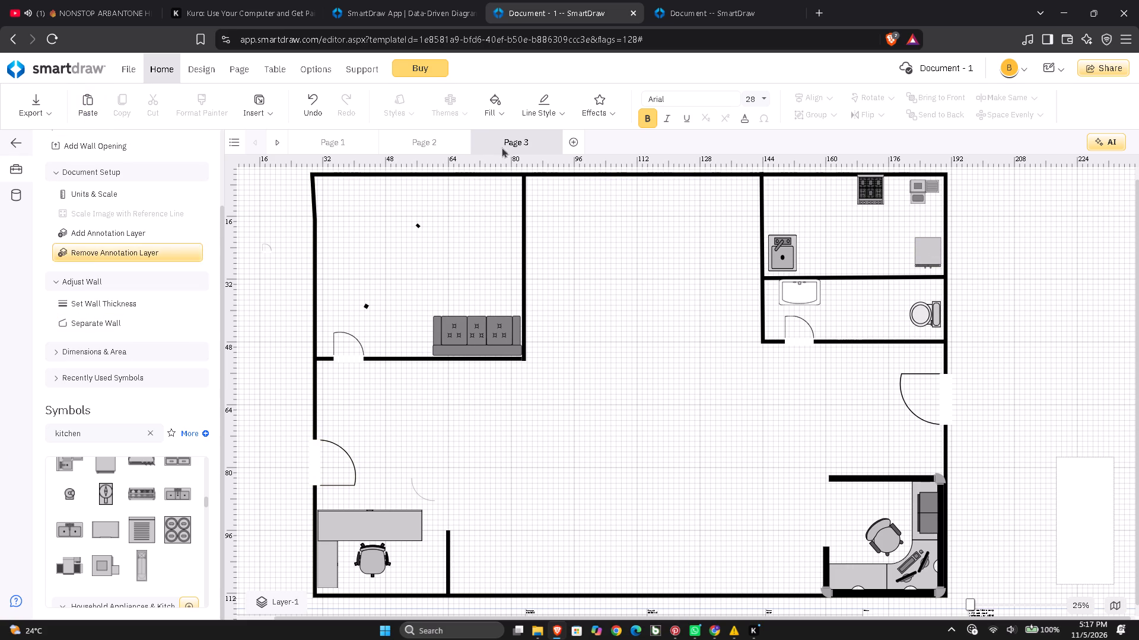
scroll(149, 364, up, 3)
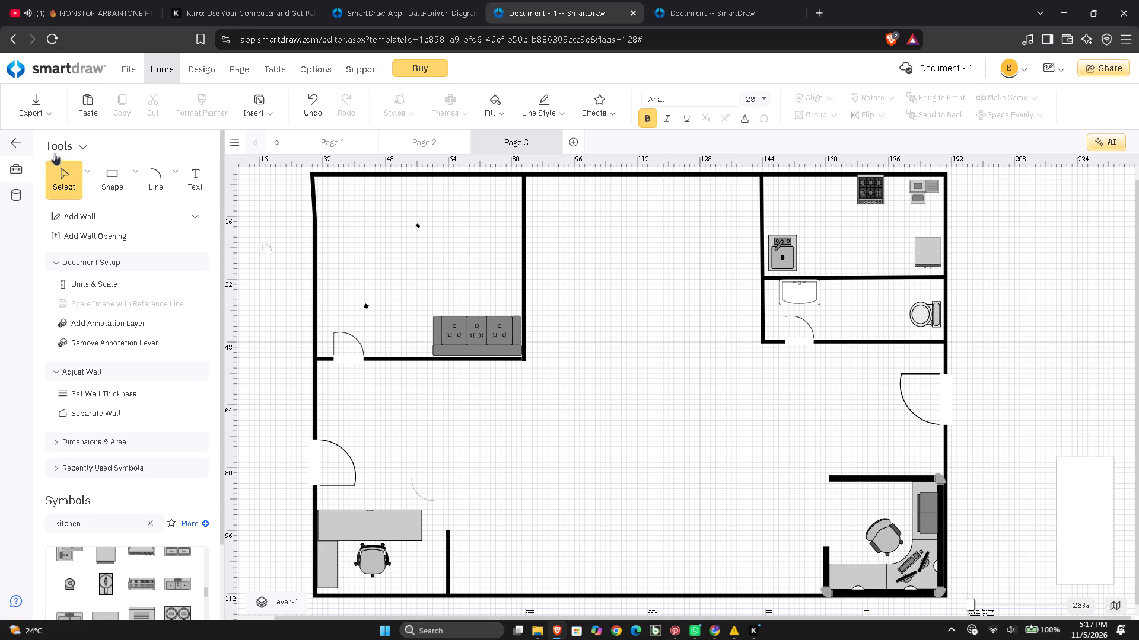
click(65, 172)
click(82, 145)
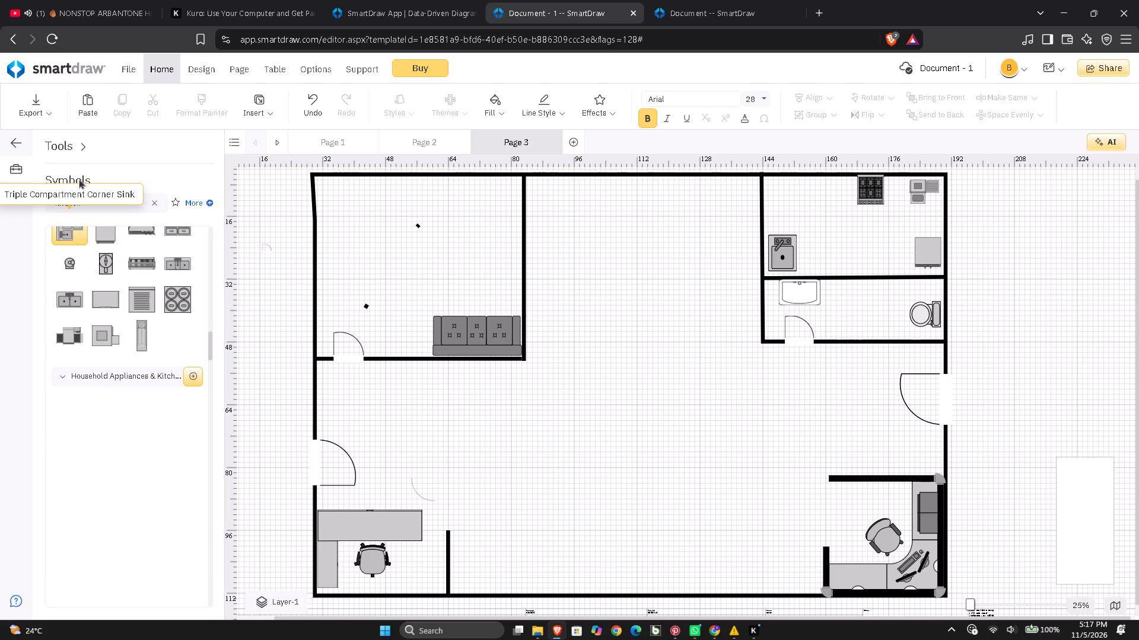
click(75, 152)
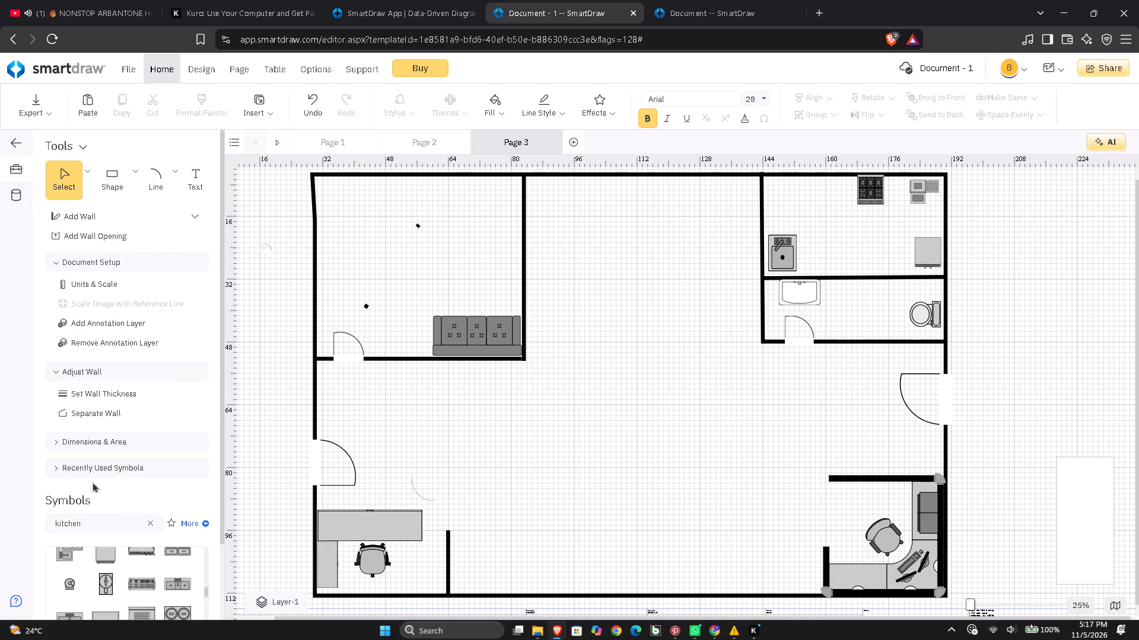
Clear the kitchen symbol search and find the Doors & Windows symbols in the library.
click(151, 526)
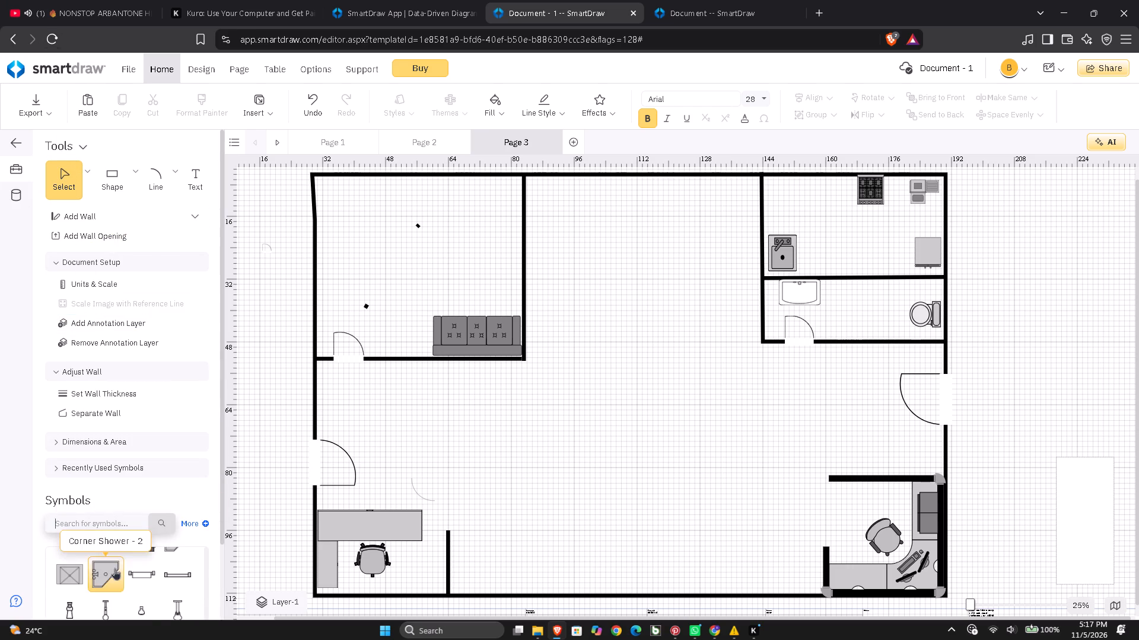
scroll(118, 552, up, 3)
scroll(117, 555, down, 3)
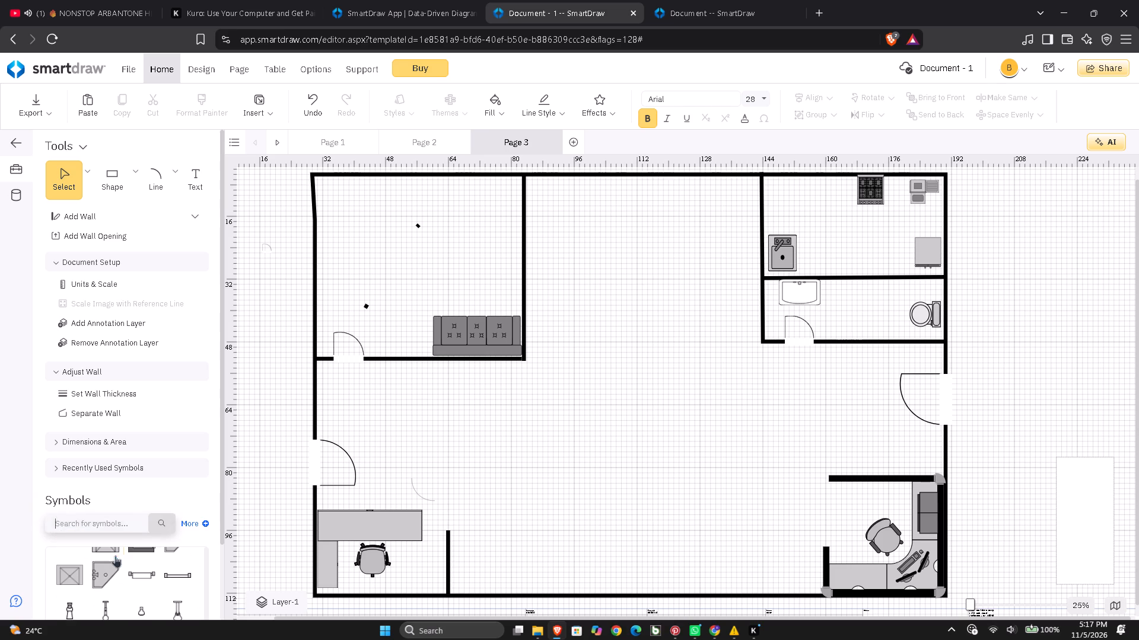
scroll(115, 555, up, 3)
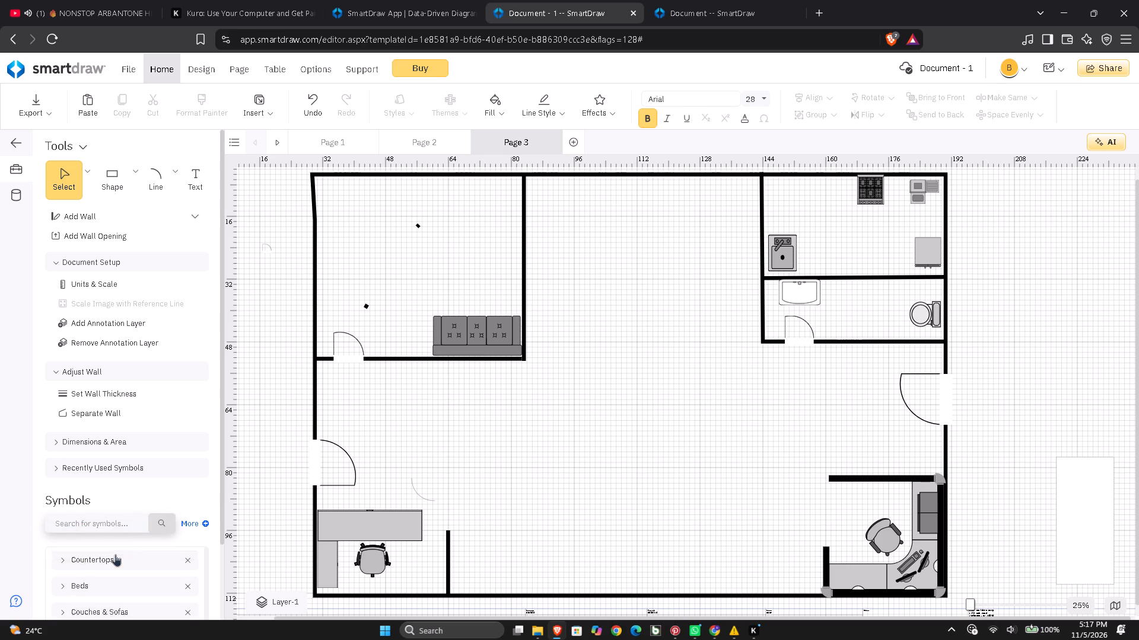
scroll(115, 554, up, 5)
scroll(117, 551, down, 1)
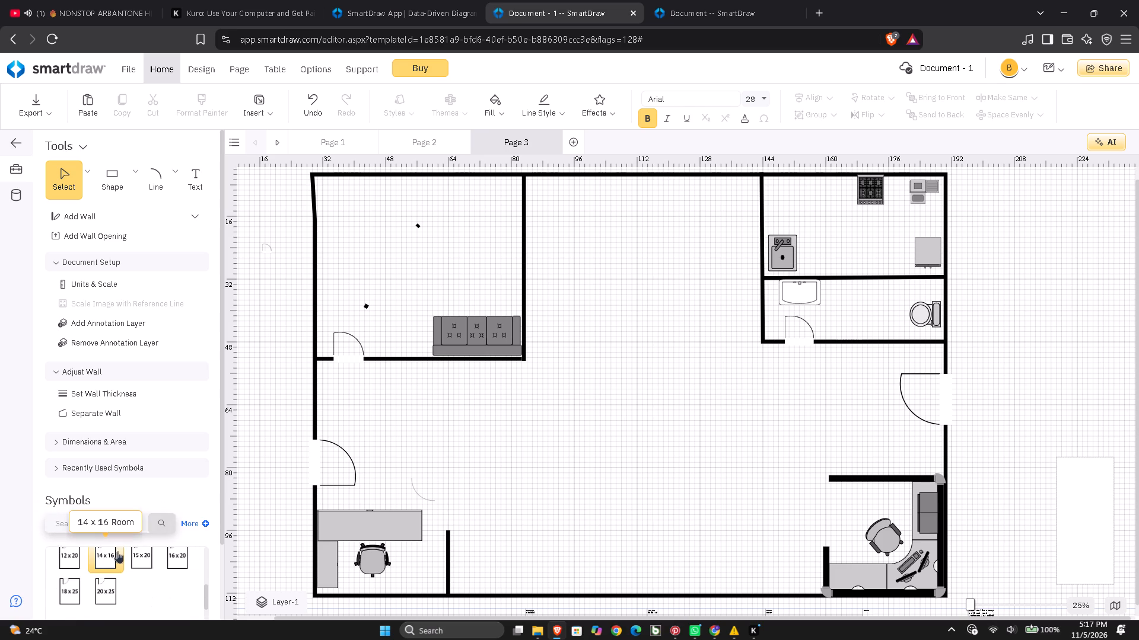
scroll(117, 551, down, 1)
scroll(117, 550, up, 1)
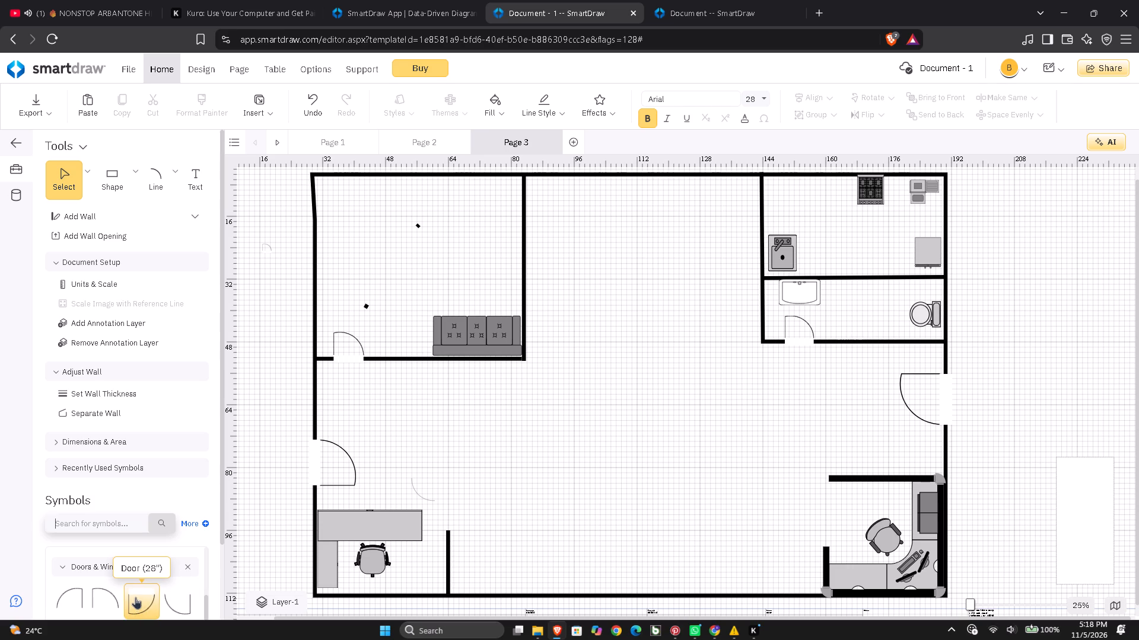
Place a Door (28") symbol in the kitchen near its inner wall, at 1796" left and 144" top.
click(187, 606)
drag(187, 606, 237, 546)
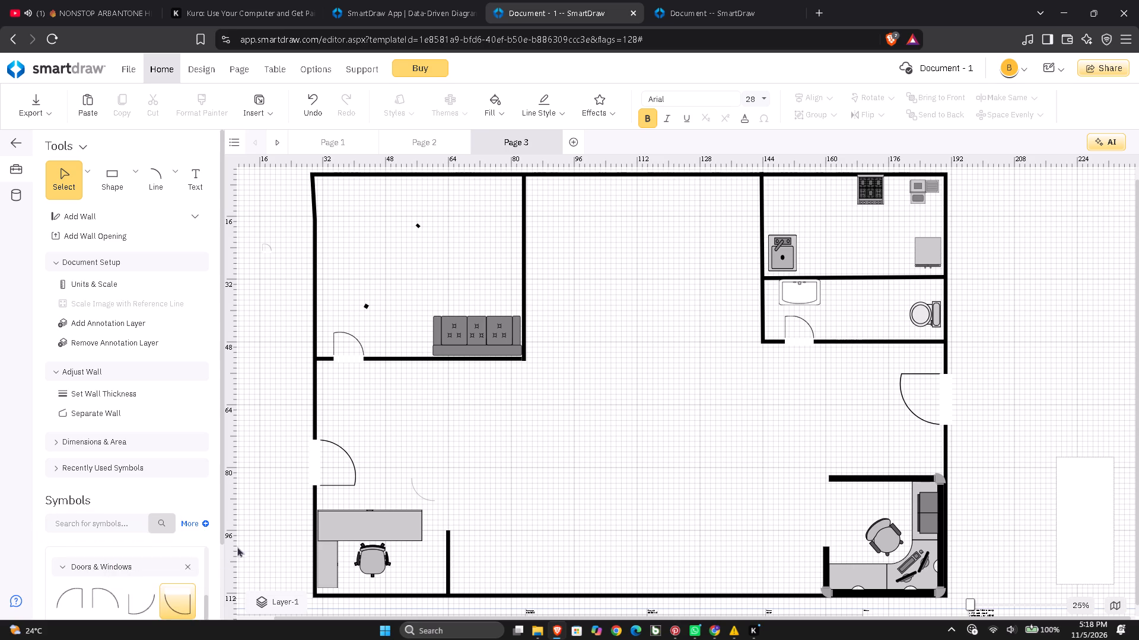
drag(176, 604, 419, 415)
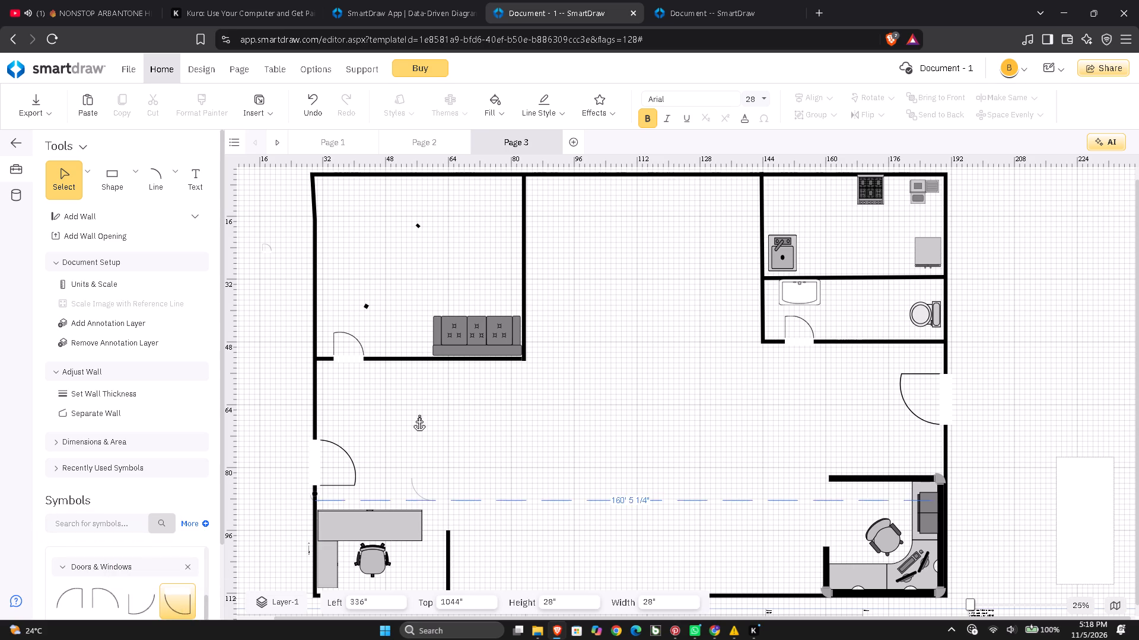
drag(419, 415, 791, 205)
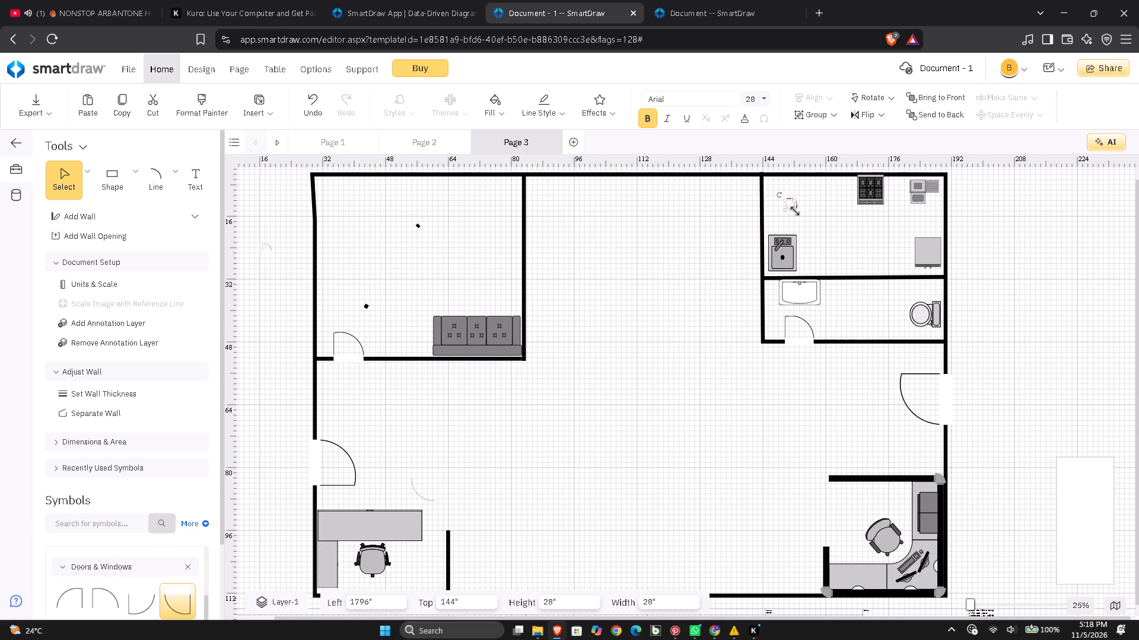
Enlarge the kitchen door to 108" by 108" and rotate it to line up with the kitchen's inner side wall.
drag(794, 210, 821, 232)
drag(778, 196, 749, 194)
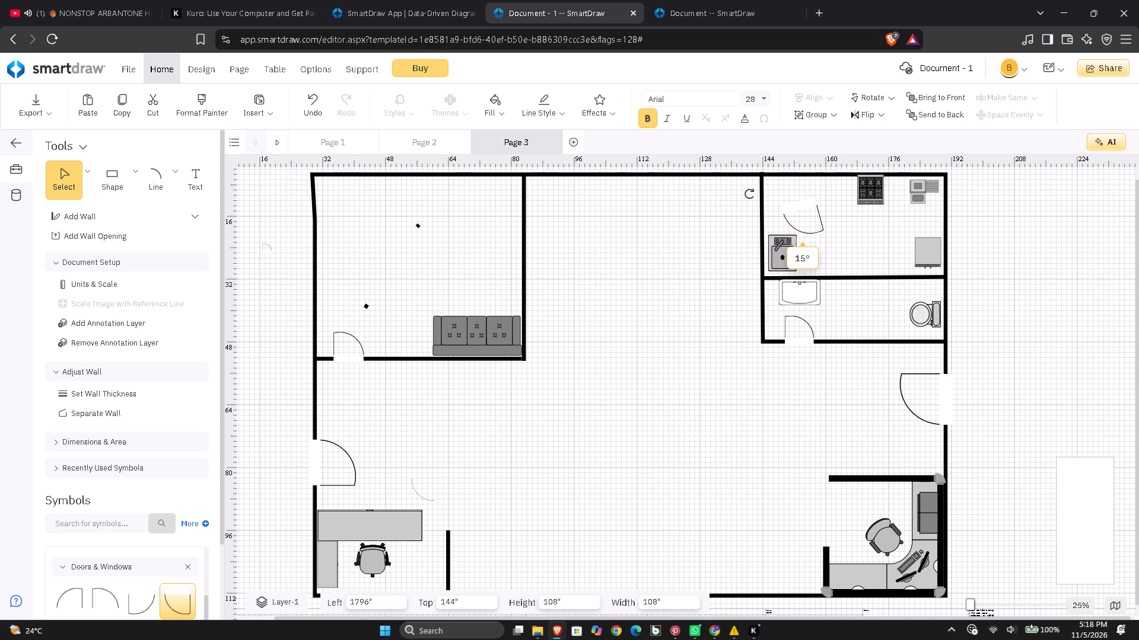
drag(749, 194, 761, 253)
Fit the door into the kitchen's inner side wall near the upper corner, at about 1710 1/4" left and 73 11/16" top.
drag(803, 214, 774, 202)
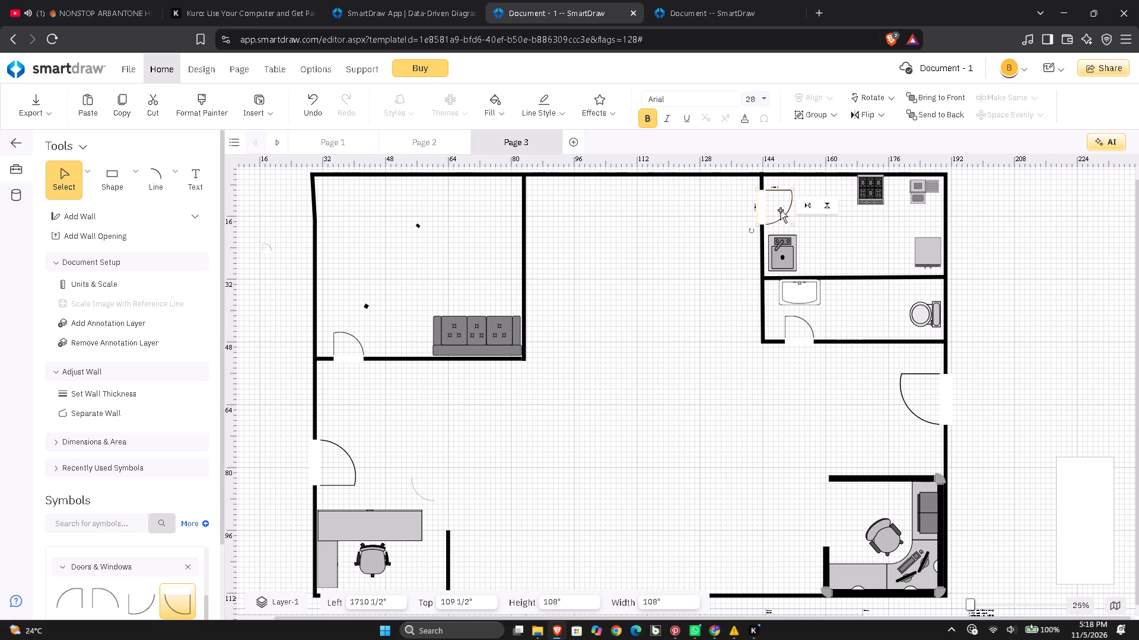
drag(772, 203, 774, 197)
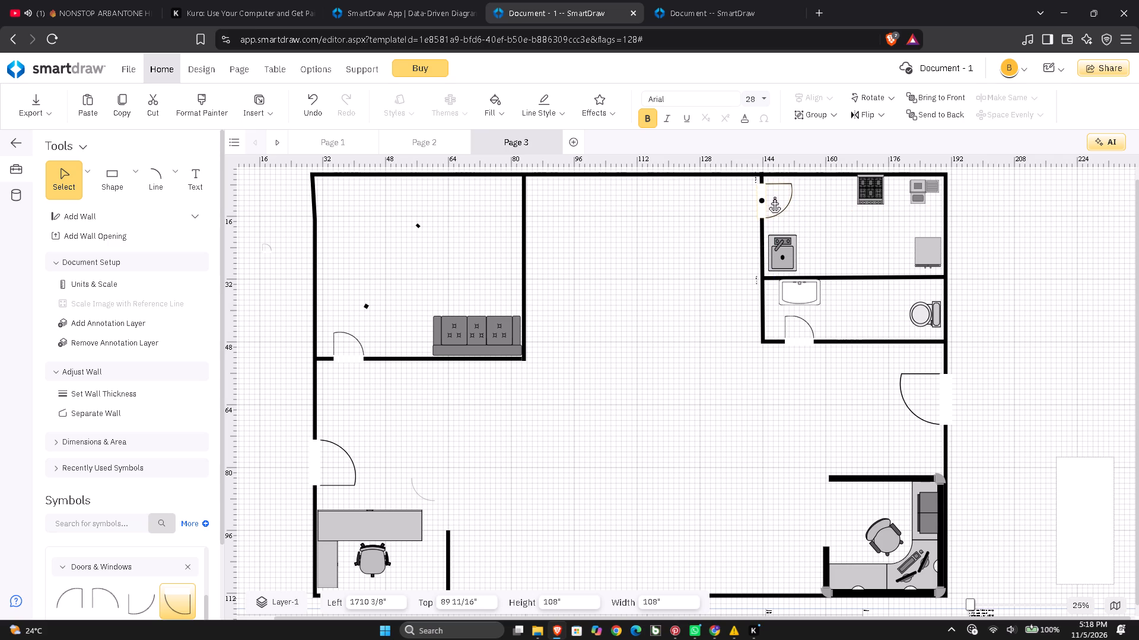
drag(774, 197, 774, 191)
drag(774, 191, 779, 188)
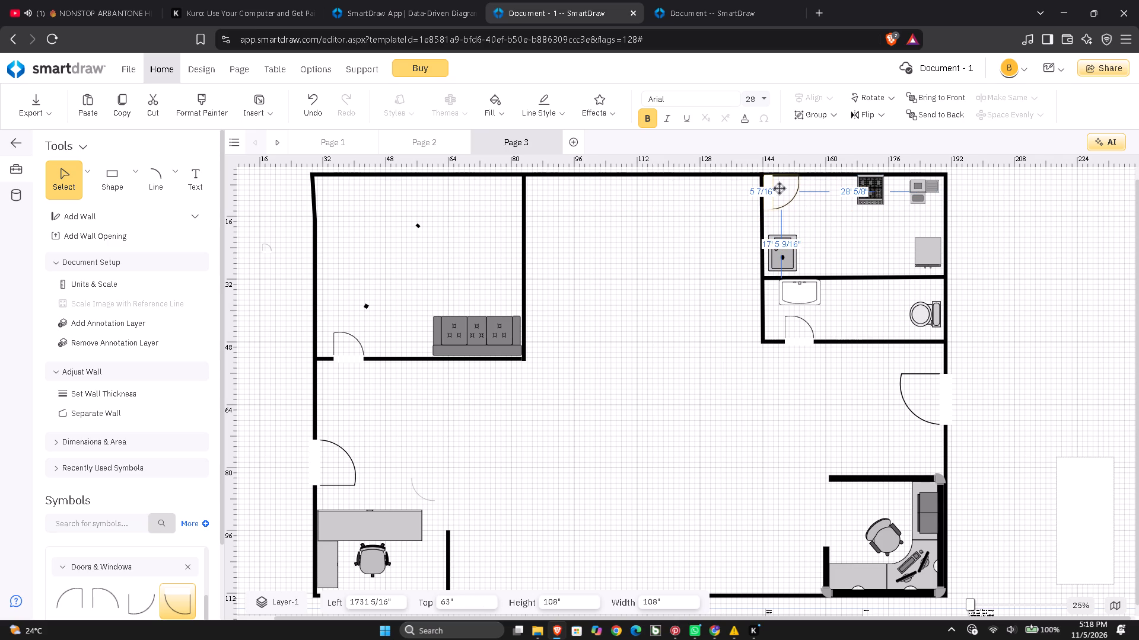
drag(779, 188, 779, 190)
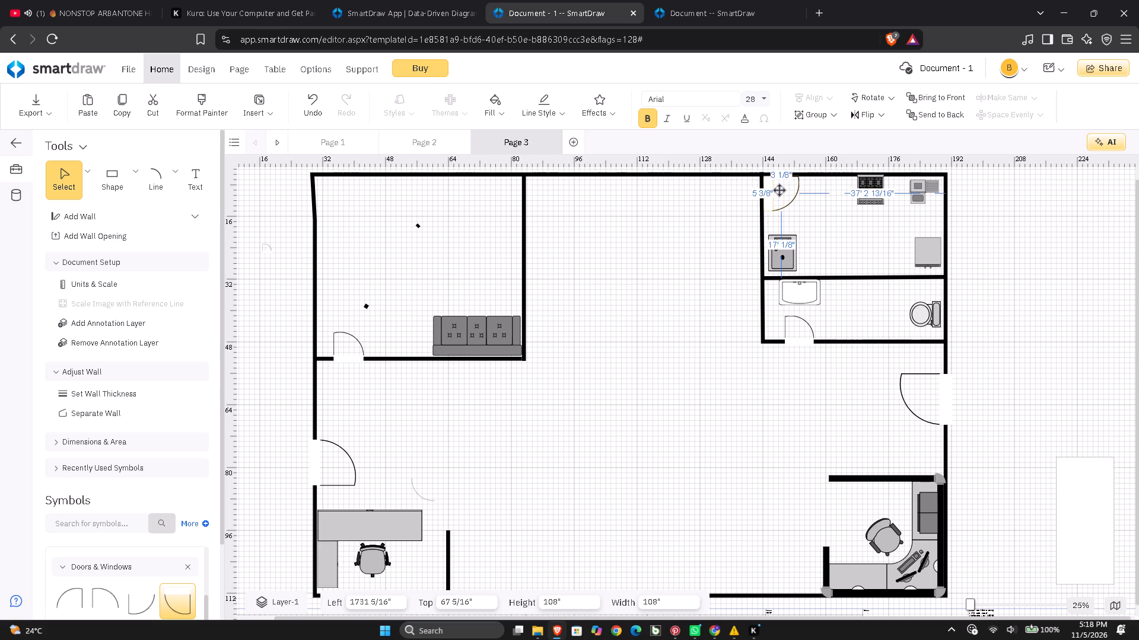
drag(779, 190, 775, 193)
click(827, 217)
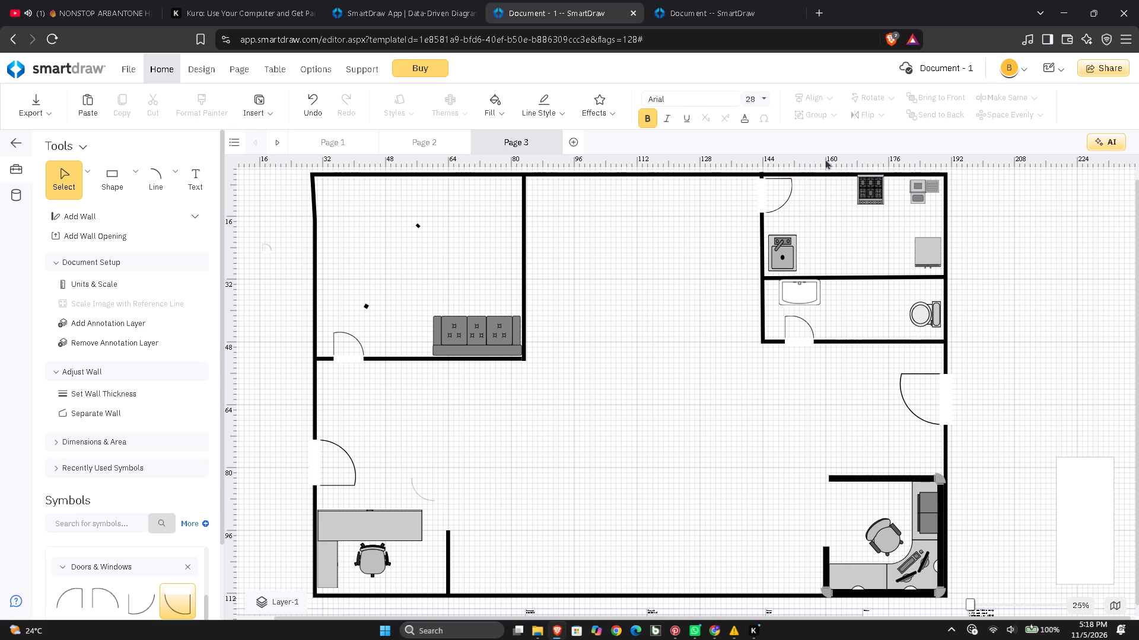
Enlarge the kitchen door to about 132 13/16" square and reposition it in the wall at 1707 1/4" left and 93 3/16" top.
click(787, 188)
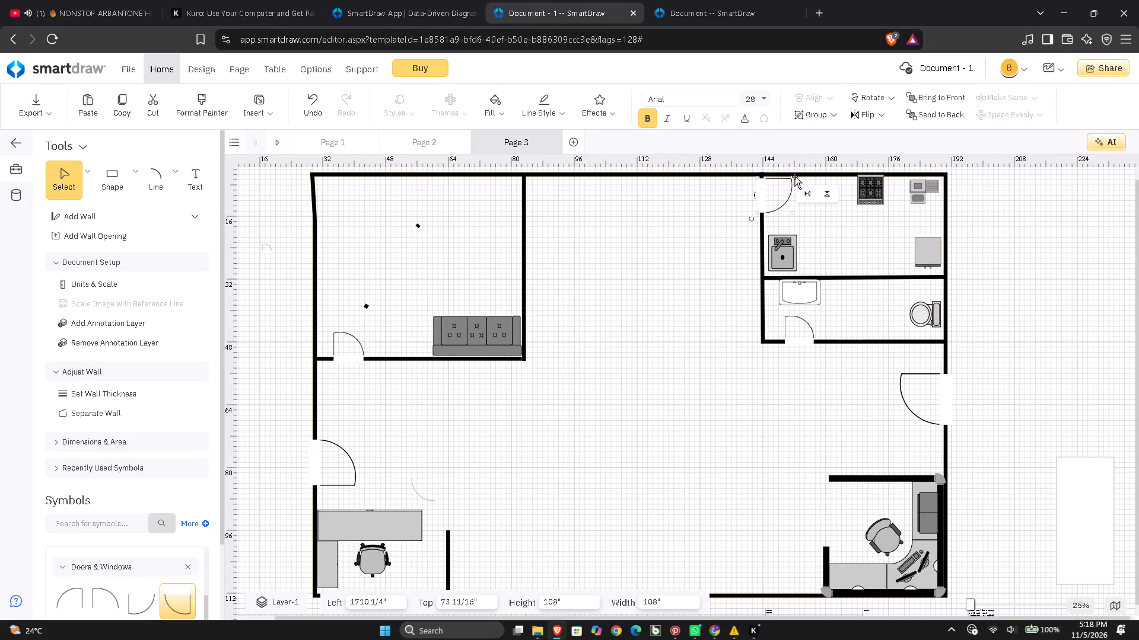
drag(792, 178, 799, 174)
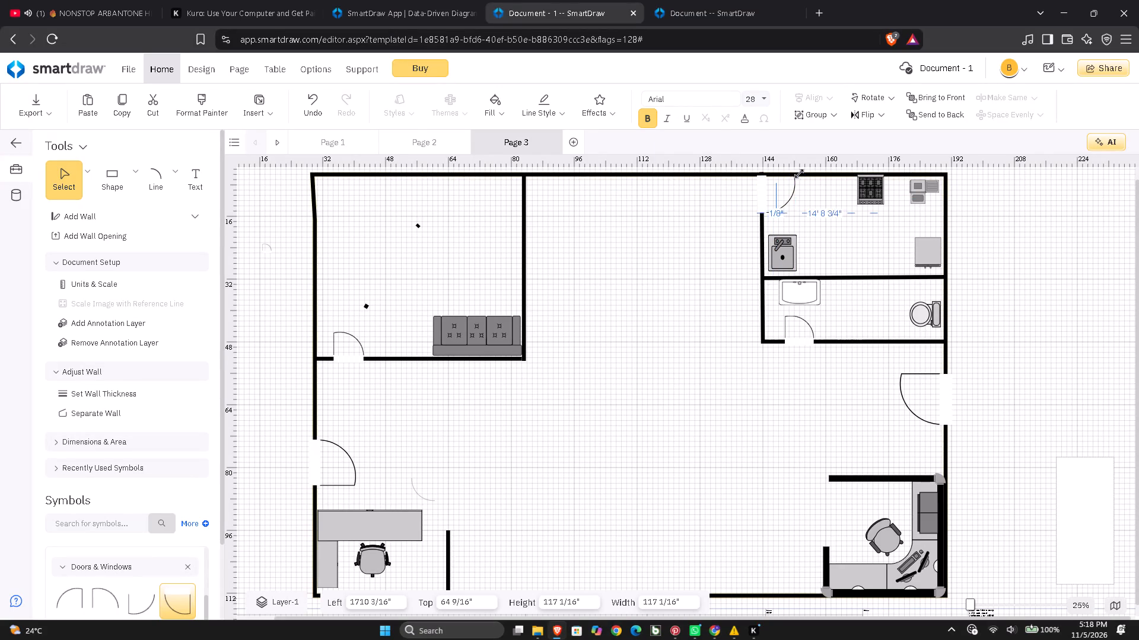
drag(799, 174, 809, 169)
drag(776, 187, 776, 190)
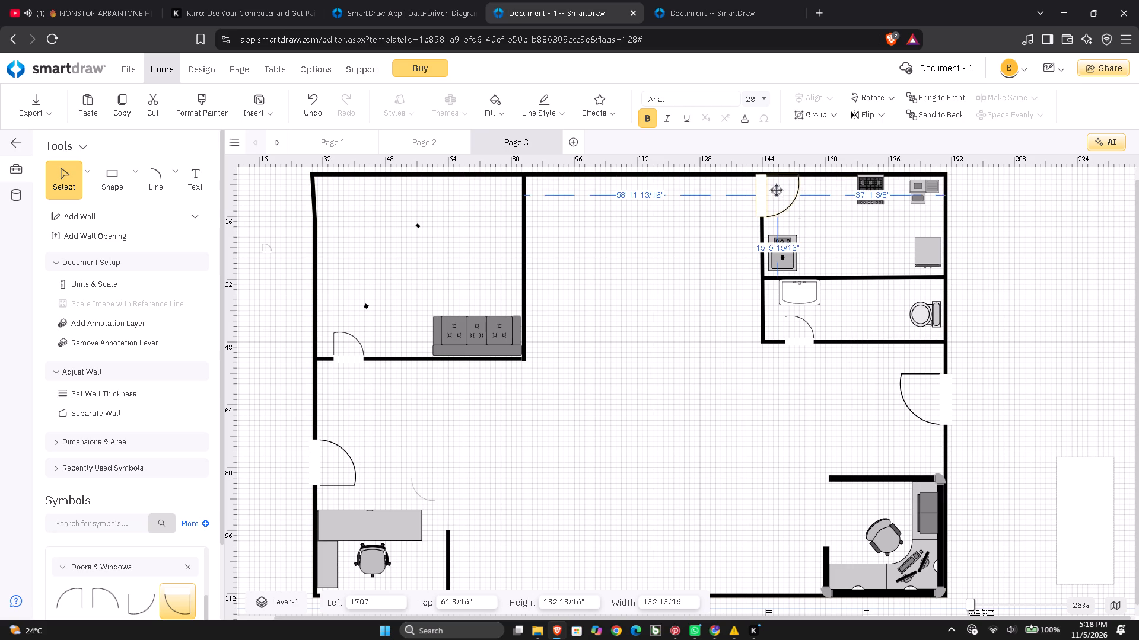
drag(776, 190, 776, 193)
click(776, 193)
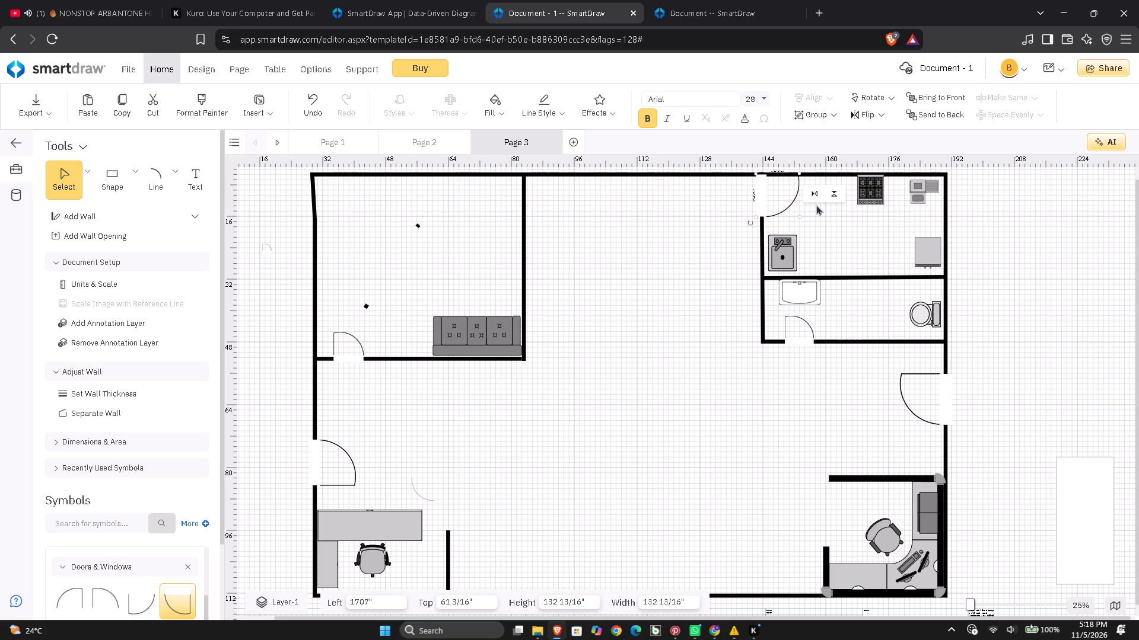
drag(784, 190, 782, 200)
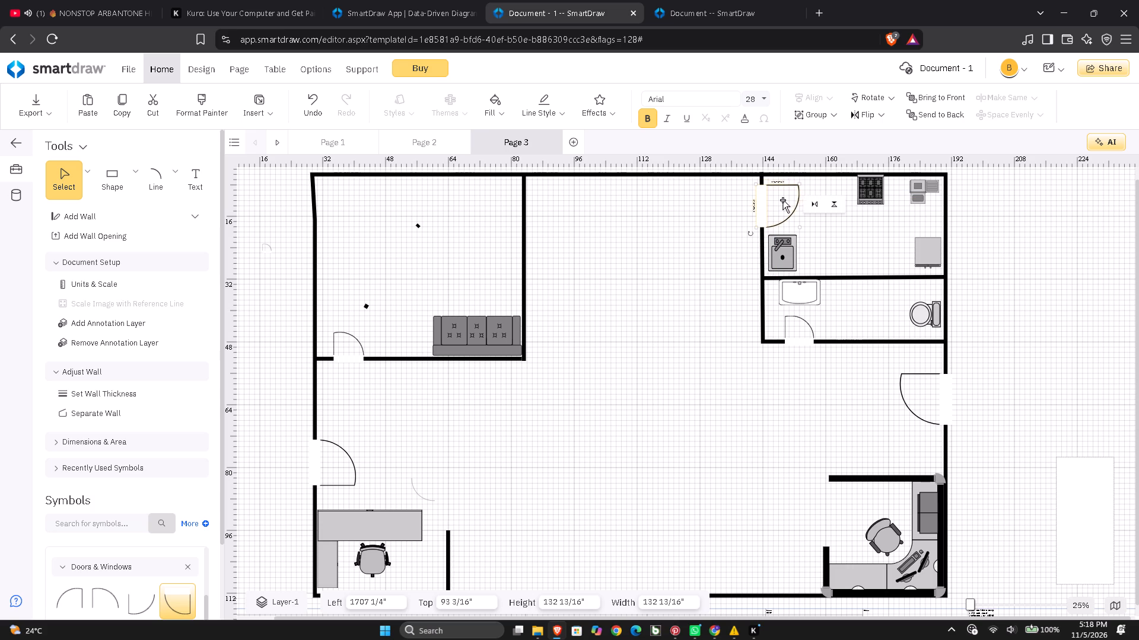
click(831, 213)
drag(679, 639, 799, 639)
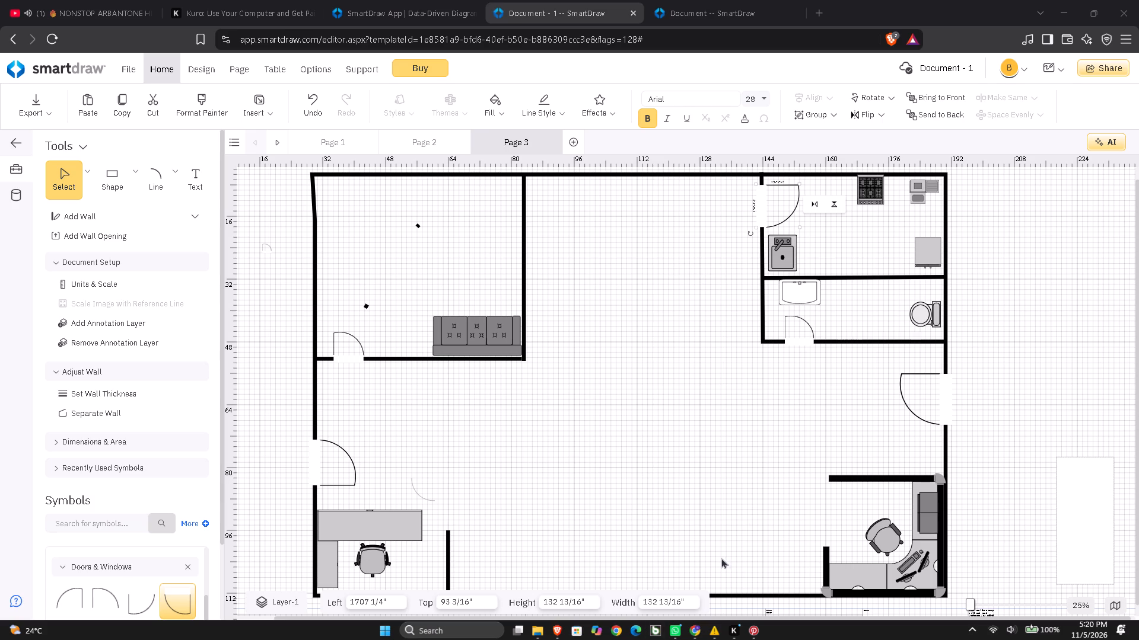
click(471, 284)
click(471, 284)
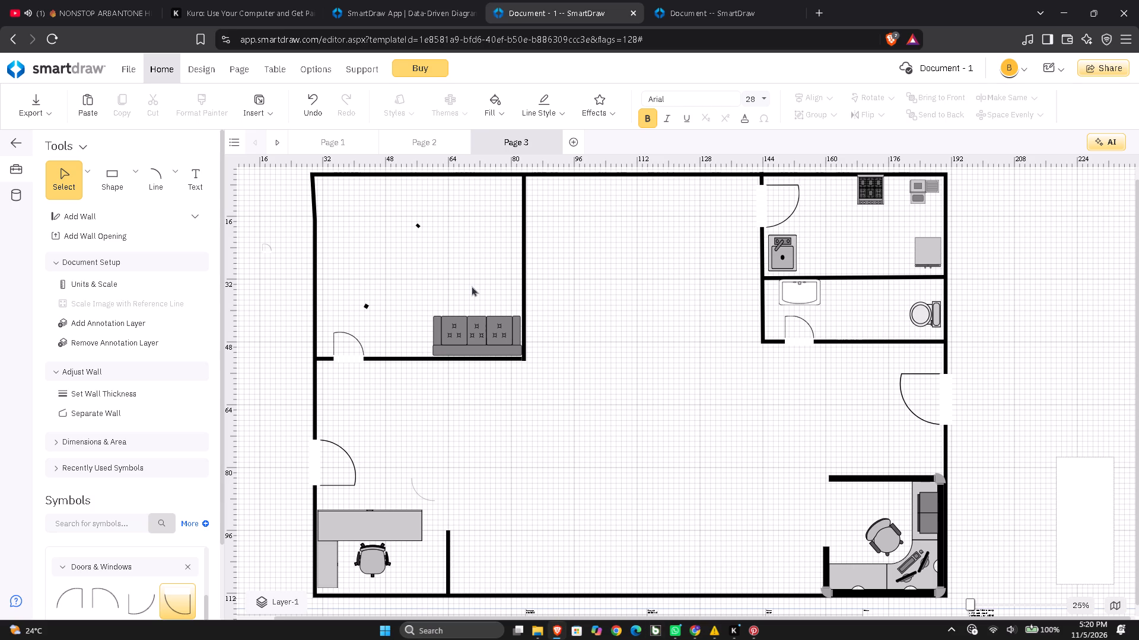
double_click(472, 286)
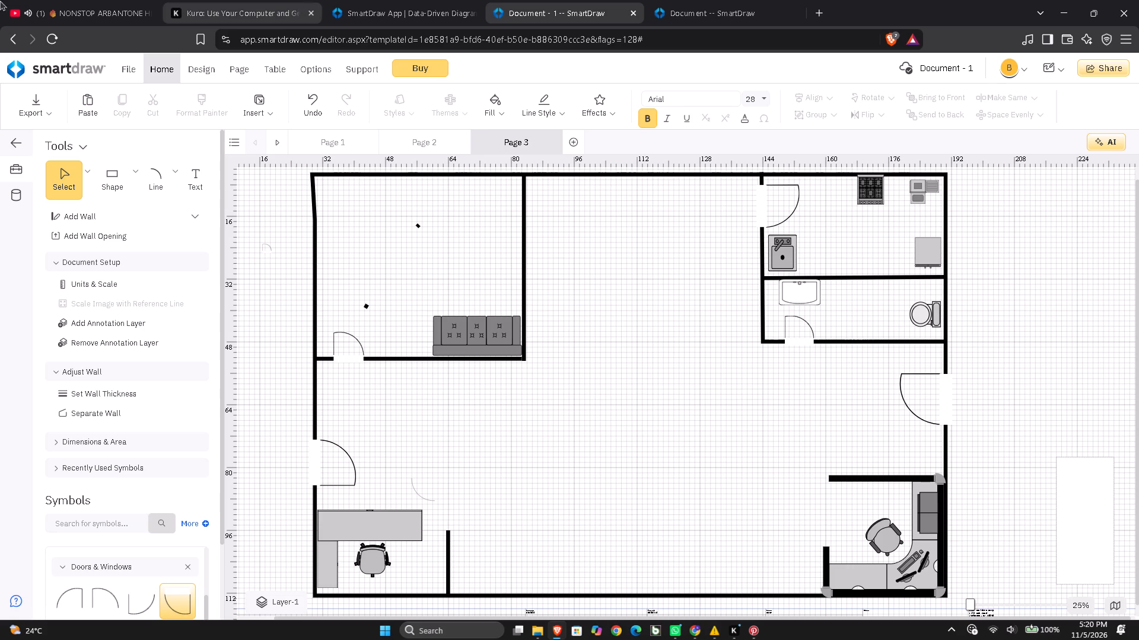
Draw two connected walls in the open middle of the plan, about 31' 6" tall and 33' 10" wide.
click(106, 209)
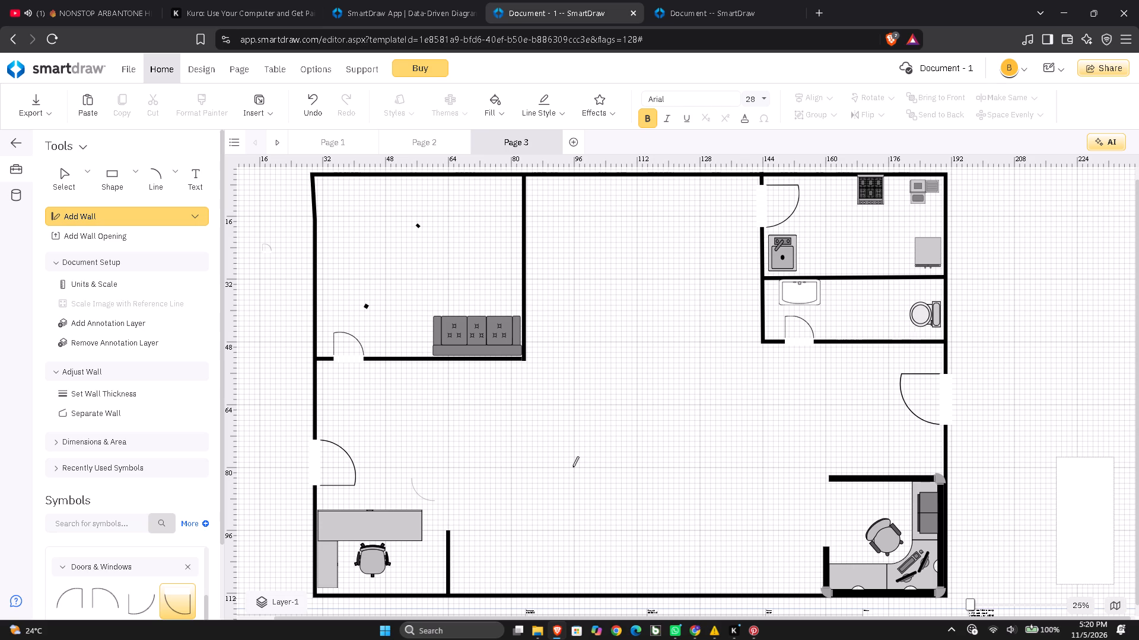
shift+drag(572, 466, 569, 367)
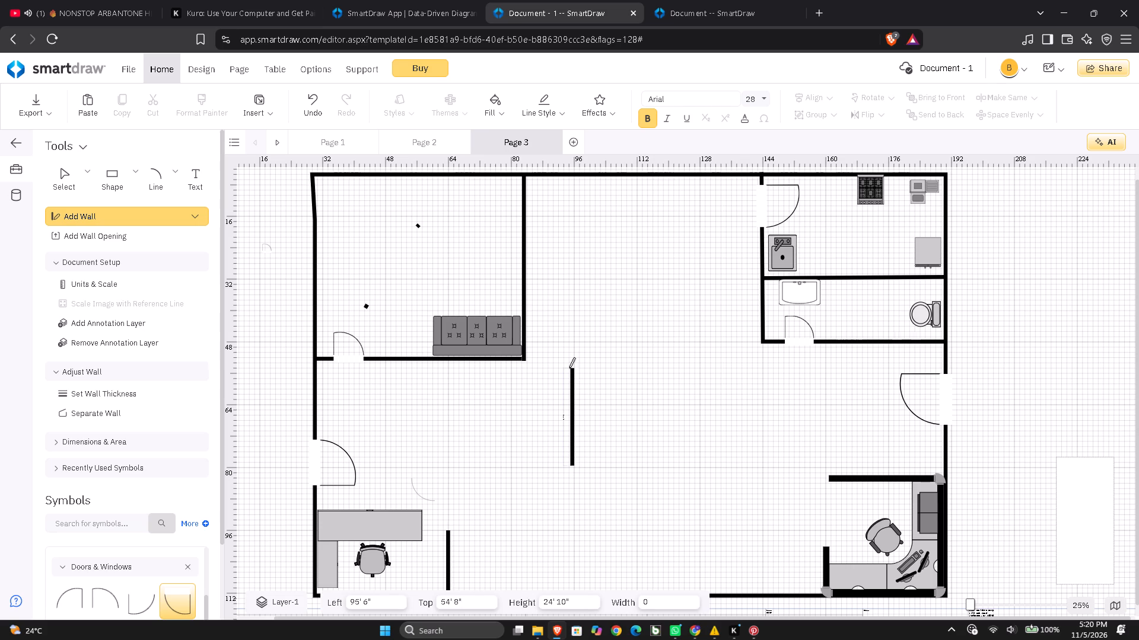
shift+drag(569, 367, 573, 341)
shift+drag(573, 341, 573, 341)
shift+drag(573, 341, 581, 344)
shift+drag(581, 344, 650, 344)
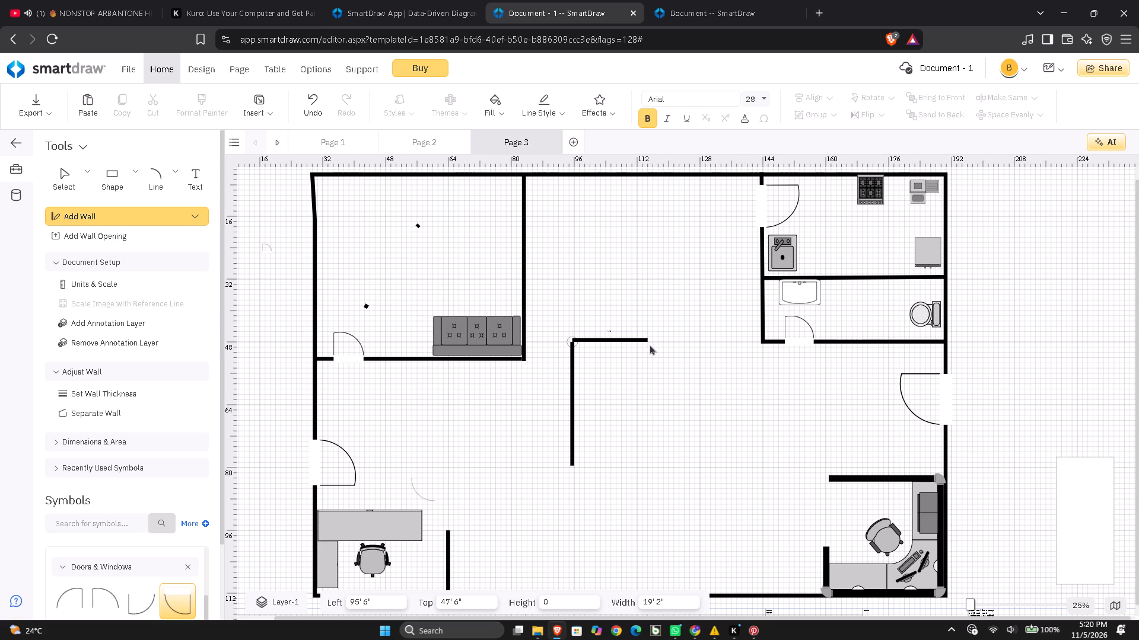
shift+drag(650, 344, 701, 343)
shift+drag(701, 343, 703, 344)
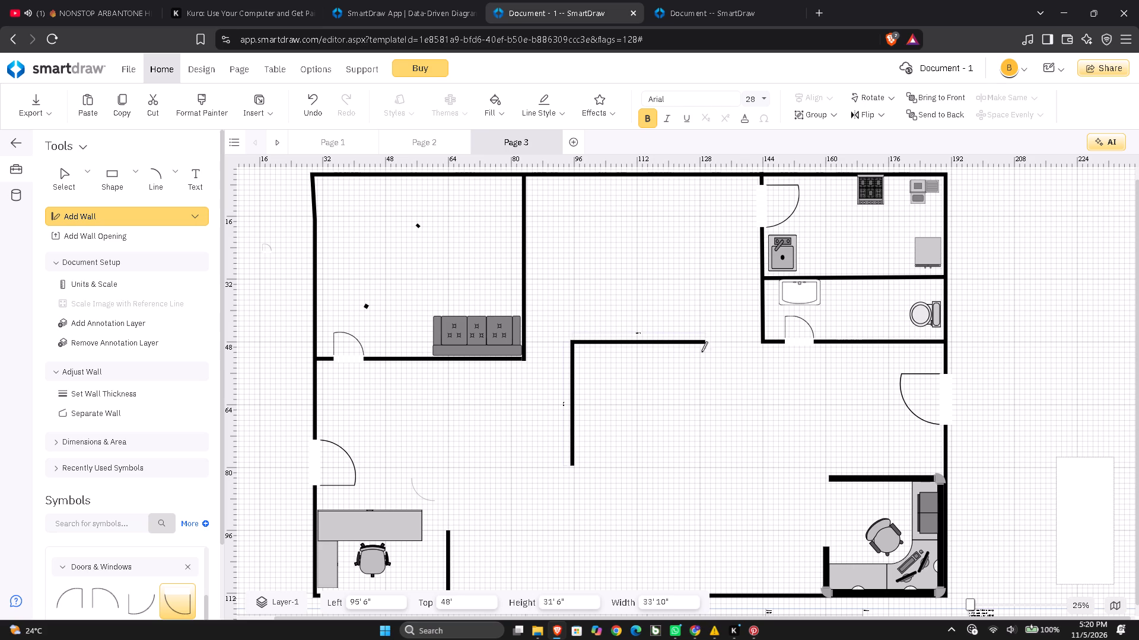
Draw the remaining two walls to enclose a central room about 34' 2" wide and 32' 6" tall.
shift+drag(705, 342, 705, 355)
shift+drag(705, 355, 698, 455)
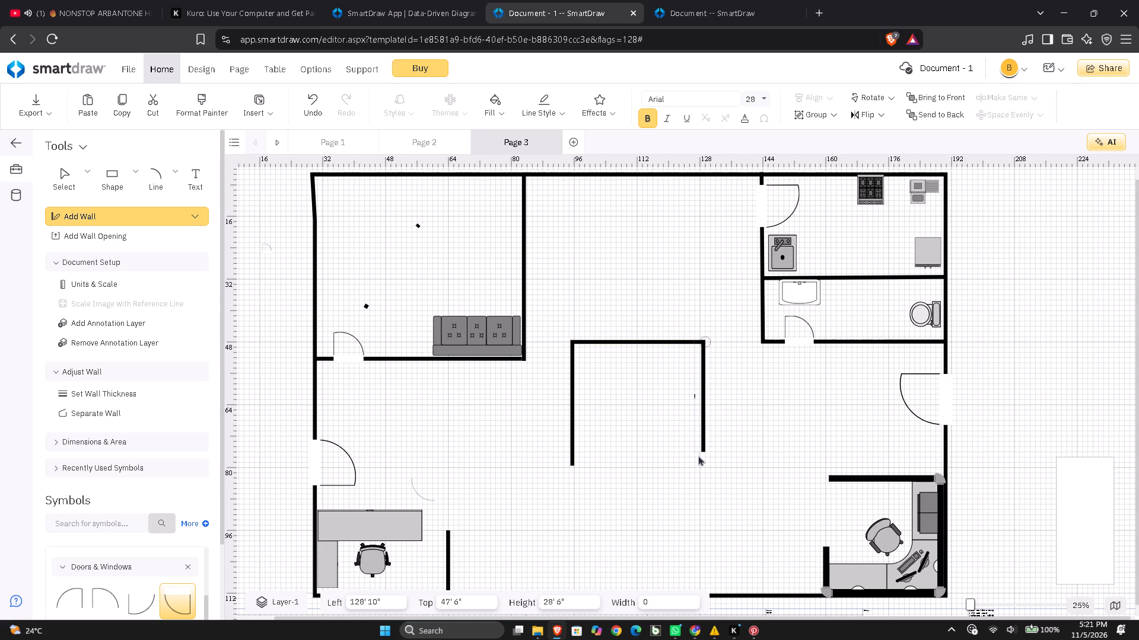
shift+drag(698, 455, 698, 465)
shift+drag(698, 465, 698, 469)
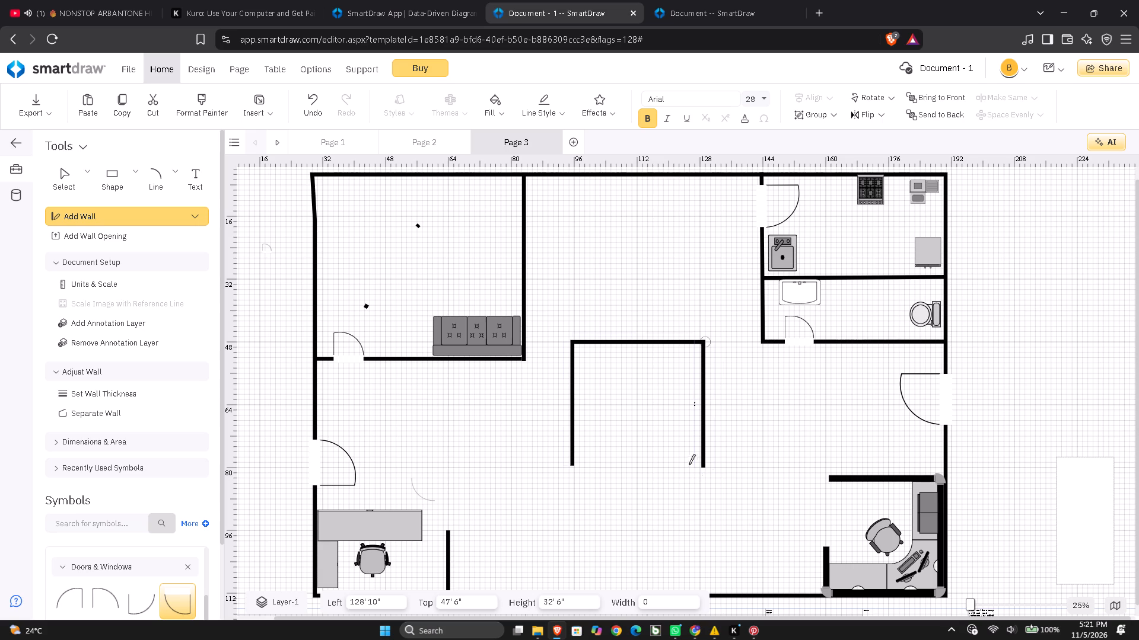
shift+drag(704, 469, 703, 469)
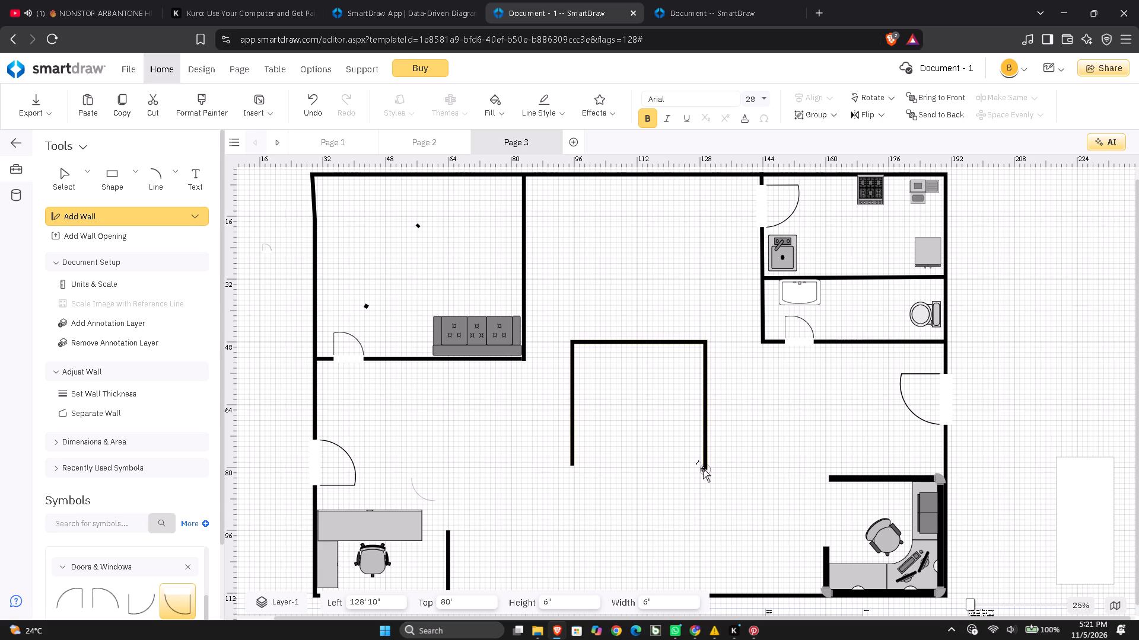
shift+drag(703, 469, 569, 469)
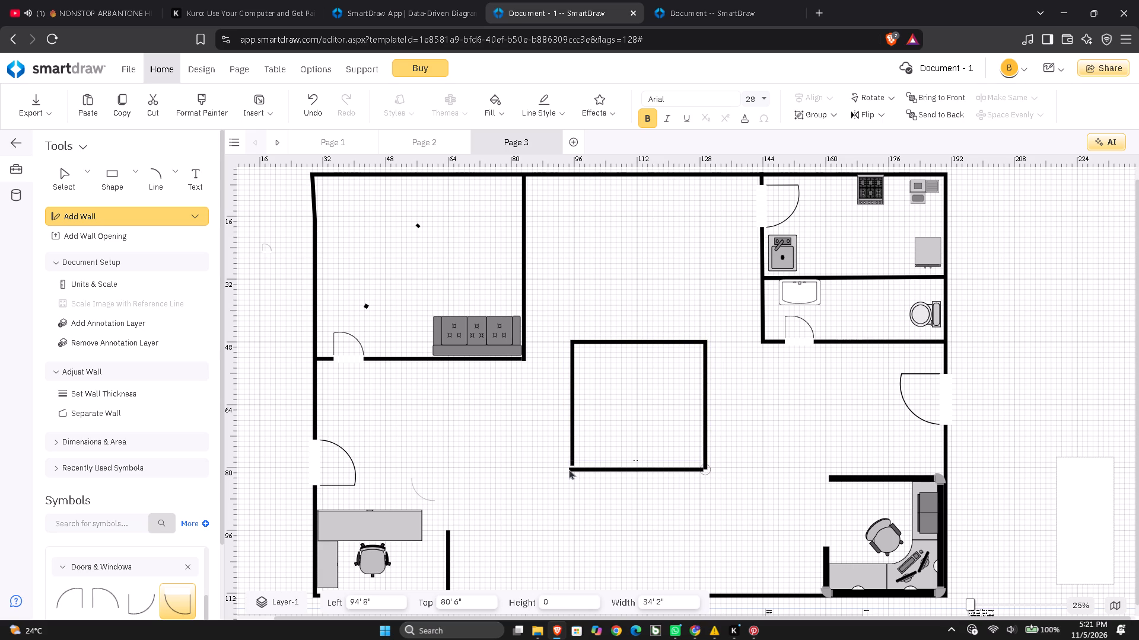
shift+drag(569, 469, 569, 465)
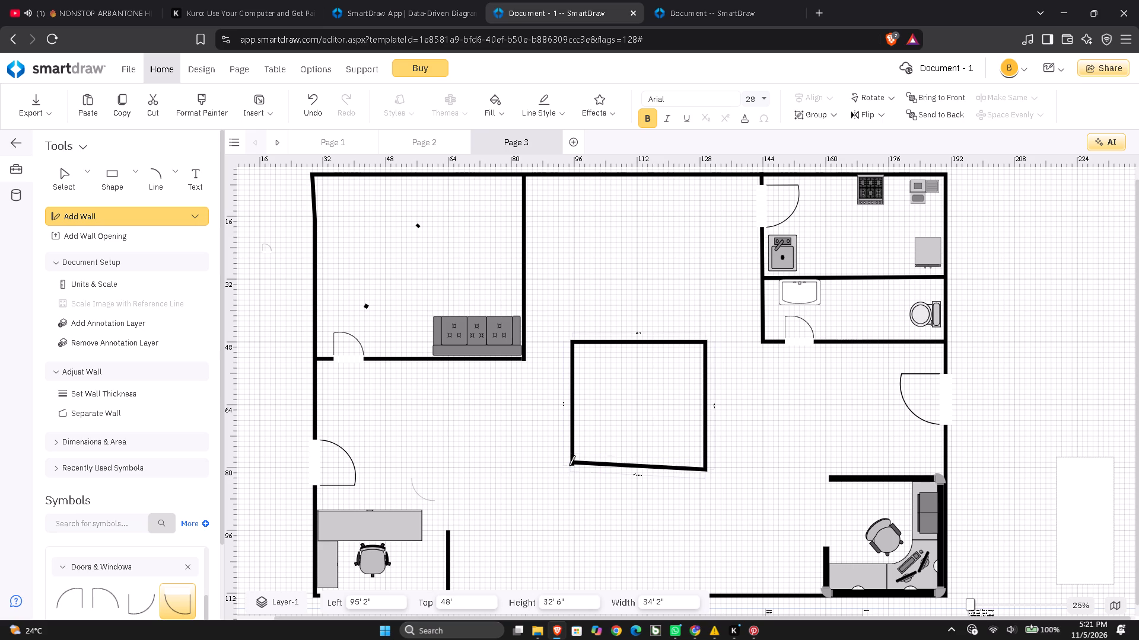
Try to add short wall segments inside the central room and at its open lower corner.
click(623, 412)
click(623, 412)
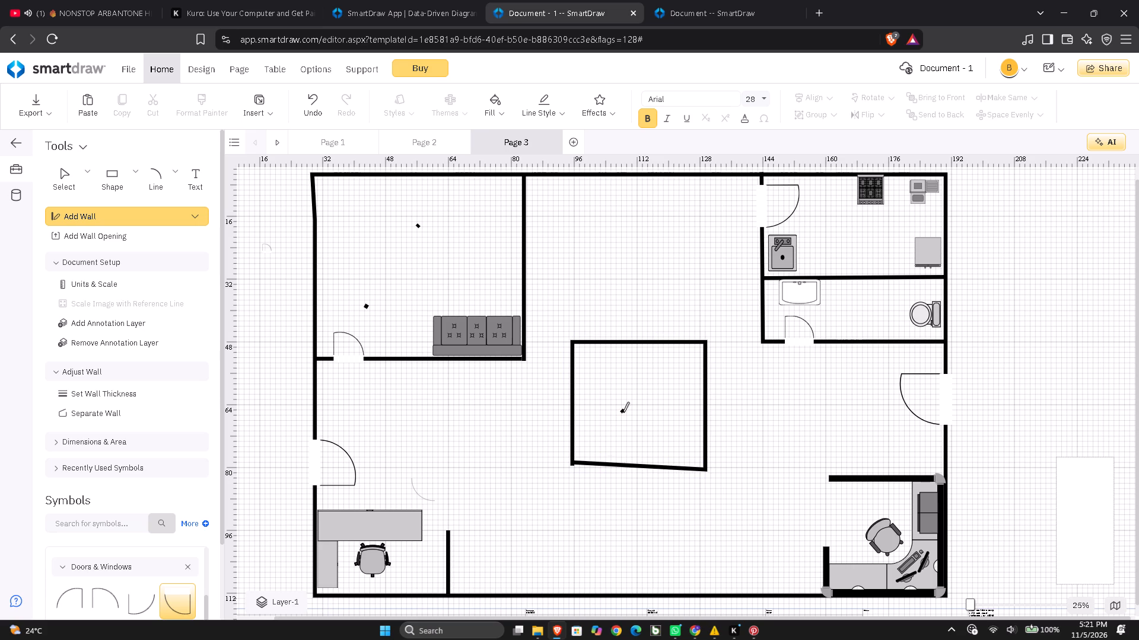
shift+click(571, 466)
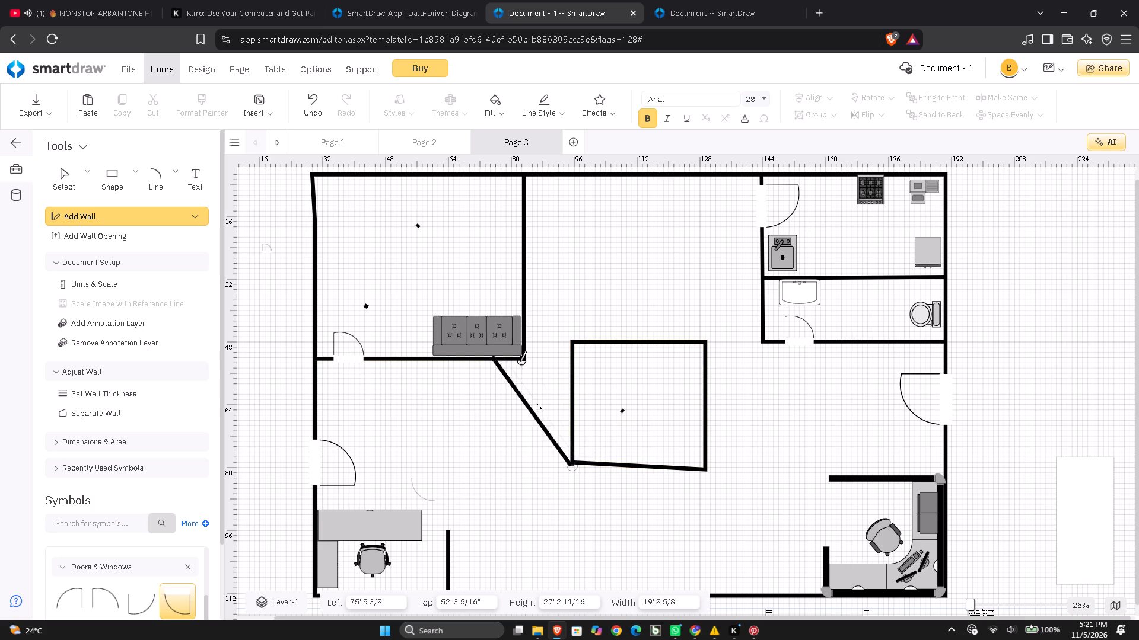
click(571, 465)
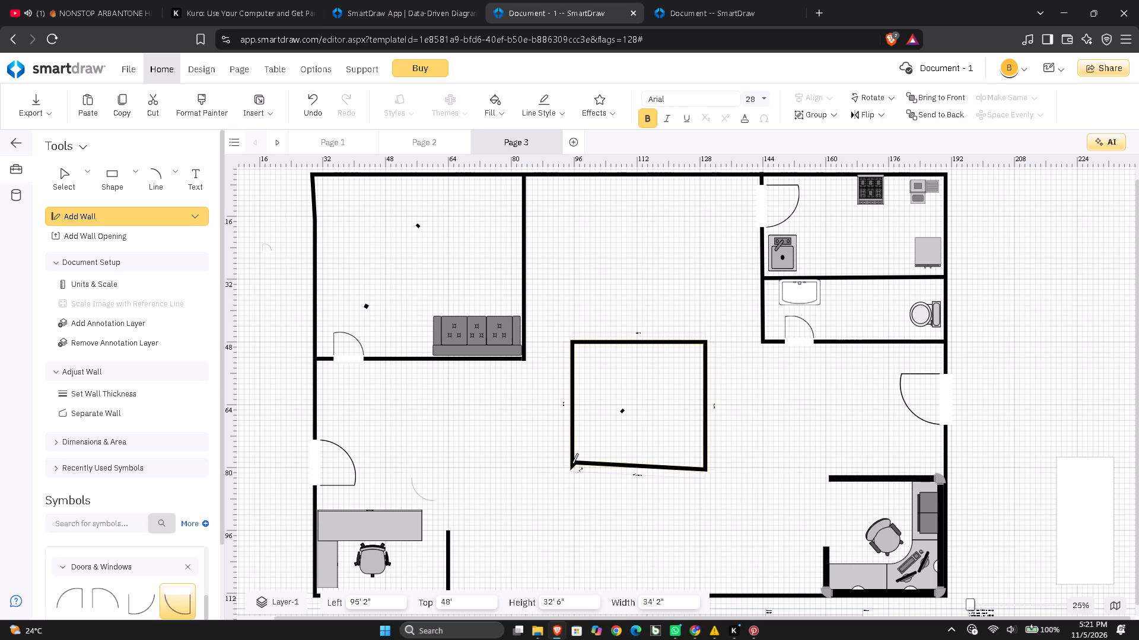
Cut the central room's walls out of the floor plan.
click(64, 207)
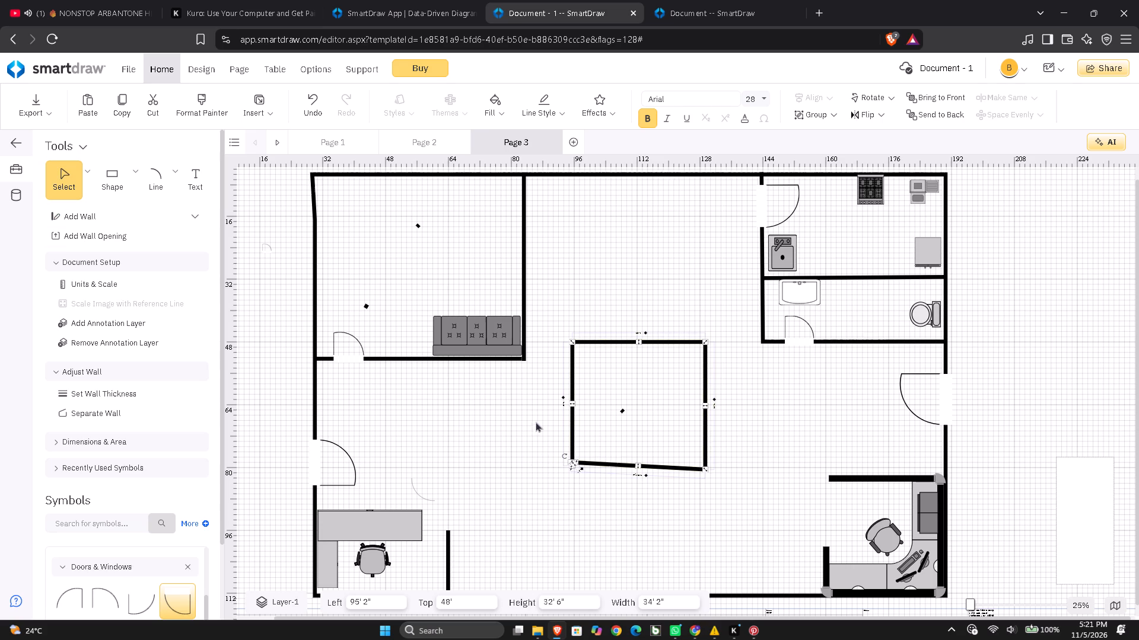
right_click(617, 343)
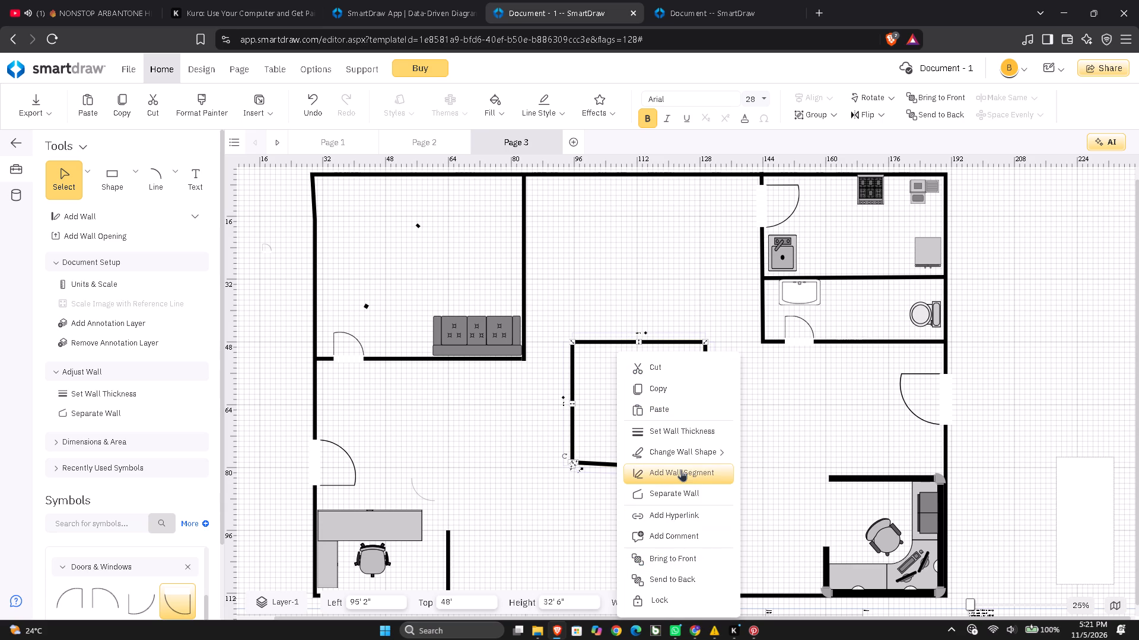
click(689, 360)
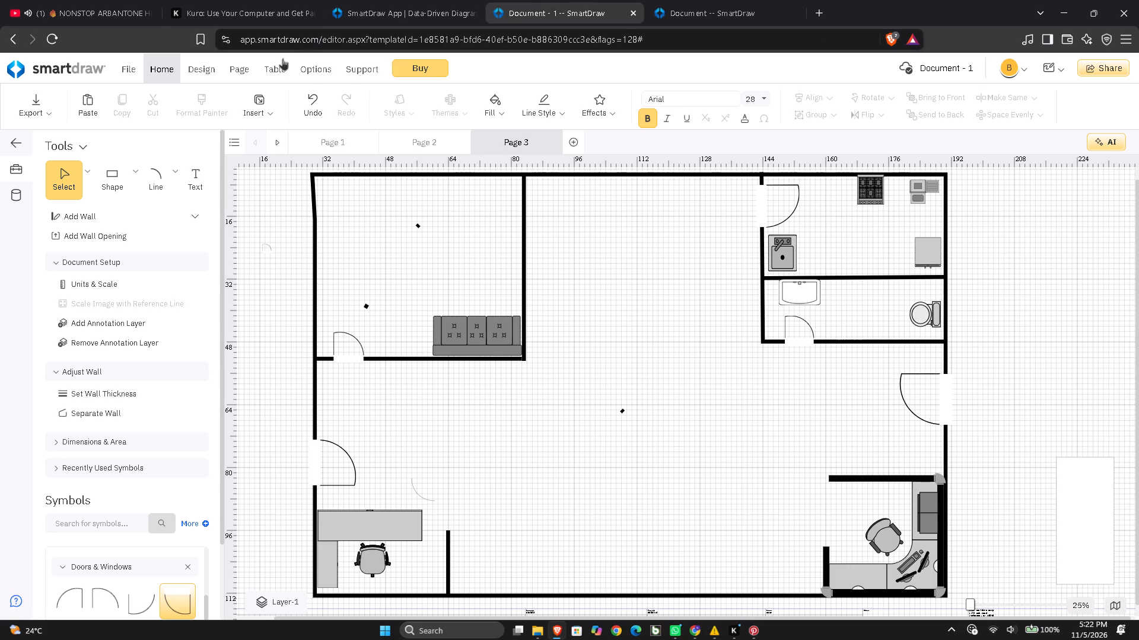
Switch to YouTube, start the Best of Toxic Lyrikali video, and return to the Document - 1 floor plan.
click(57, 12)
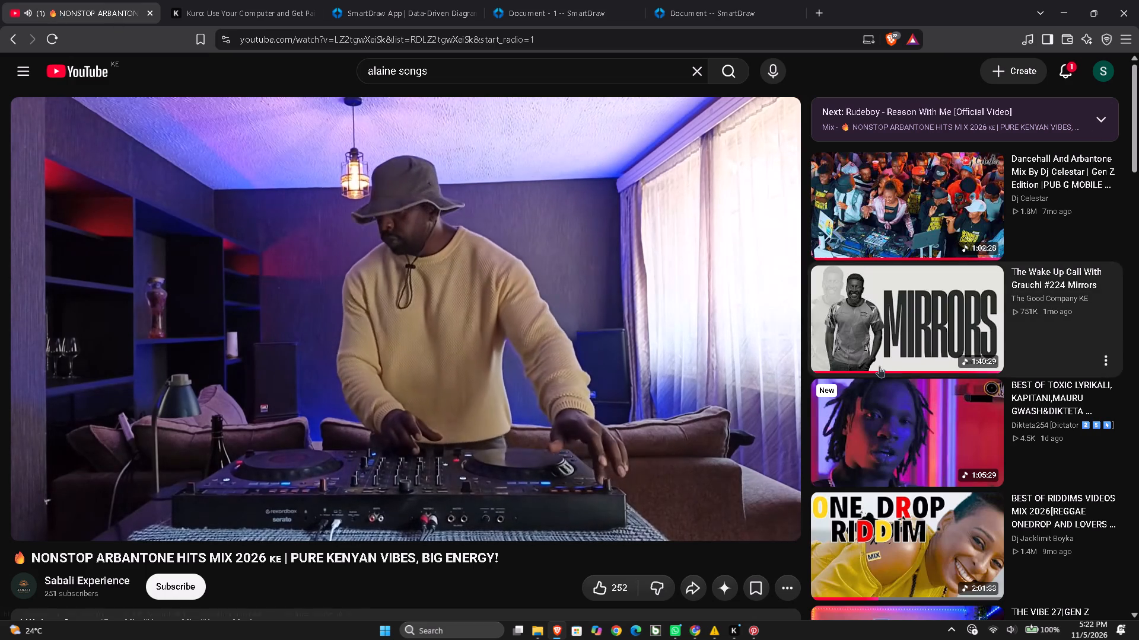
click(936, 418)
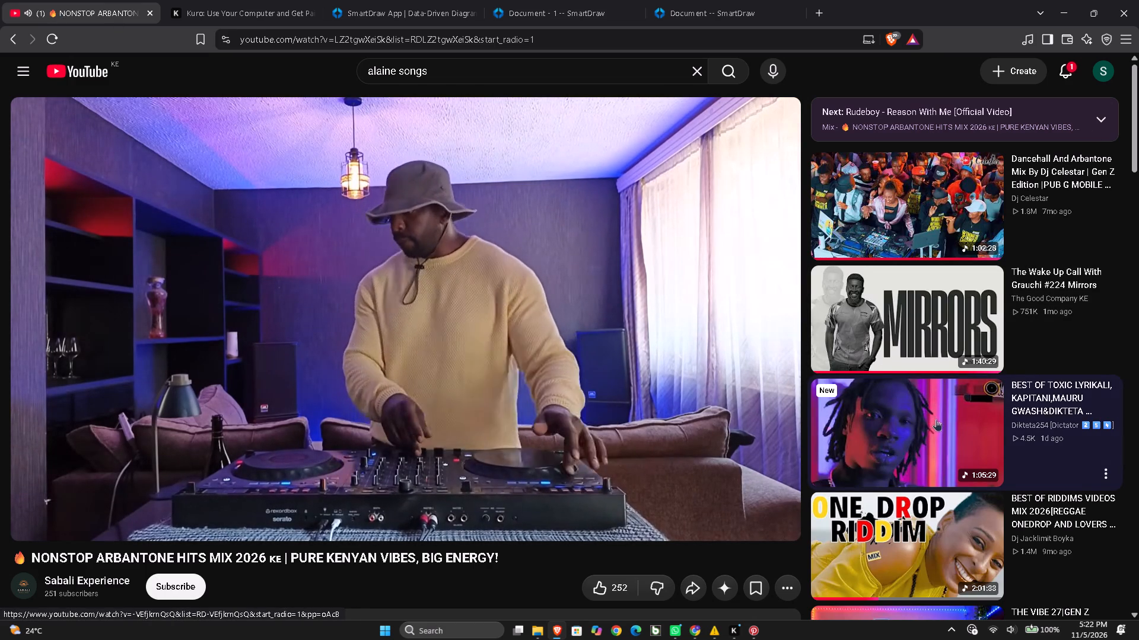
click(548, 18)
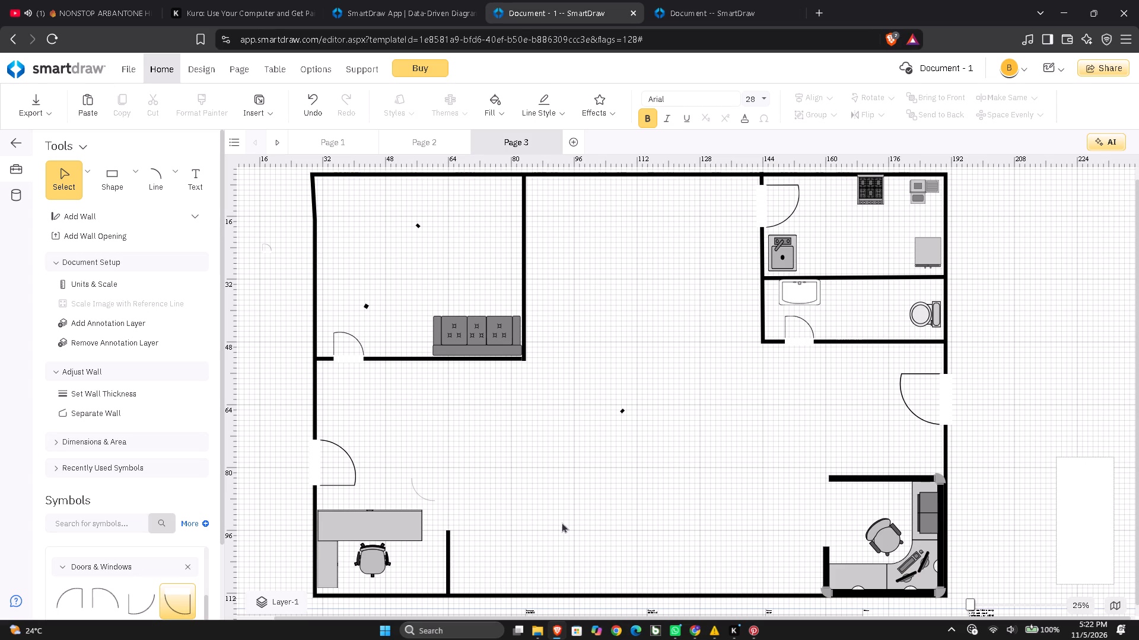